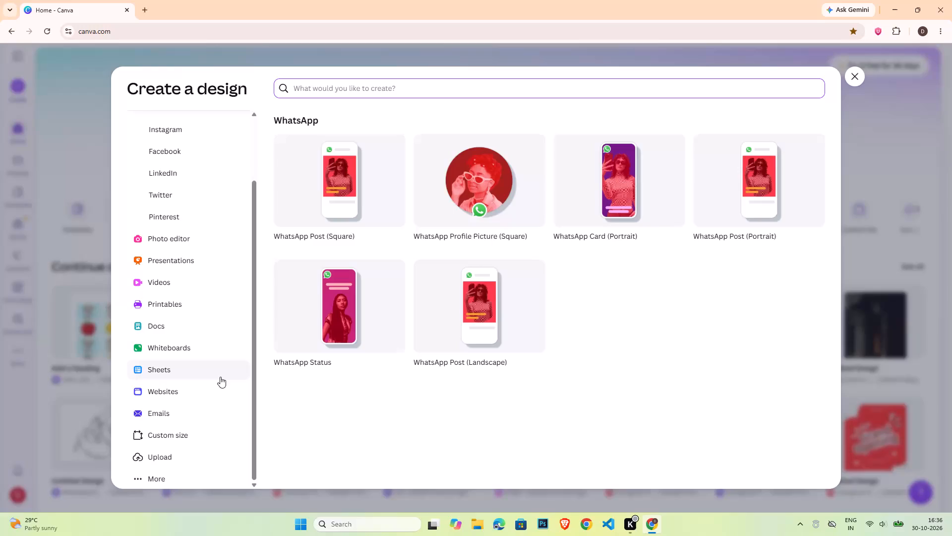
Create a new custom-size design 1792 px wide and 1024 px high.
{"action": "scroll", "coordinate": [220, 377], "scroll_direction": "down", "scroll_amount": 3}
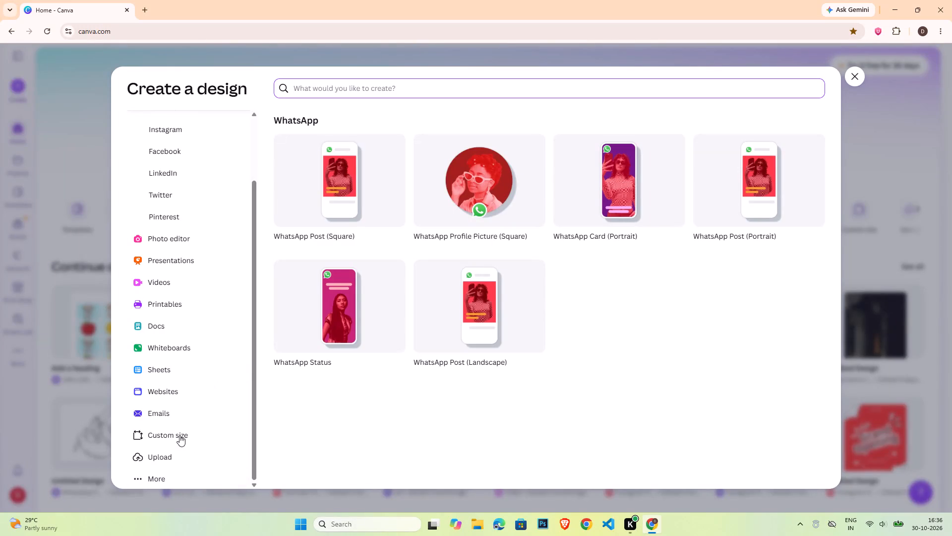
{"action": "left_click", "coordinate": [179, 435]}
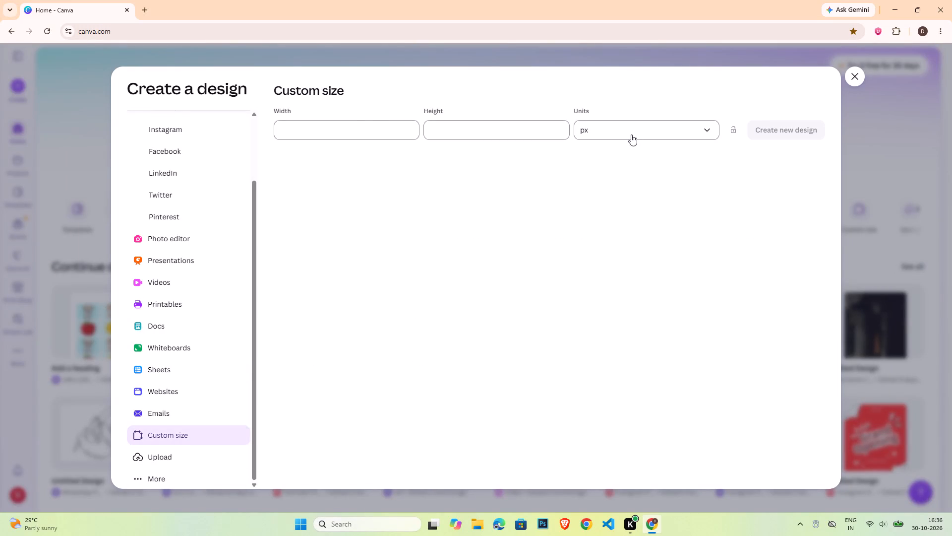
{"action": "left_click", "coordinate": [342, 125]}
{"action": "key", "text": "1"}
{"action": "type", "text": "792"}
{"action": "left_click", "coordinate": [473, 130]}
{"action": "type", "text": "10"}
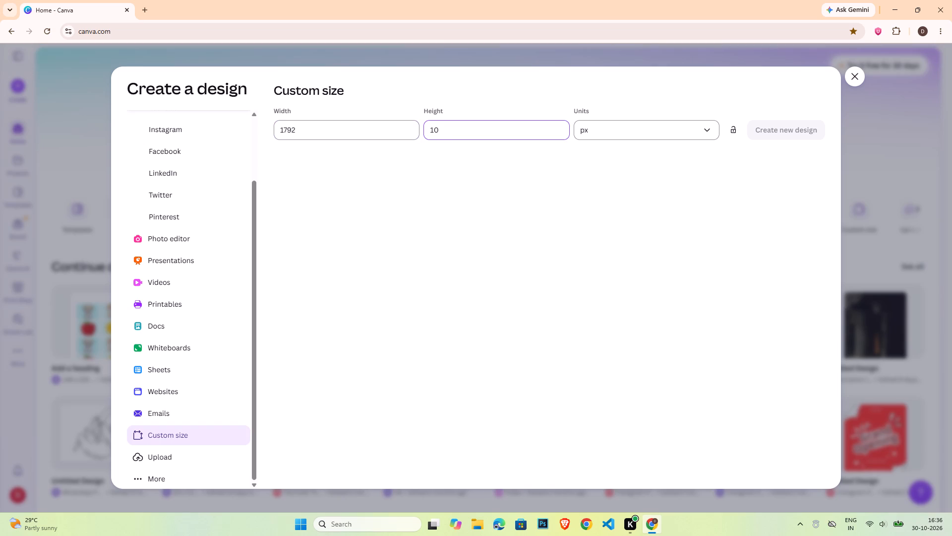
{"action": "type", "text": "24"}
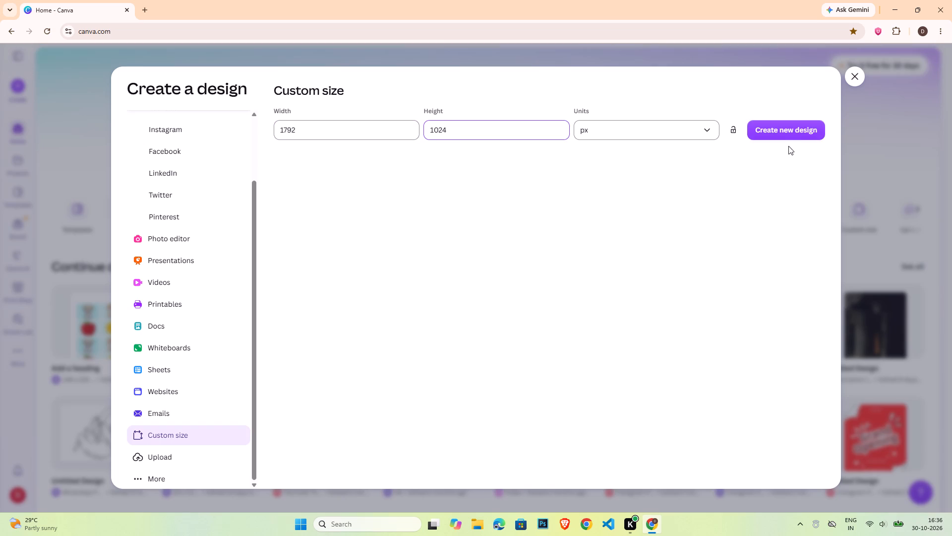
{"action": "left_click", "coordinate": [787, 134]}
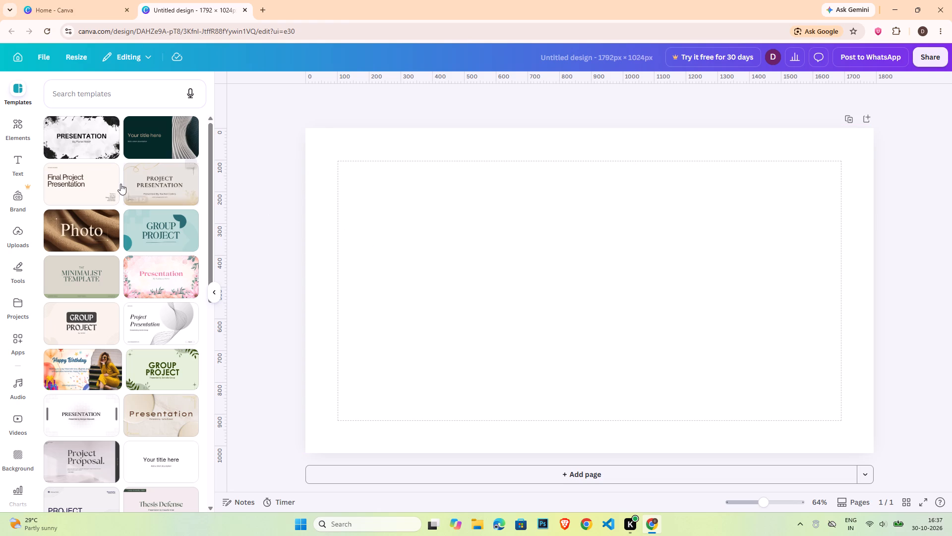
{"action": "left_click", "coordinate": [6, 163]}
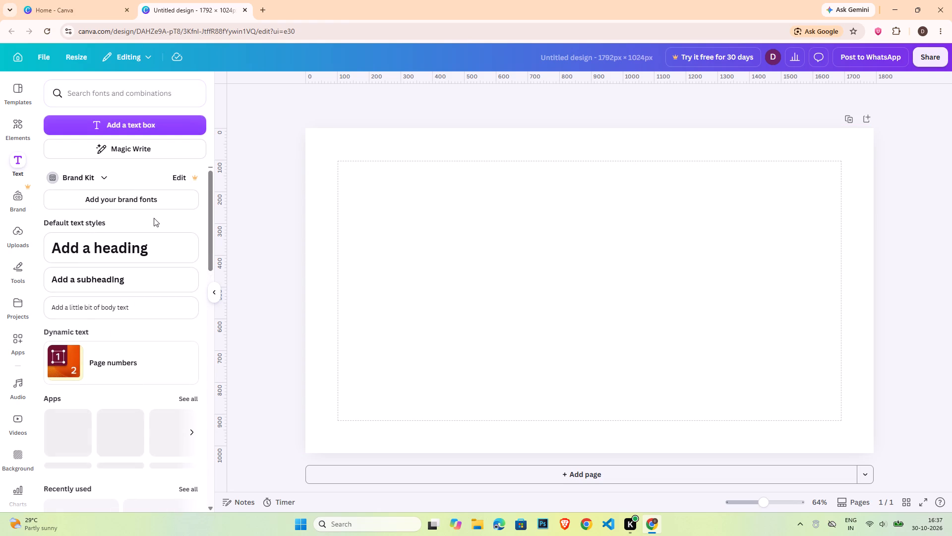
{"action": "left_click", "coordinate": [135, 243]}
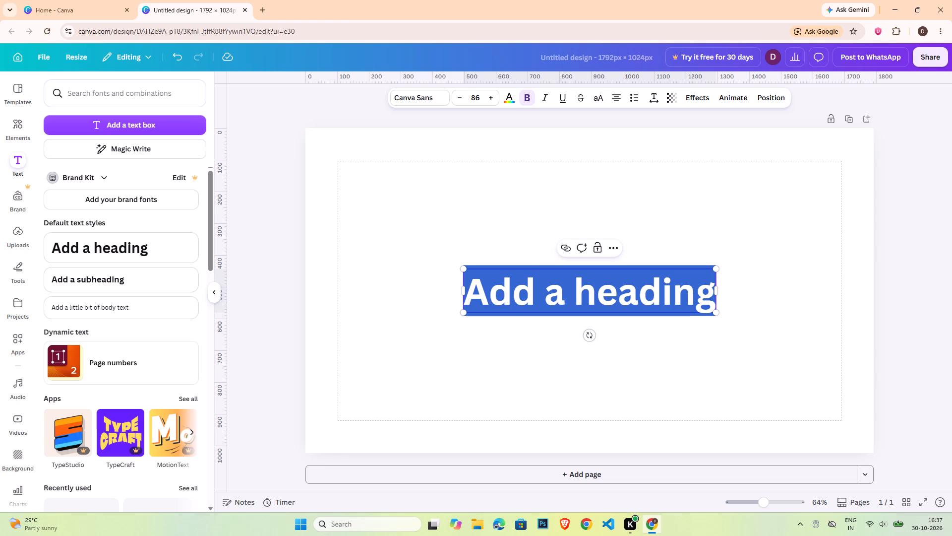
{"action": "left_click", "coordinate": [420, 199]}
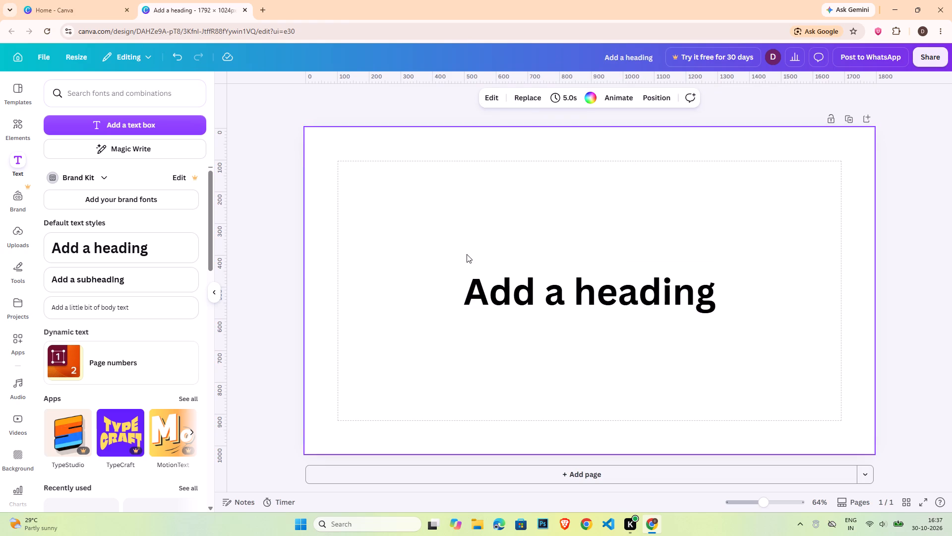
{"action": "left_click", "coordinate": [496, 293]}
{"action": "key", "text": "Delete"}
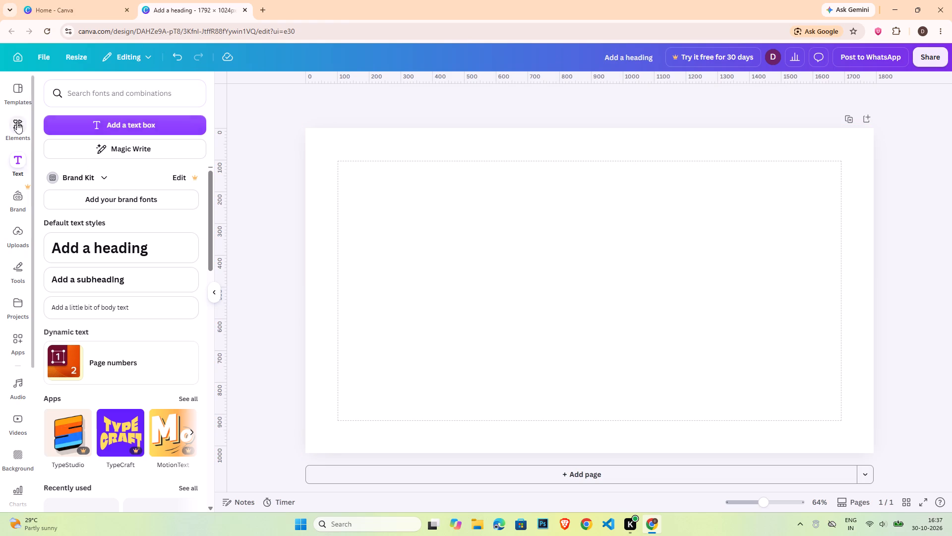
Insert a basic square shape and stretch it slightly past the page edges so it covers the whole page.
{"action": "left_click", "coordinate": [17, 123]}
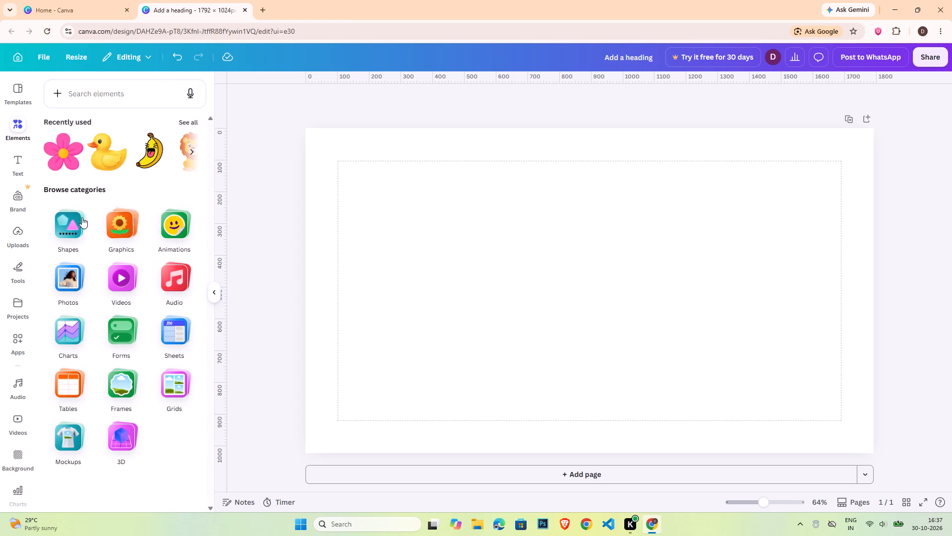
{"action": "left_click", "coordinate": [76, 216]}
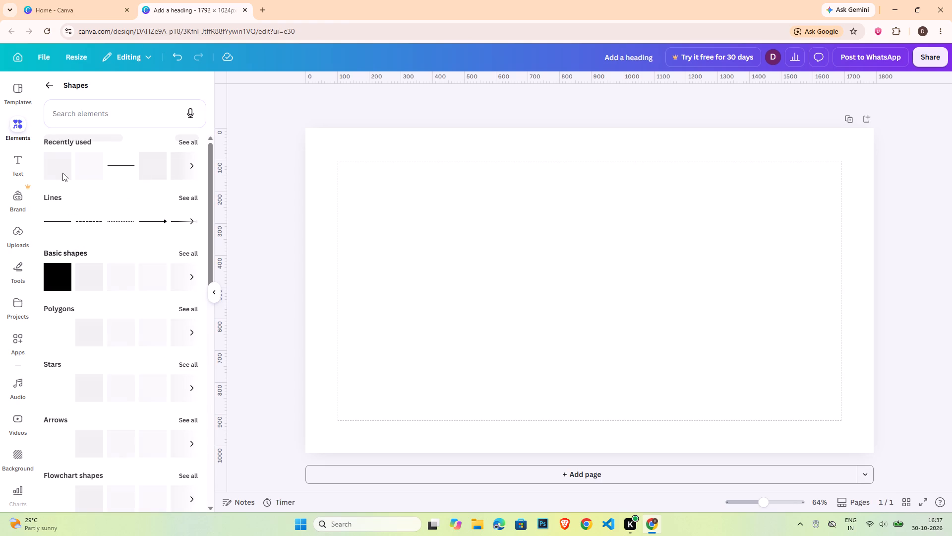
{"action": "left_click", "coordinate": [61, 170]}
{"action": "left_click", "coordinate": [63, 283]}
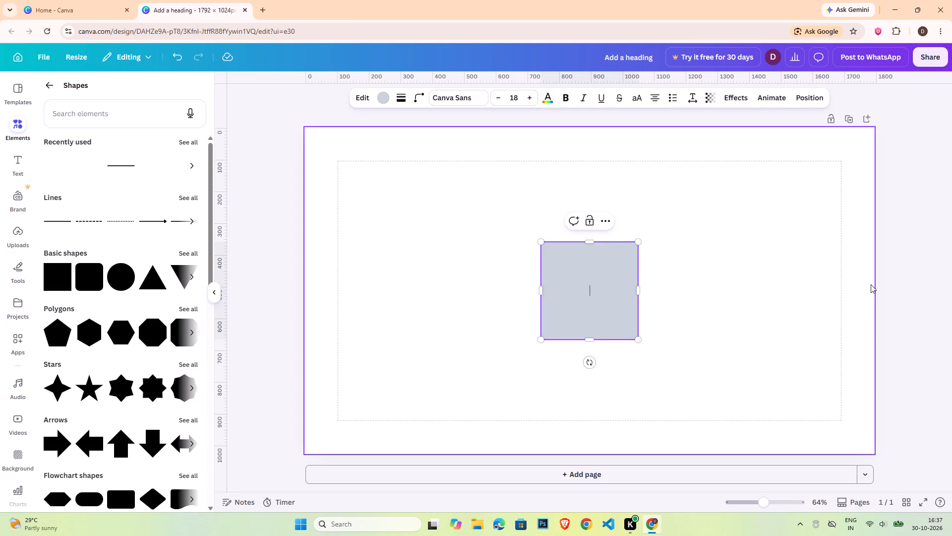
{"action": "left_click", "coordinate": [884, 281]}
{"action": "left_click_drag", "start_coordinate": [884, 280], "coordinate": [880, 283]}
{"action": "left_click_drag", "start_coordinate": [597, 300], "coordinate": [337, 174]}
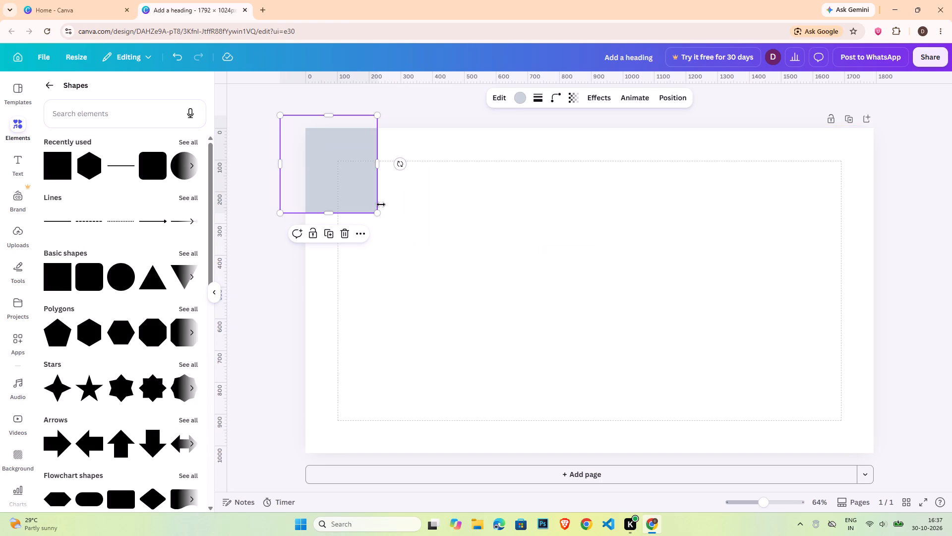
{"action": "left_click_drag", "start_coordinate": [379, 165], "coordinate": [896, 197]}
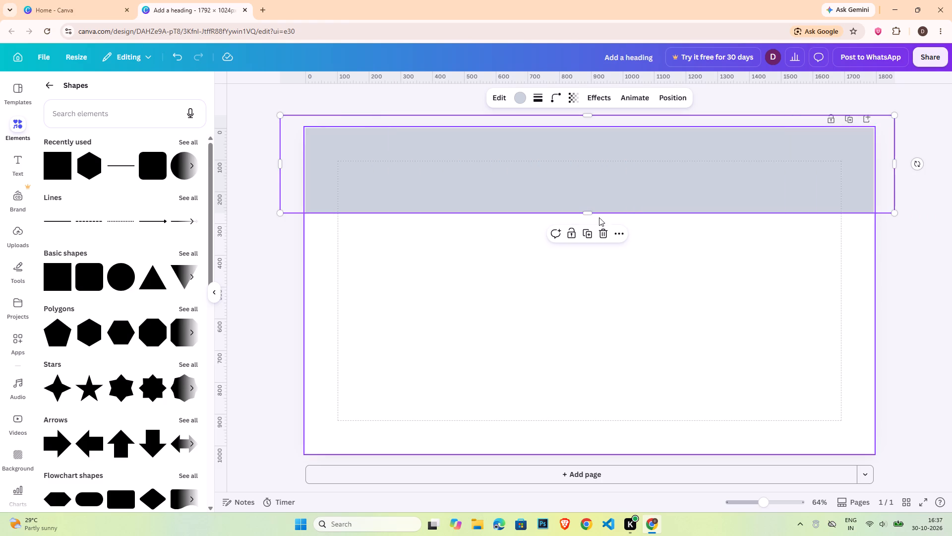
{"action": "left_click_drag", "start_coordinate": [597, 215], "coordinate": [604, 471]}
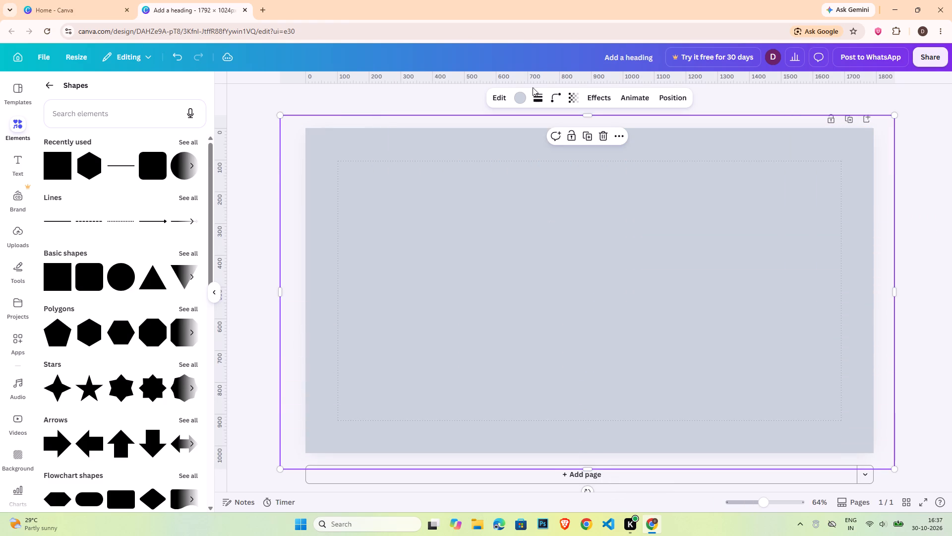
Fill the page-covering shape with a custom very pale cyan-blue solid color.
{"action": "left_click", "coordinate": [527, 93]}
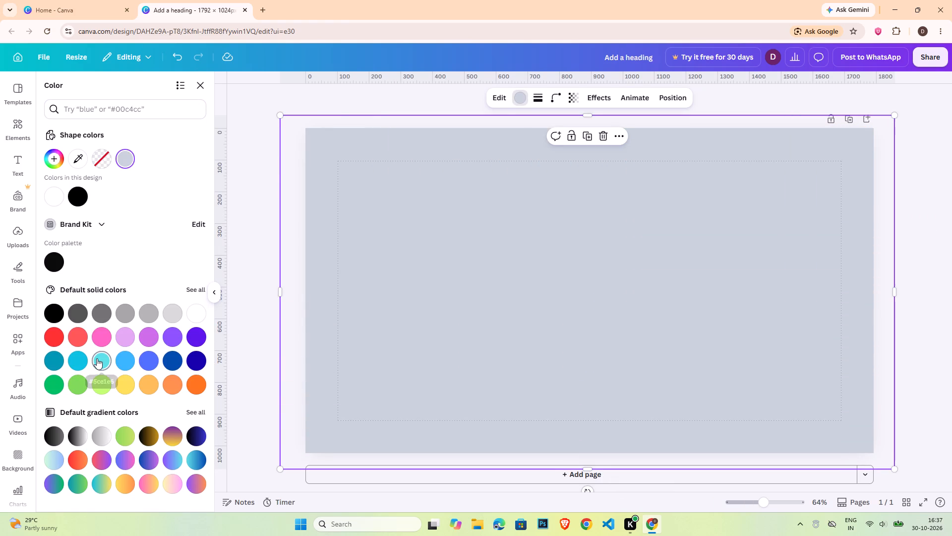
{"action": "left_click", "coordinate": [97, 357]}
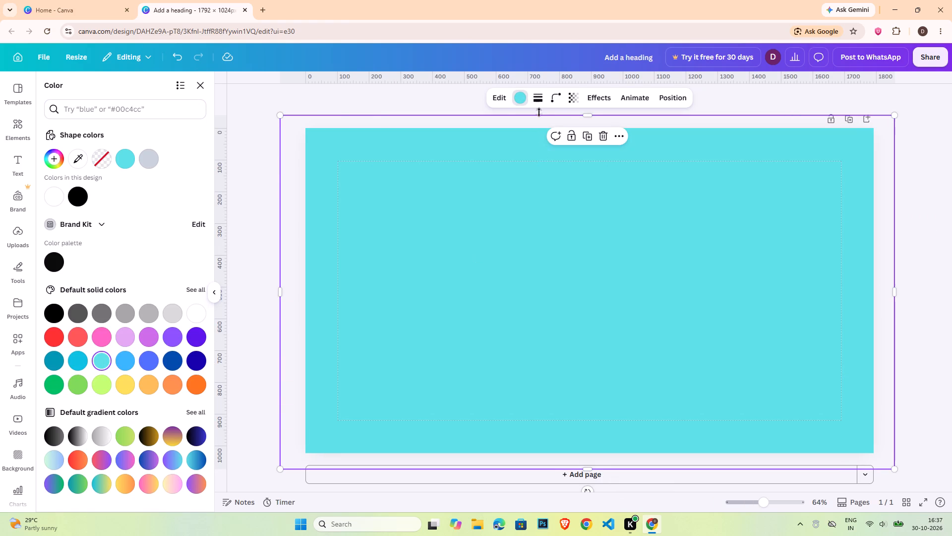
{"action": "left_click", "coordinate": [515, 98]}
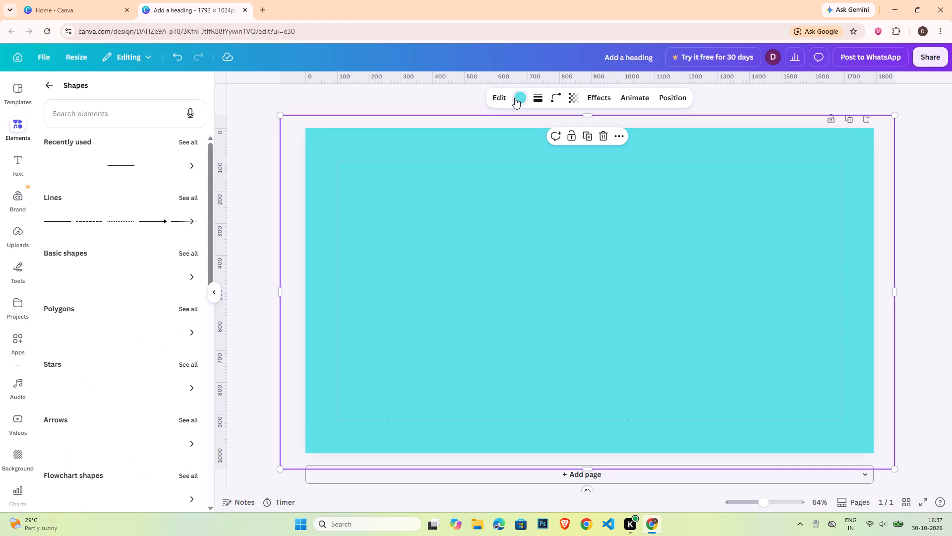
{"action": "left_click", "coordinate": [515, 98]}
{"action": "left_click", "coordinate": [61, 158]}
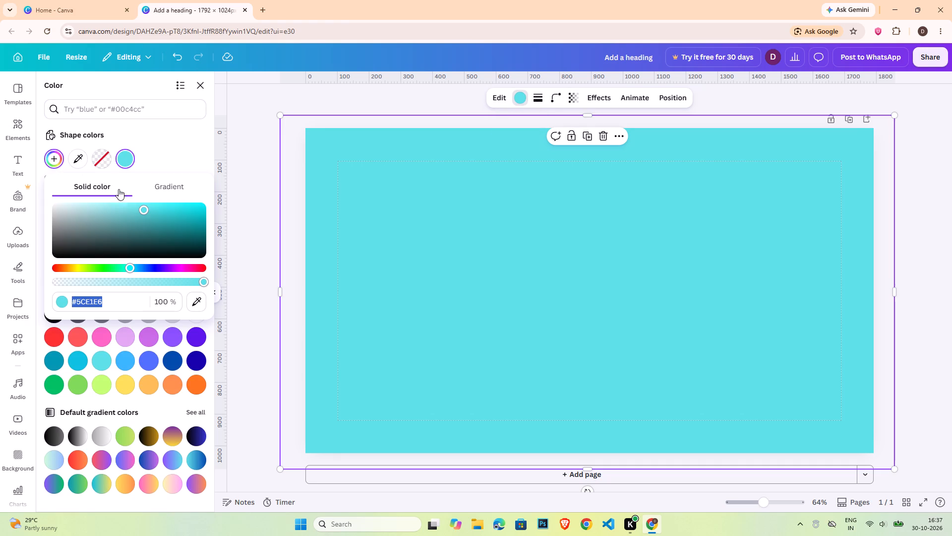
{"action": "left_click_drag", "start_coordinate": [139, 209], "coordinate": [114, 204]}
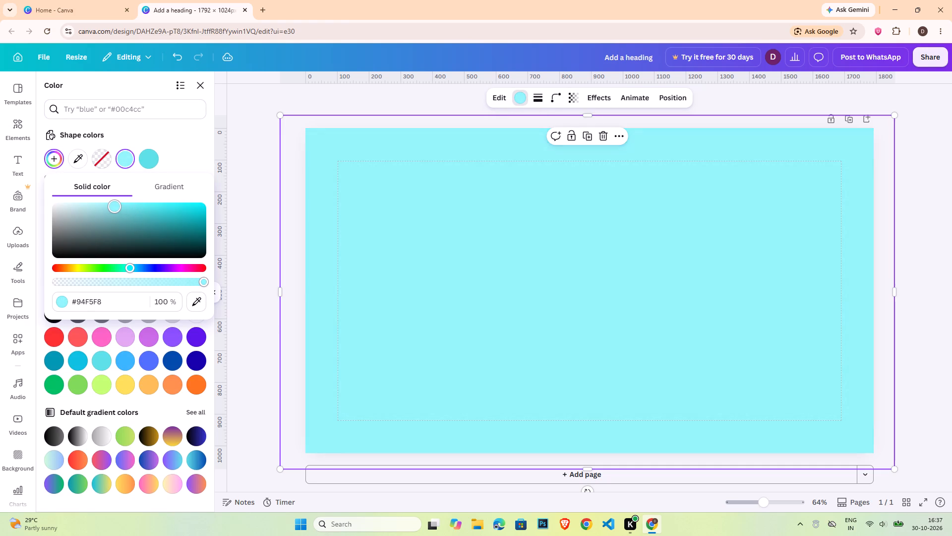
{"action": "left_click_drag", "start_coordinate": [114, 204], "coordinate": [89, 203]}
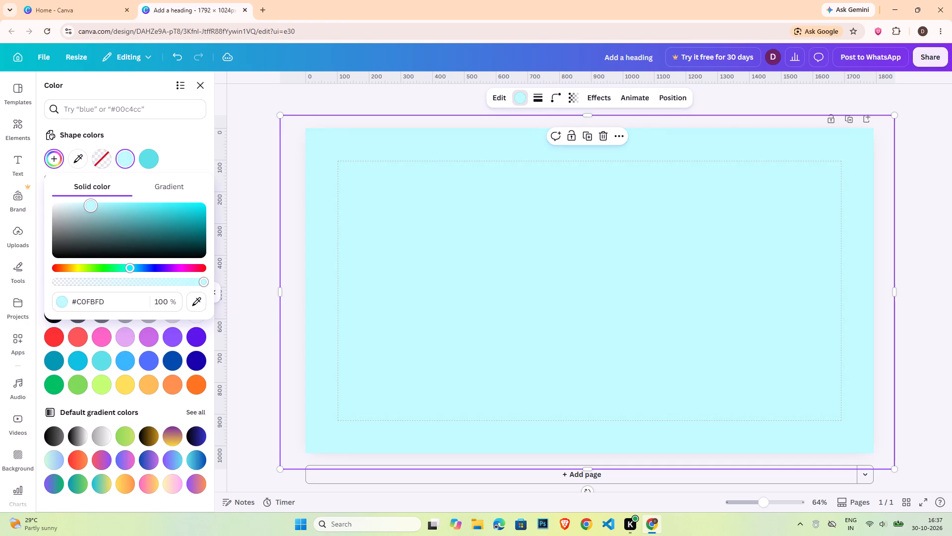
{"action": "left_click_drag", "start_coordinate": [89, 203], "coordinate": [74, 203]}
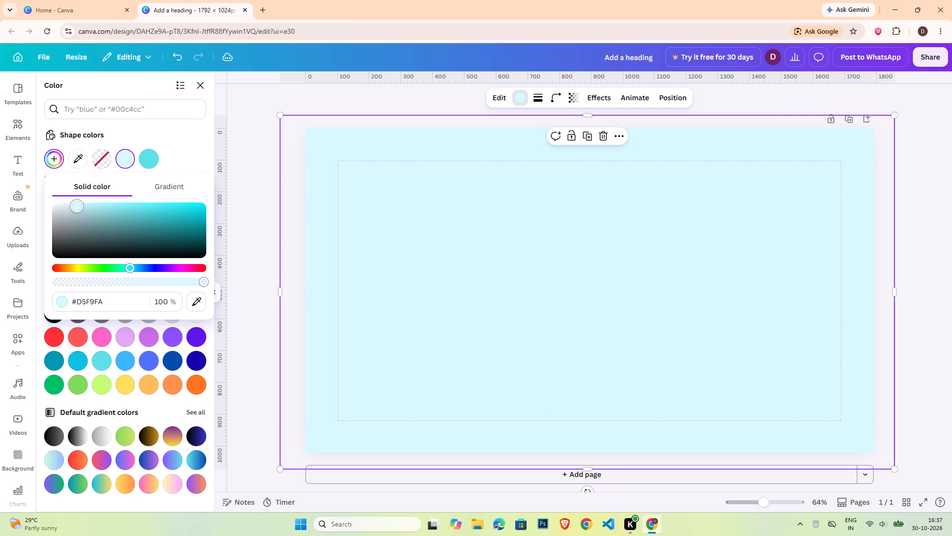
{"action": "left_click_drag", "start_coordinate": [74, 203], "coordinate": [73, 203]}
{"action": "double_click", "coordinate": [269, 178]}
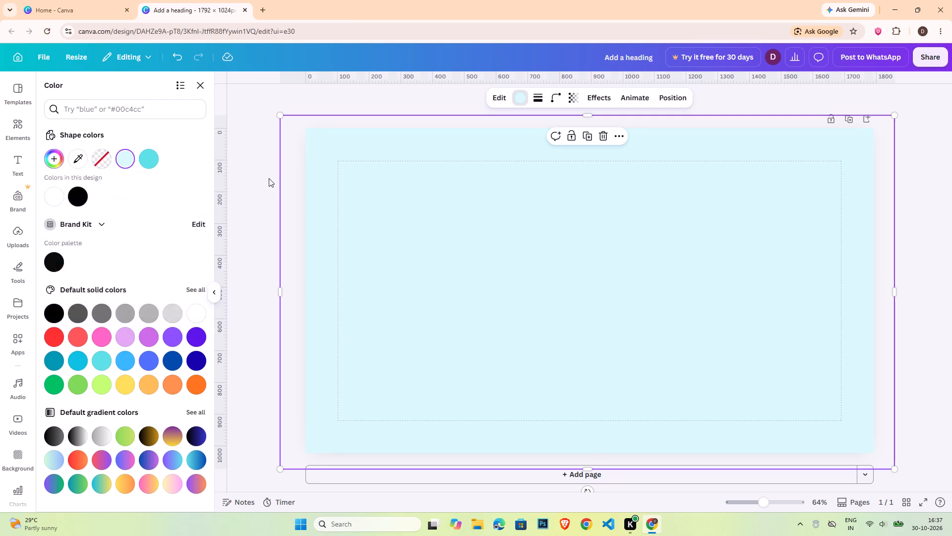
{"action": "left_click", "coordinate": [332, 156]}
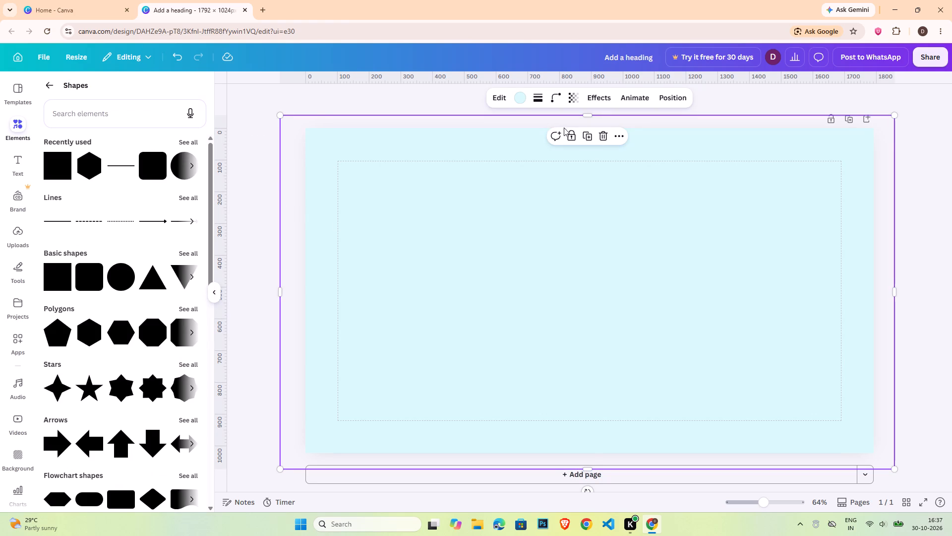
Lock the pale blue background shape in place and deselect it.
{"action": "left_click", "coordinate": [569, 134]}
{"action": "left_click", "coordinate": [913, 142]}
{"action": "left_click_drag", "start_coordinate": [923, 139], "coordinate": [801, 232]}
{"action": "left_click", "coordinate": [917, 268]}
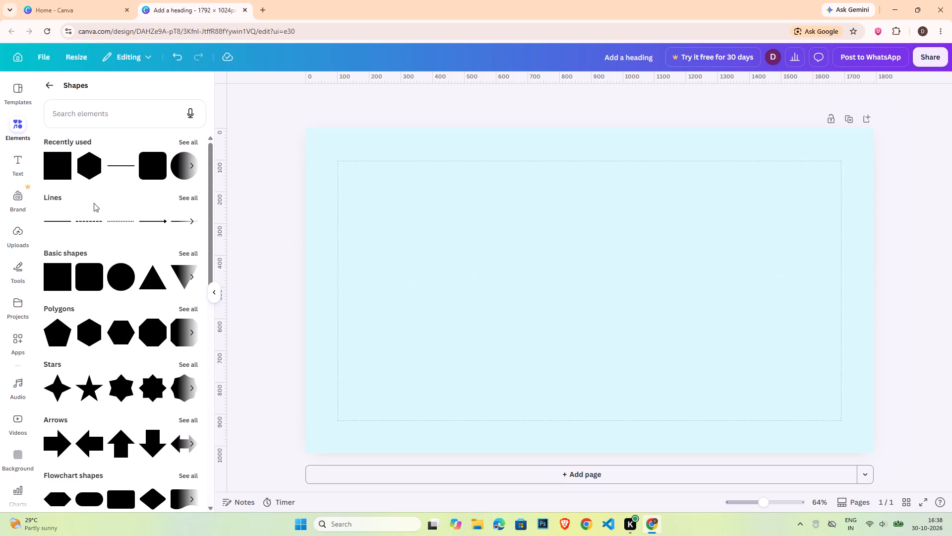
Add a heading to the page with the text "ALPHABET".
{"action": "left_click", "coordinate": [22, 162]}
{"action": "left_click", "coordinate": [103, 253]}
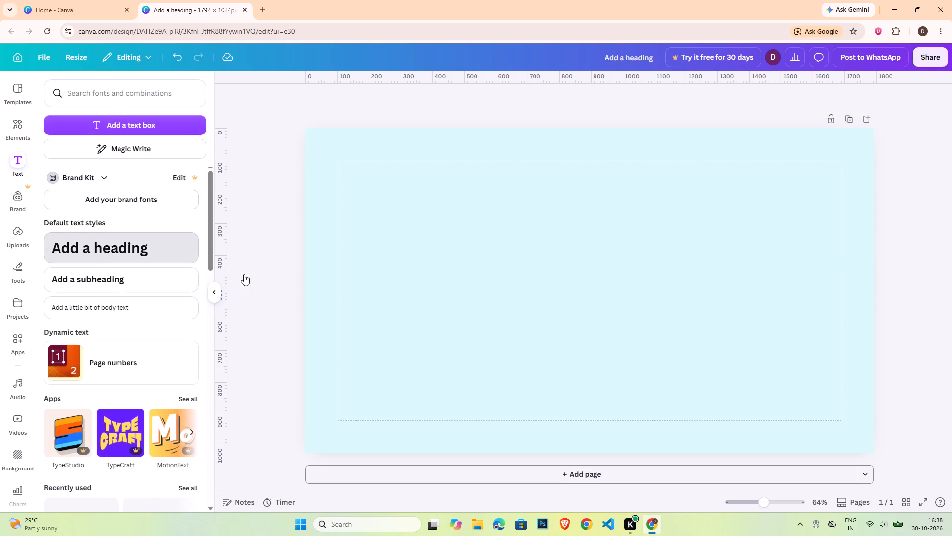
{"action": "triple_click", "coordinate": [637, 310]}
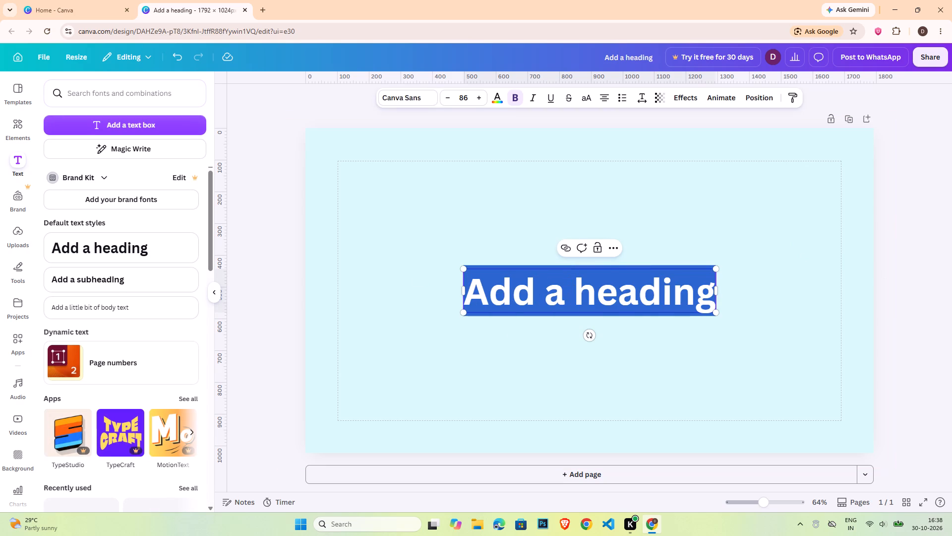
{"action": "type", "text": "ALPHABET"}
Change the font of the ALPHABET heading to Chewy.
{"action": "triple_click", "coordinate": [632, 310]}
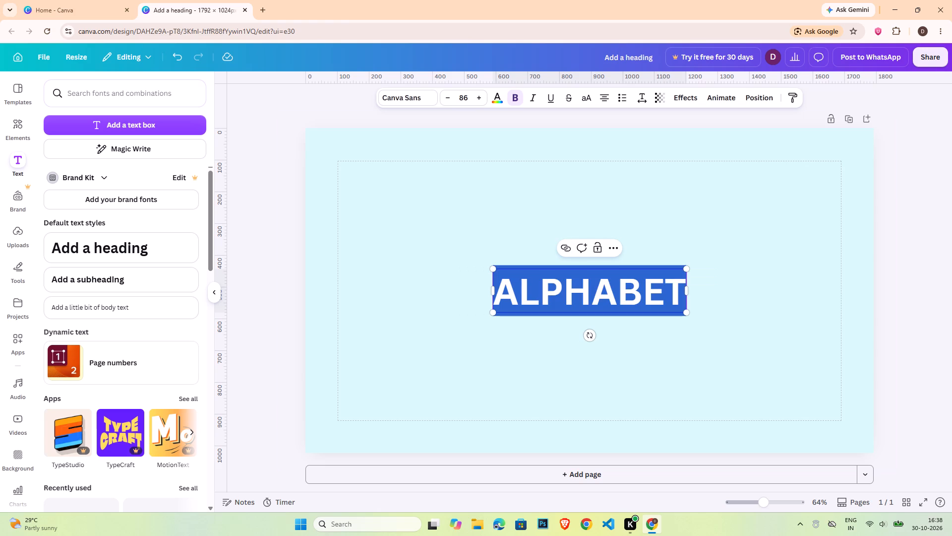
{"action": "left_click", "coordinate": [409, 97]}
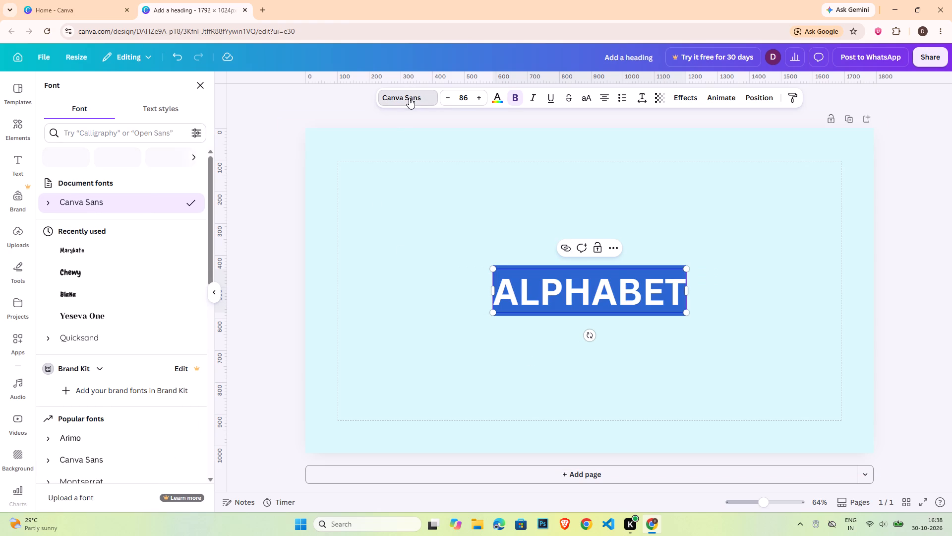
{"action": "left_click", "coordinate": [133, 285]}
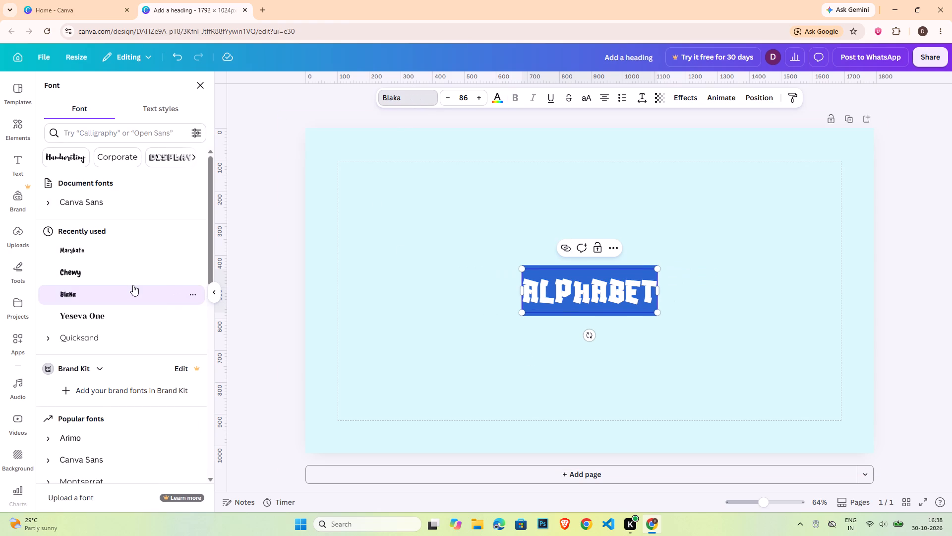
{"action": "left_click", "coordinate": [130, 262]}
{"action": "left_click", "coordinate": [129, 270]}
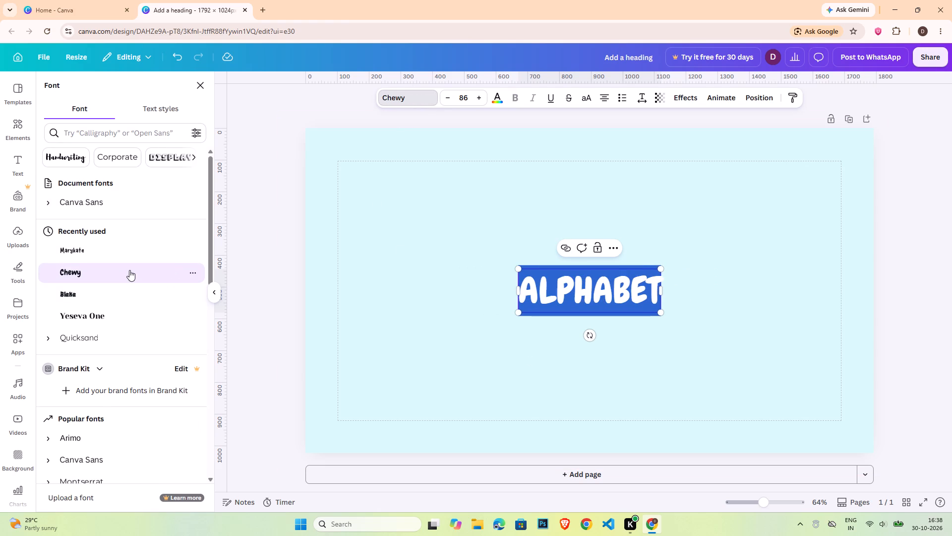
{"action": "double_click", "coordinate": [915, 231]}
Move the ALPHABET heading to about 34 px below the page's top edge and center it horizontally on the page.
{"action": "left_click_drag", "start_coordinate": [622, 286], "coordinate": [611, 197]}
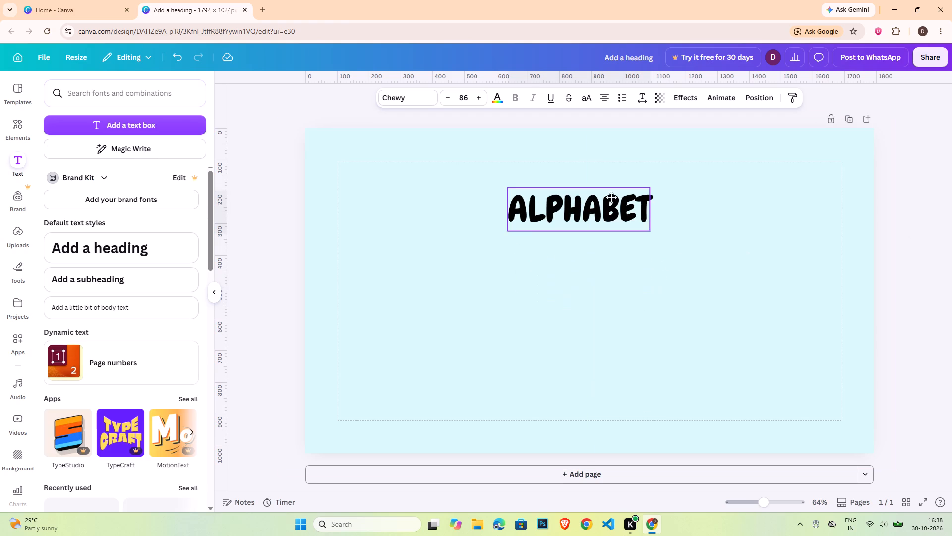
{"action": "left_click_drag", "start_coordinate": [611, 197], "coordinate": [617, 154]}
{"action": "left_click", "coordinate": [767, 102]}
{"action": "left_click", "coordinate": [180, 230]}
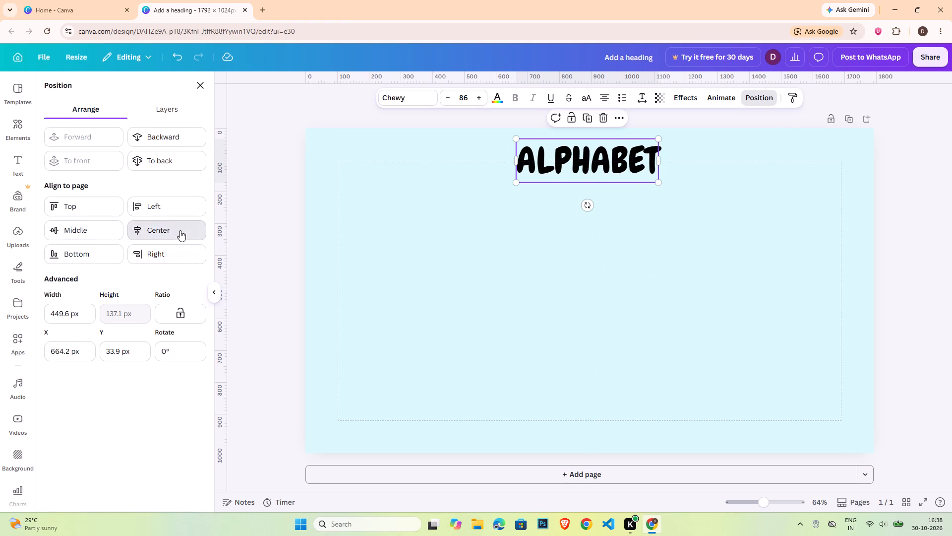
Apply an Outline effect to the ALPHABET heading and set the outline color to black.
{"action": "triple_click", "coordinate": [599, 151]}
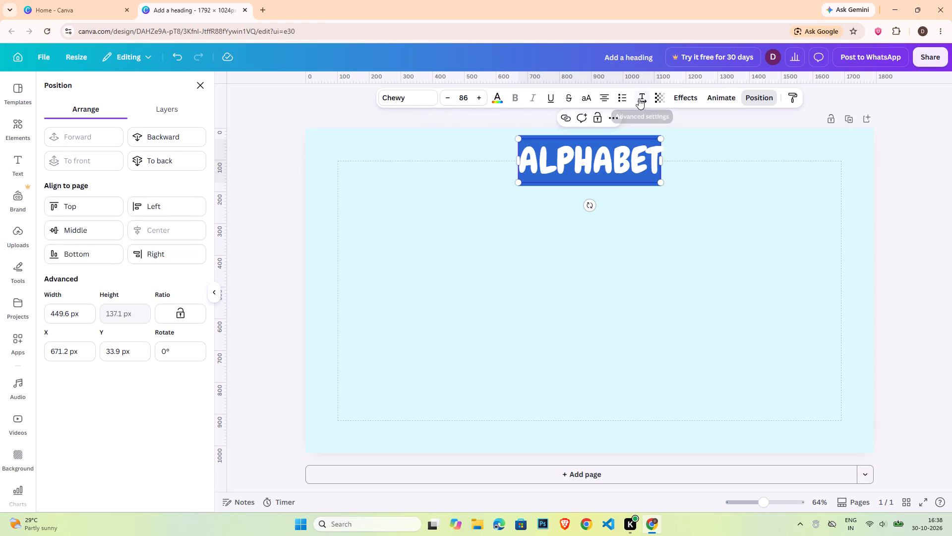
{"action": "left_click", "coordinate": [677, 101]}
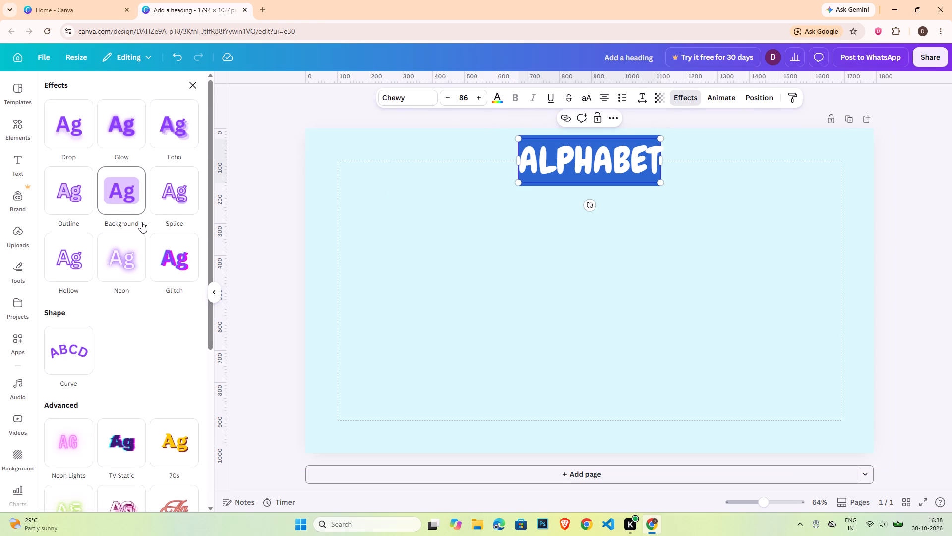
{"action": "left_click", "coordinate": [85, 207]}
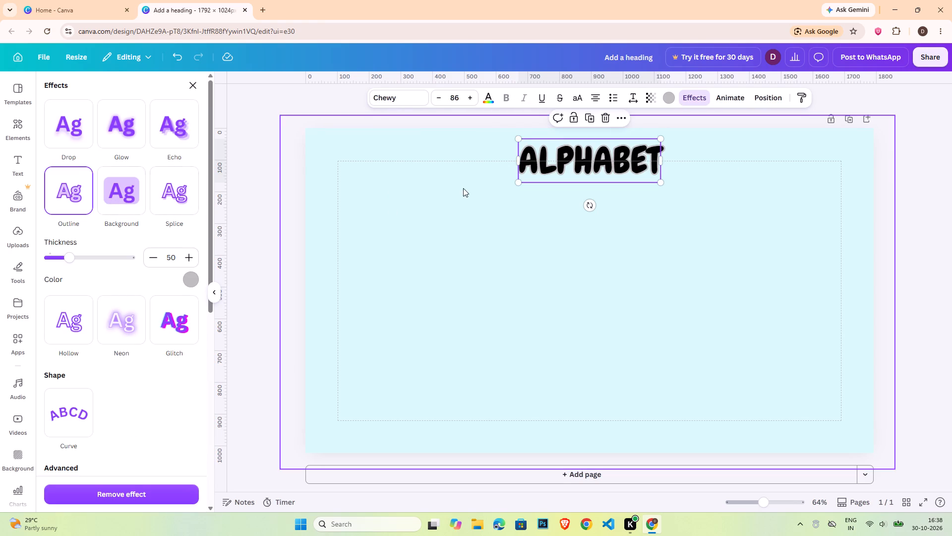
{"action": "left_click", "coordinate": [665, 91]}
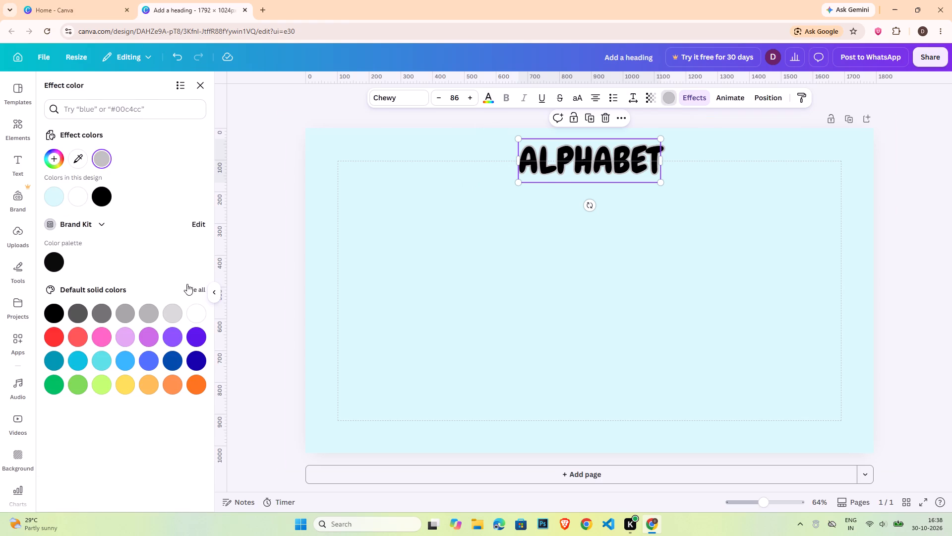
{"action": "left_click", "coordinate": [104, 194]}
{"action": "double_click", "coordinate": [904, 220]}
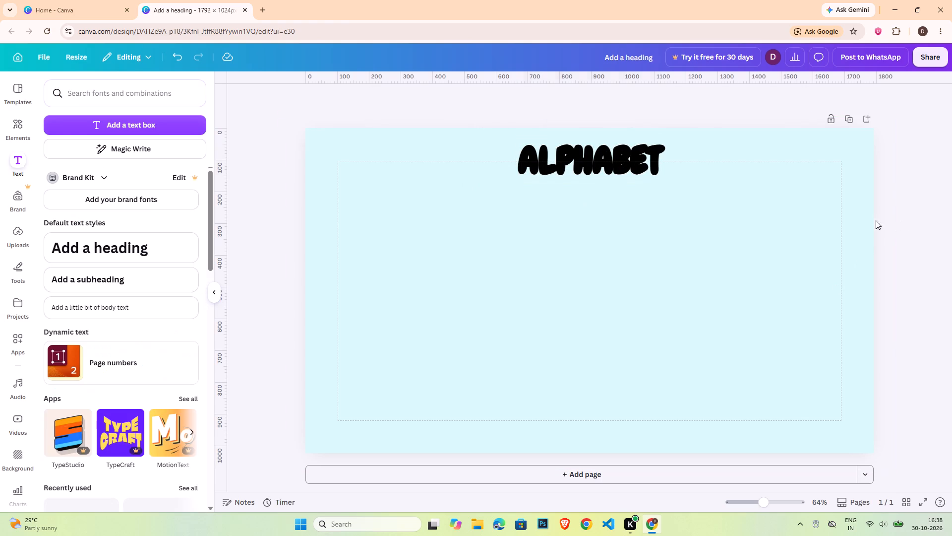
Color the heading's first four letters individually: A red, L light orange, P green and H light blue.
{"action": "double_click", "coordinate": [535, 164]}
{"action": "left_click_drag", "start_coordinate": [534, 158], "coordinate": [521, 157]}
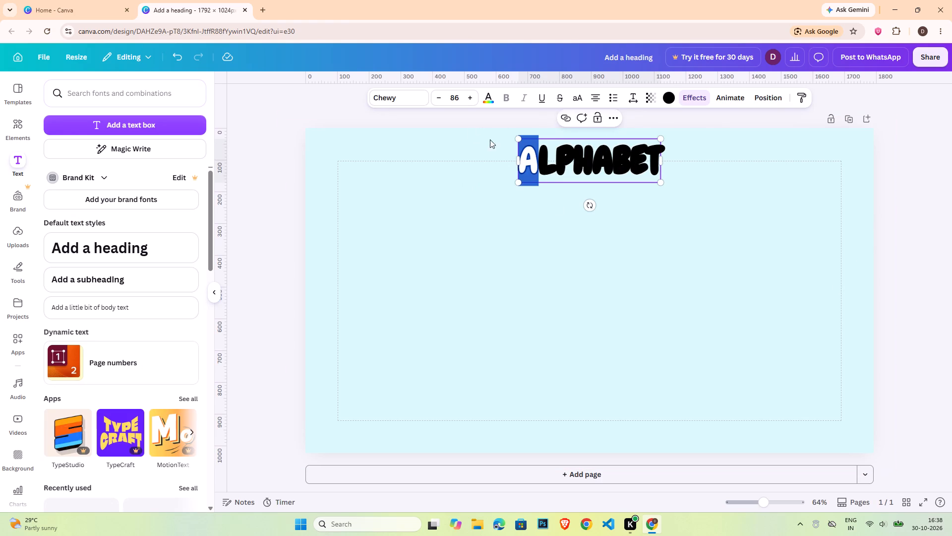
{"action": "left_click", "coordinate": [486, 99]}
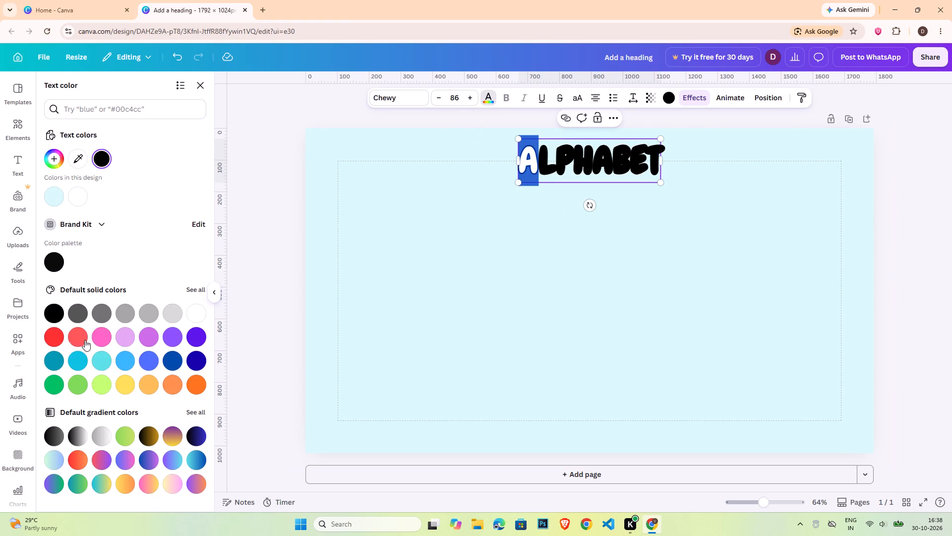
{"action": "left_click", "coordinate": [57, 336]}
{"action": "left_click", "coordinate": [557, 153]}
{"action": "left_click_drag", "start_coordinate": [551, 158], "coordinate": [545, 161]}
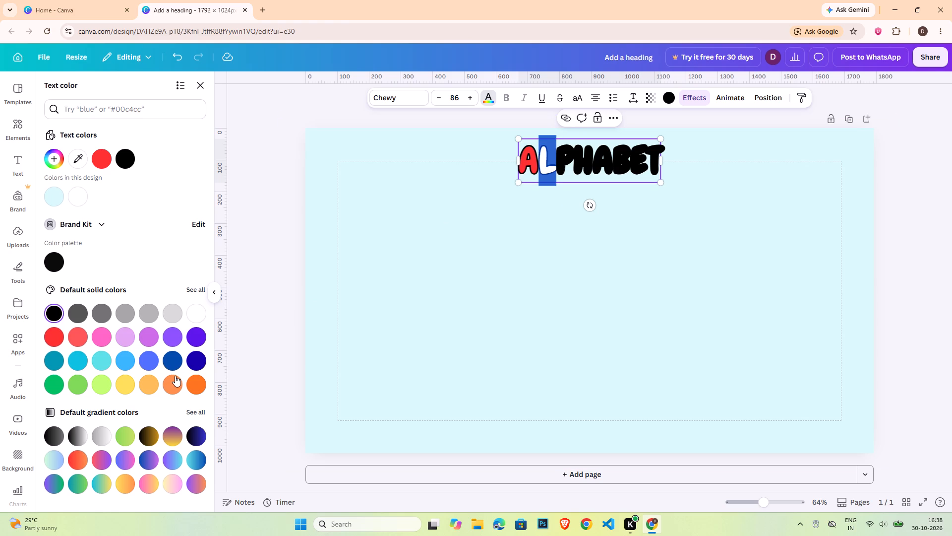
{"action": "left_click", "coordinate": [156, 384]}
{"action": "left_click", "coordinate": [571, 167]}
{"action": "left_click_drag", "start_coordinate": [570, 165], "coordinate": [559, 165]}
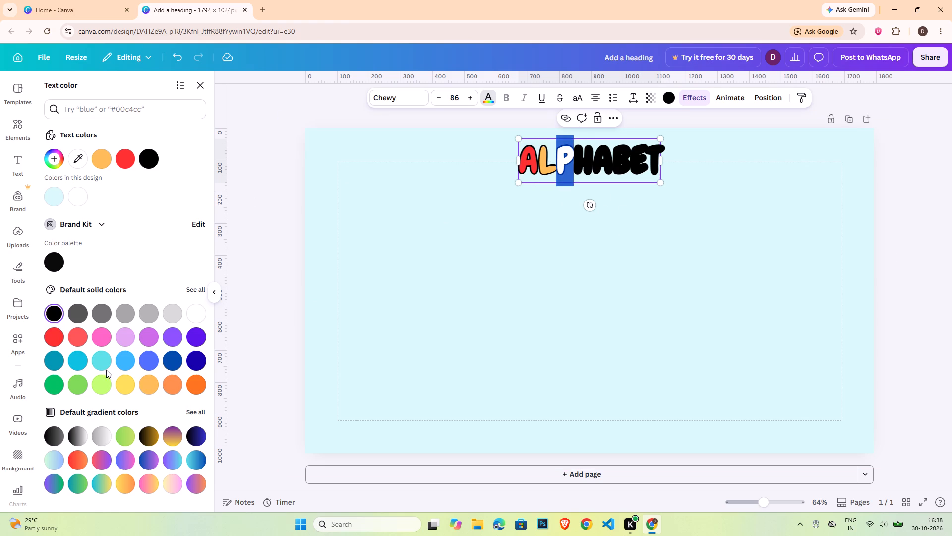
{"action": "left_click", "coordinate": [40, 381]}
{"action": "left_click", "coordinate": [51, 384]}
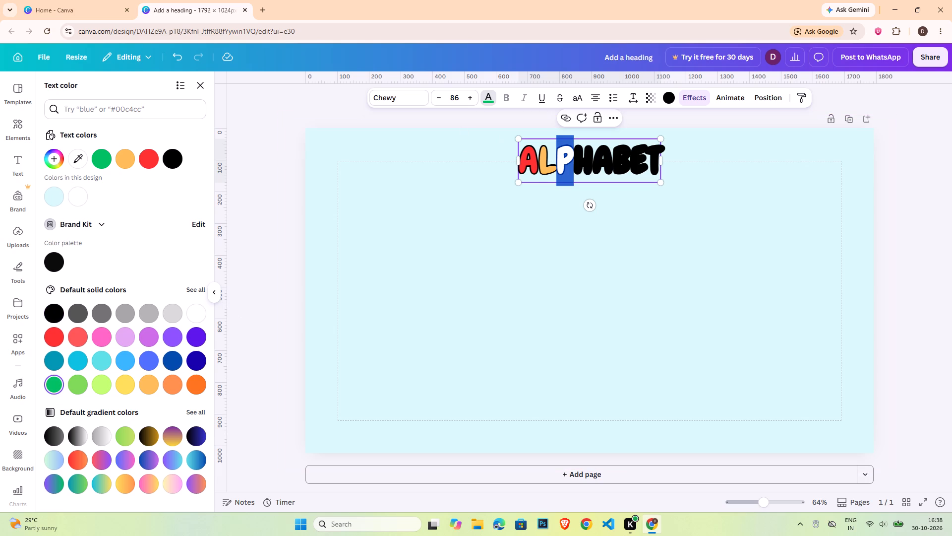
{"action": "left_click_drag", "start_coordinate": [591, 159], "coordinate": [577, 159]}
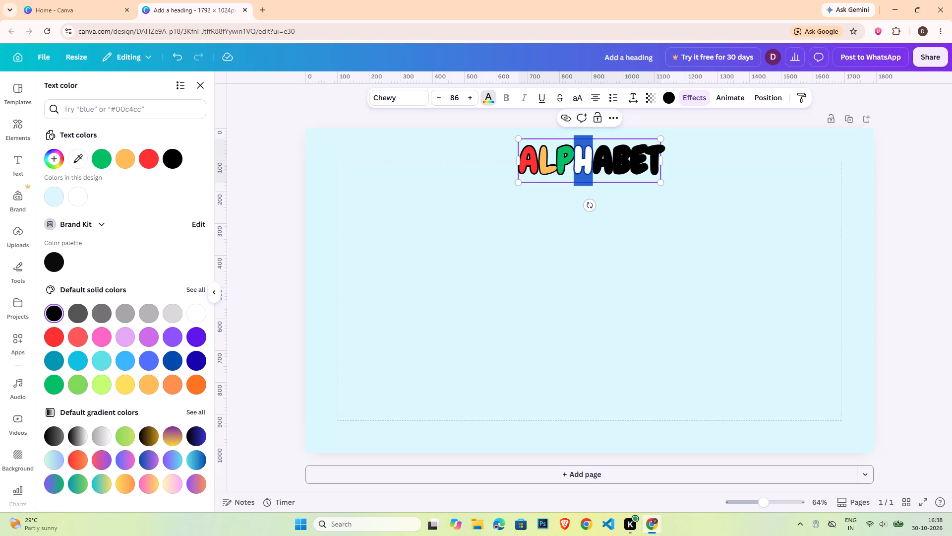
{"action": "left_click", "coordinate": [123, 359]}
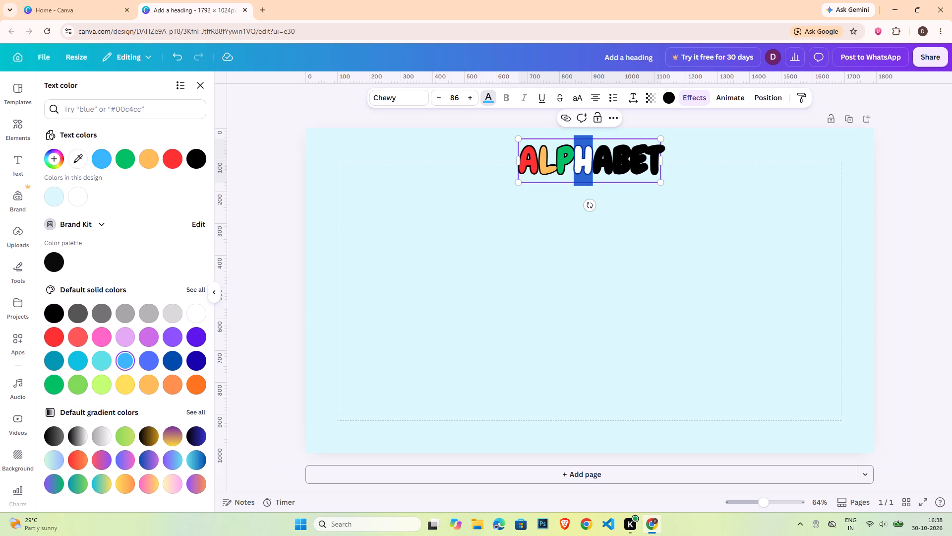
Color the heading's last four letters individually: A yellow, B coral red, E red and T orange.
{"action": "left_click_drag", "start_coordinate": [607, 158], "coordinate": [598, 161]}
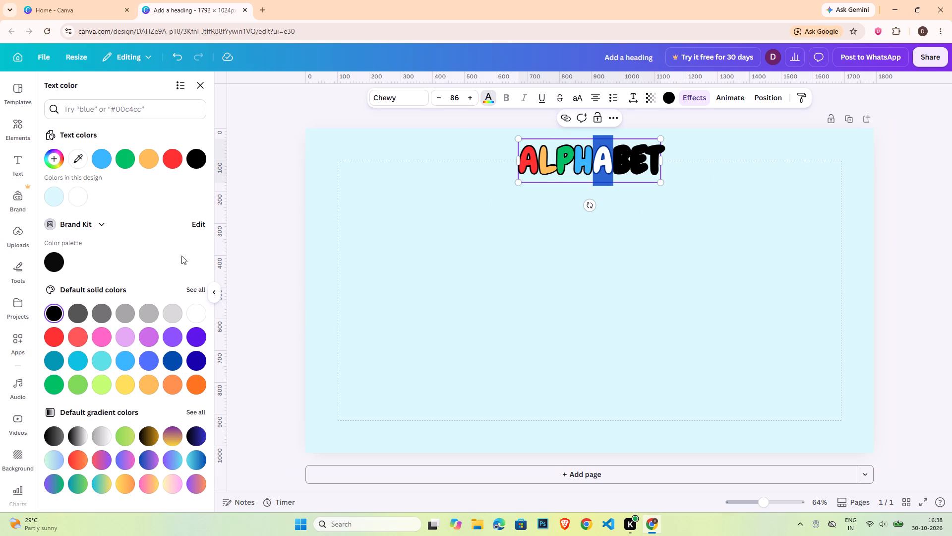
{"action": "left_click", "coordinate": [124, 378]}
{"action": "left_click_drag", "start_coordinate": [634, 164], "coordinate": [620, 164]}
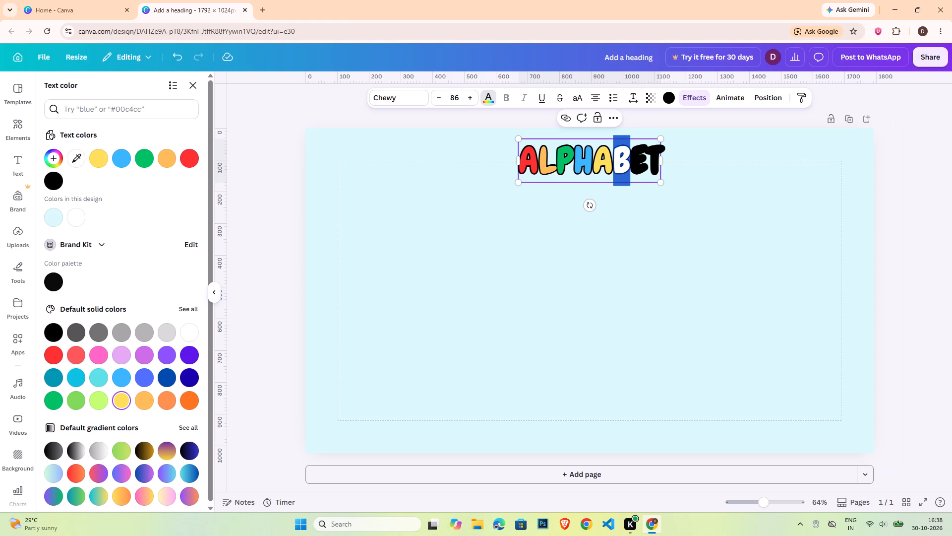
{"action": "left_click", "coordinate": [83, 350]}
{"action": "left_click_drag", "start_coordinate": [643, 159], "coordinate": [633, 162]}
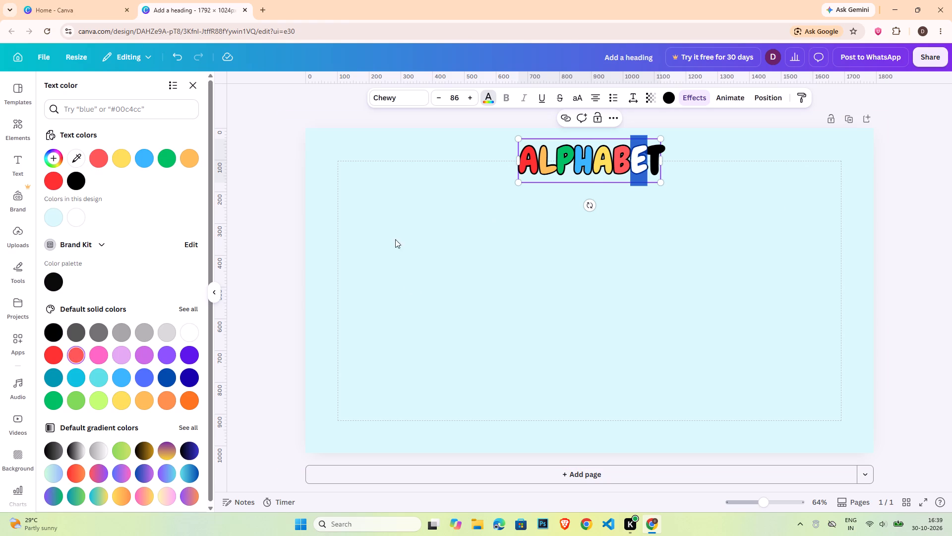
{"action": "left_click", "coordinate": [61, 358]}
{"action": "left_click_drag", "start_coordinate": [652, 163], "coordinate": [660, 161]}
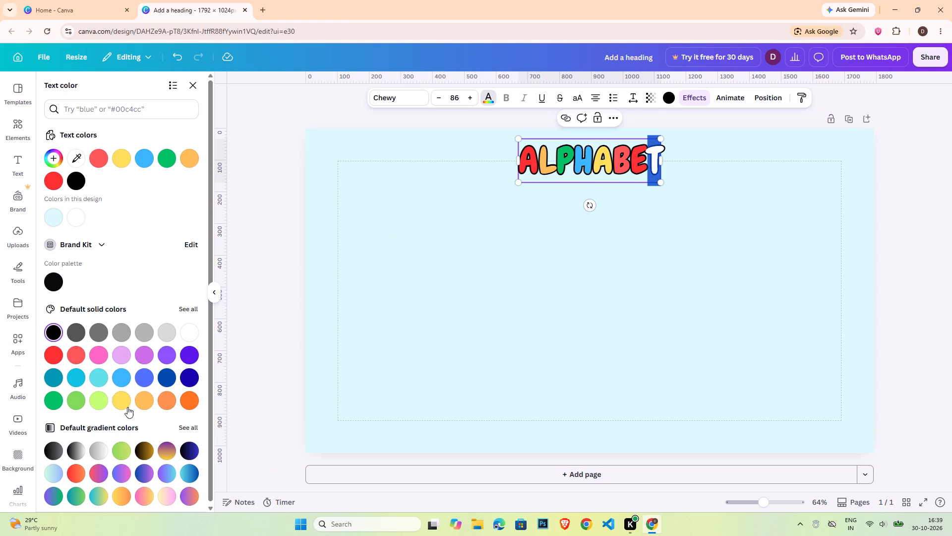
{"action": "left_click", "coordinate": [188, 404]}
{"action": "left_click", "coordinate": [768, 223]}
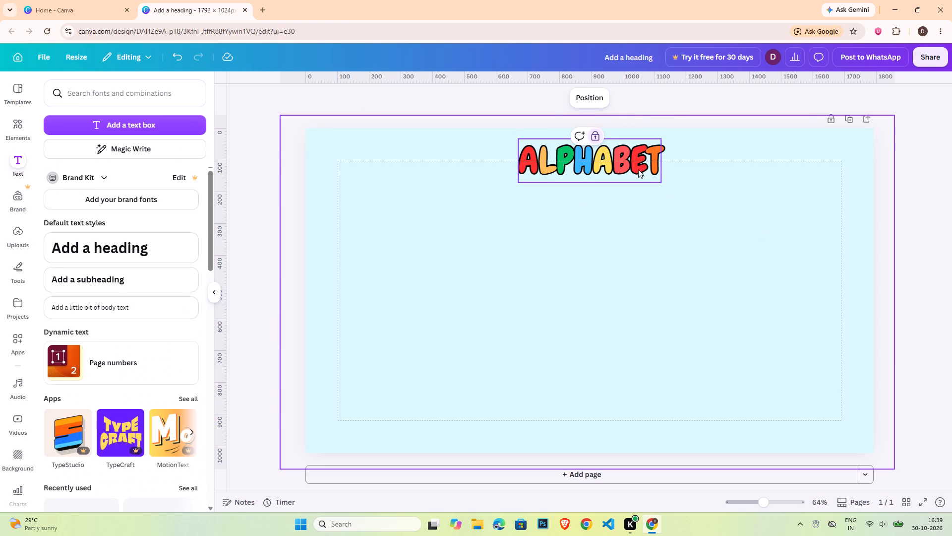
{"action": "left_click", "coordinate": [638, 169]}
{"action": "left_click", "coordinate": [931, 218]}
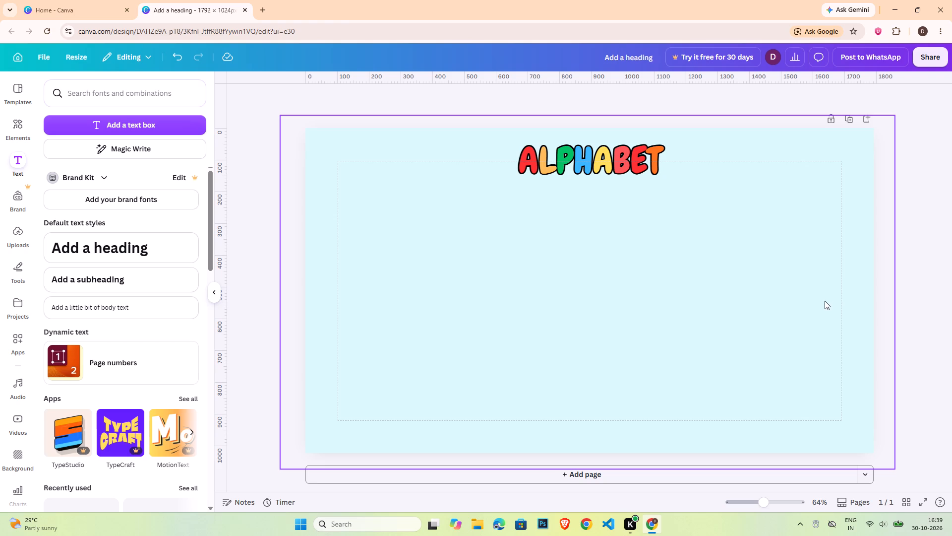
Search the elements library for "crayons" and look through the graphics results for a suitable crayon illustration.
{"action": "left_click", "coordinate": [20, 125]}
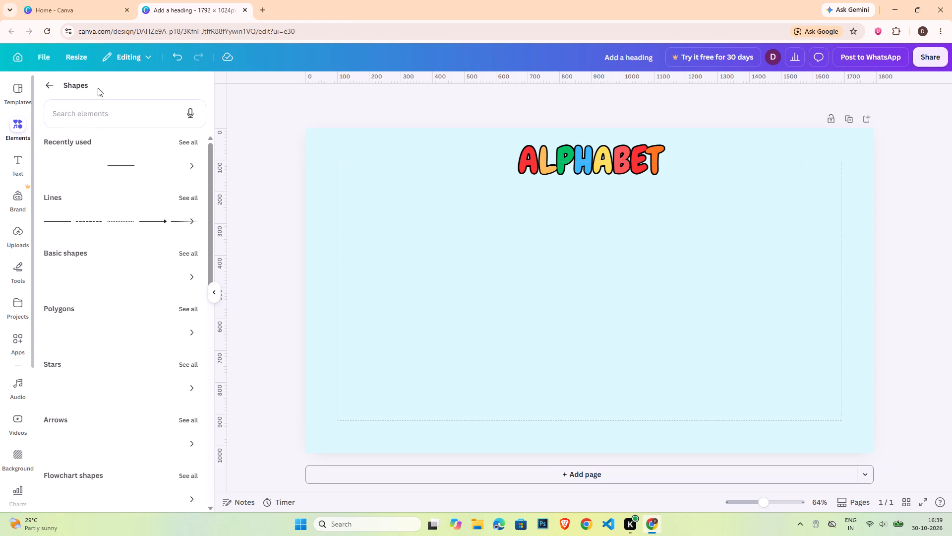
{"action": "left_click", "coordinate": [52, 85]}
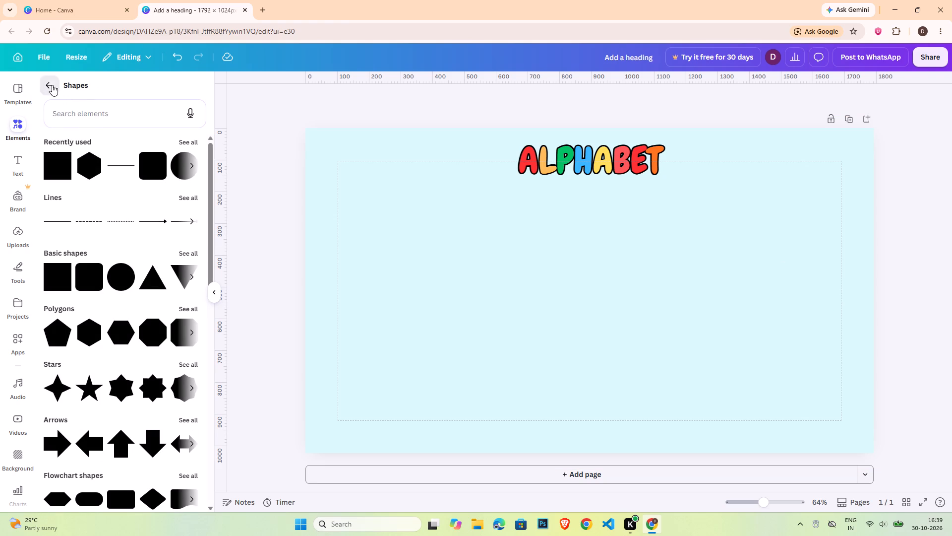
{"action": "left_click", "coordinate": [95, 97]}
{"action": "type", "text": "cra"}
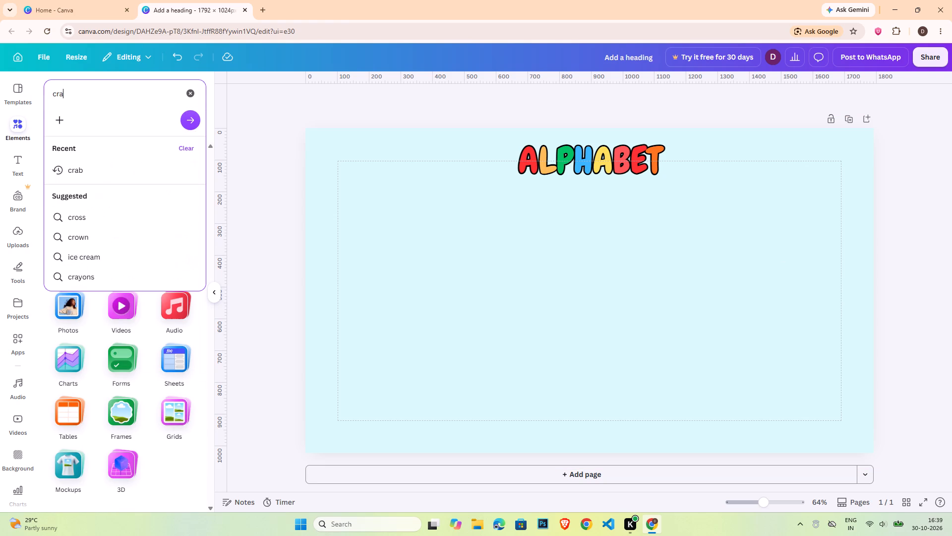
{"action": "type", "text": "yons"}
{"action": "key", "text": "Return"}
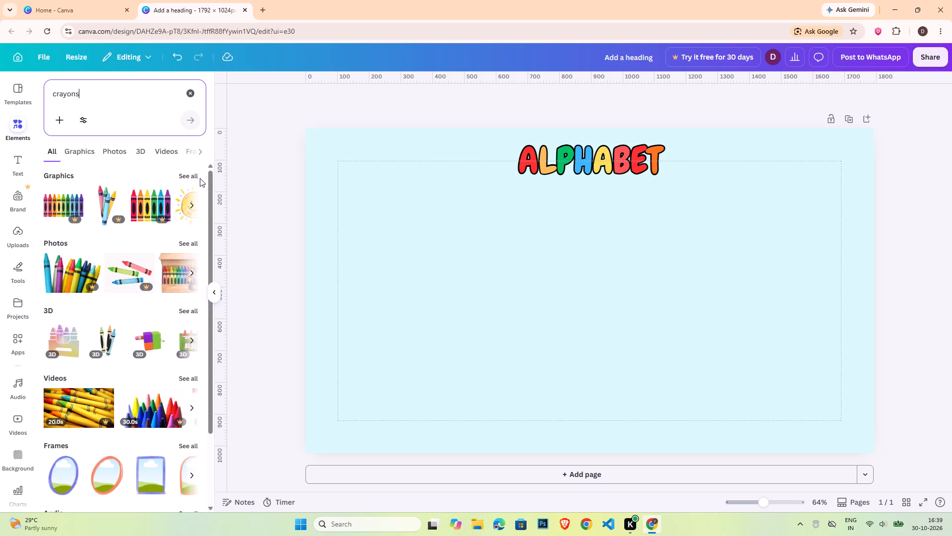
{"action": "left_click", "coordinate": [197, 174]}
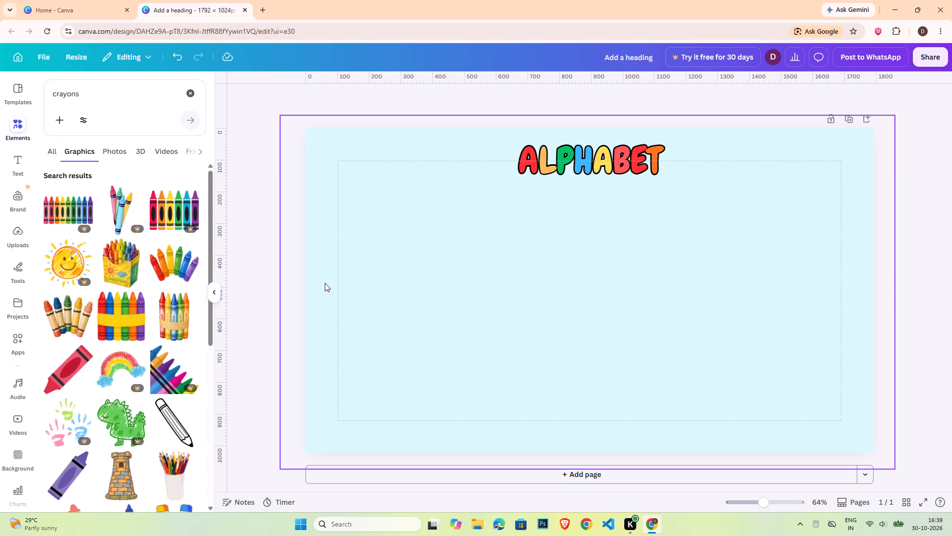
{"action": "scroll", "coordinate": [207, 327], "scroll_direction": "down", "scroll_amount": 4}
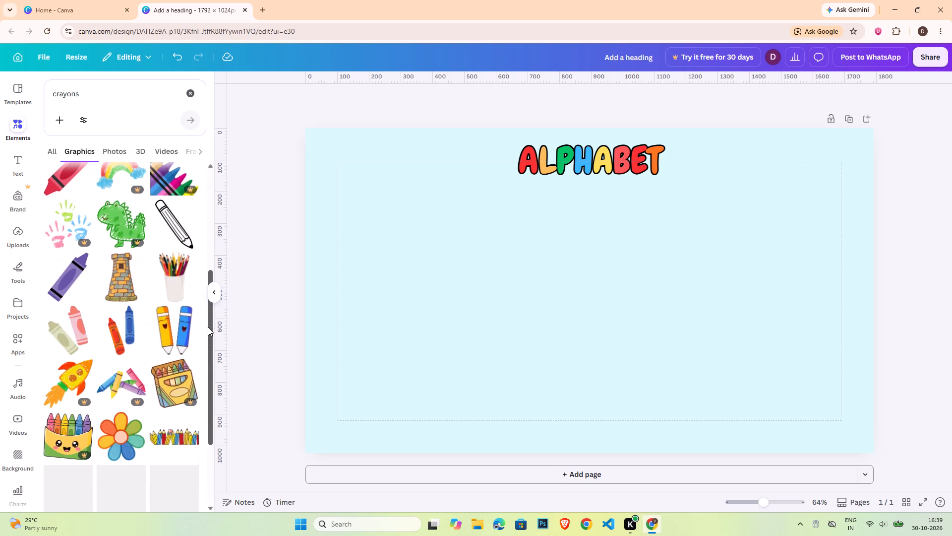
{"action": "scroll", "coordinate": [208, 329], "scroll_direction": "down", "scroll_amount": 10}
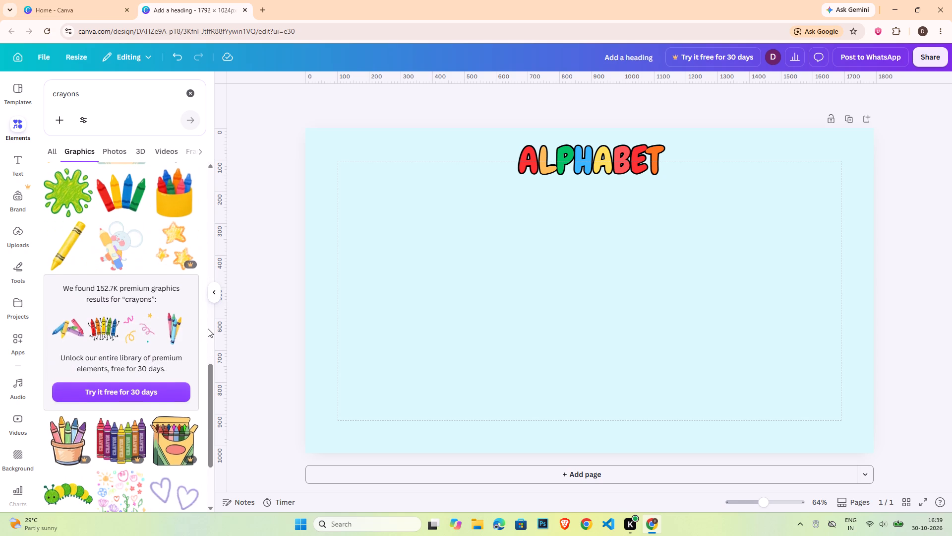
{"action": "scroll", "coordinate": [208, 329], "scroll_direction": "down", "scroll_amount": 8}
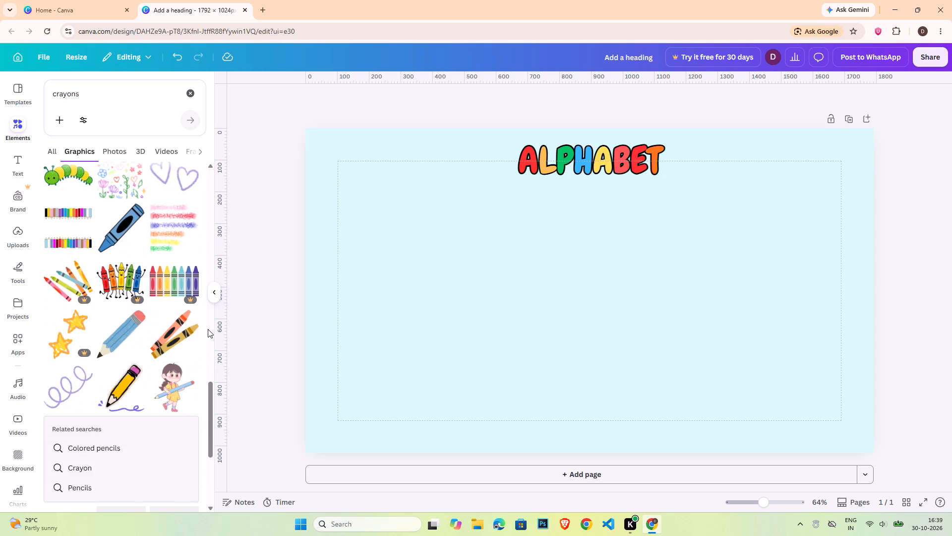
{"action": "scroll", "coordinate": [208, 329], "scroll_direction": "down", "scroll_amount": 4}
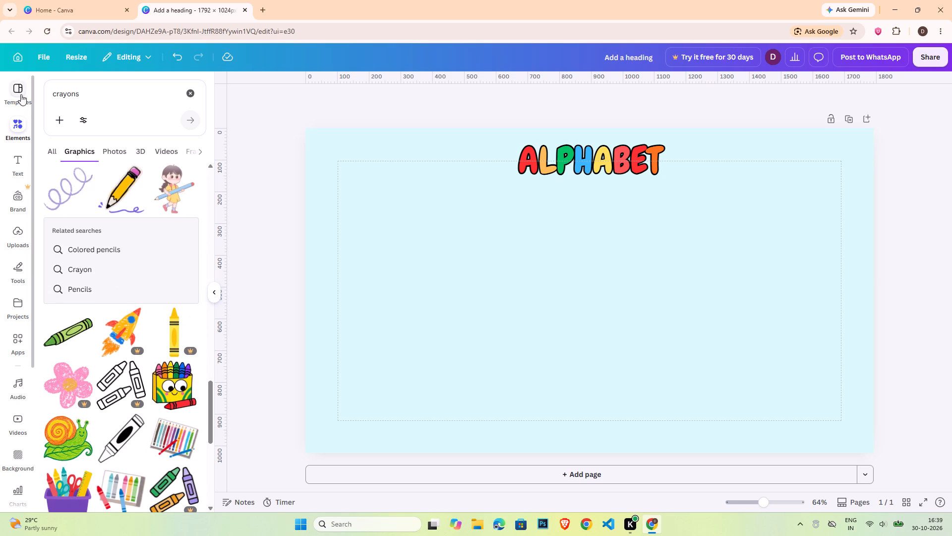
Search the graphics for "crayon" and add the horizontal crayon with a tan body and orange tip to the page.
{"action": "left_click", "coordinate": [80, 100]}
{"action": "key", "text": "BackSpace"}
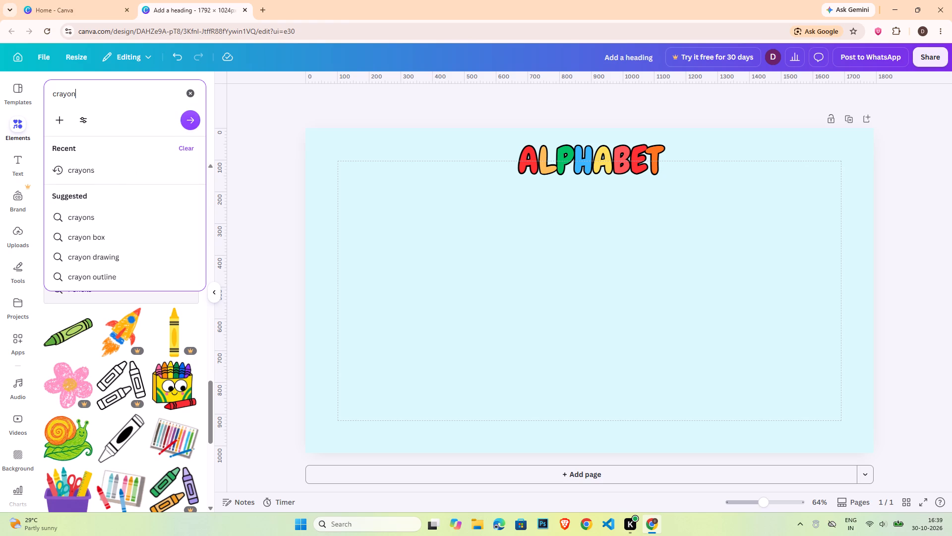
{"action": "key", "text": "Return"}
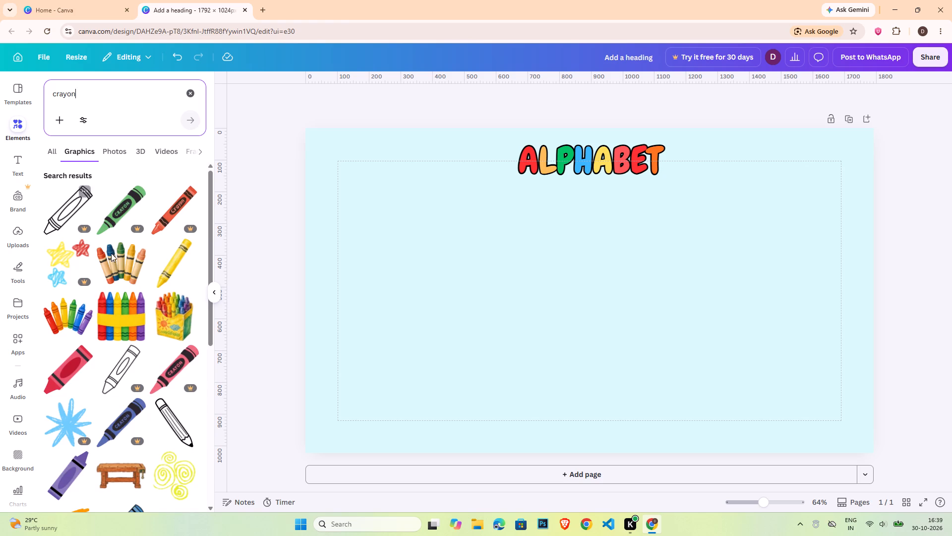
{"action": "scroll", "coordinate": [172, 315], "scroll_direction": "down", "scroll_amount": 7}
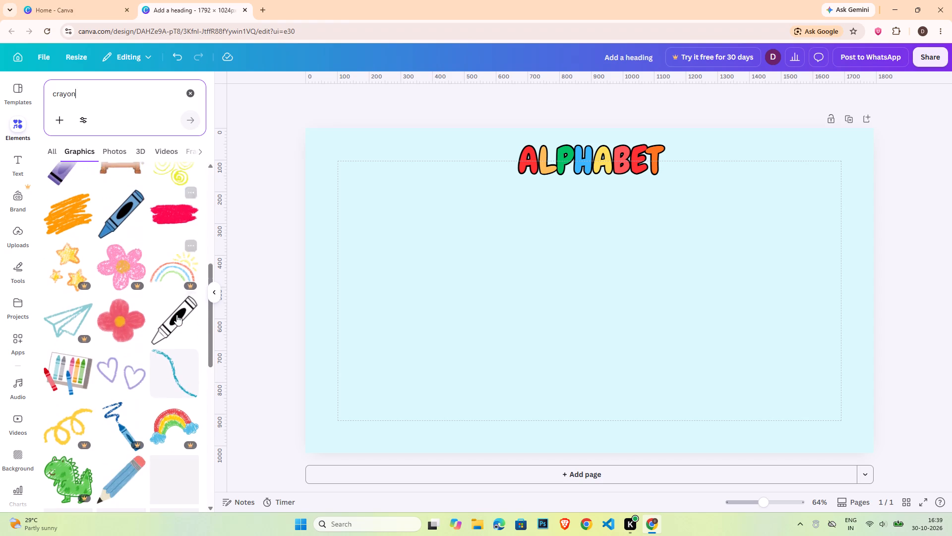
{"action": "scroll", "coordinate": [177, 315], "scroll_direction": "down", "scroll_amount": 7}
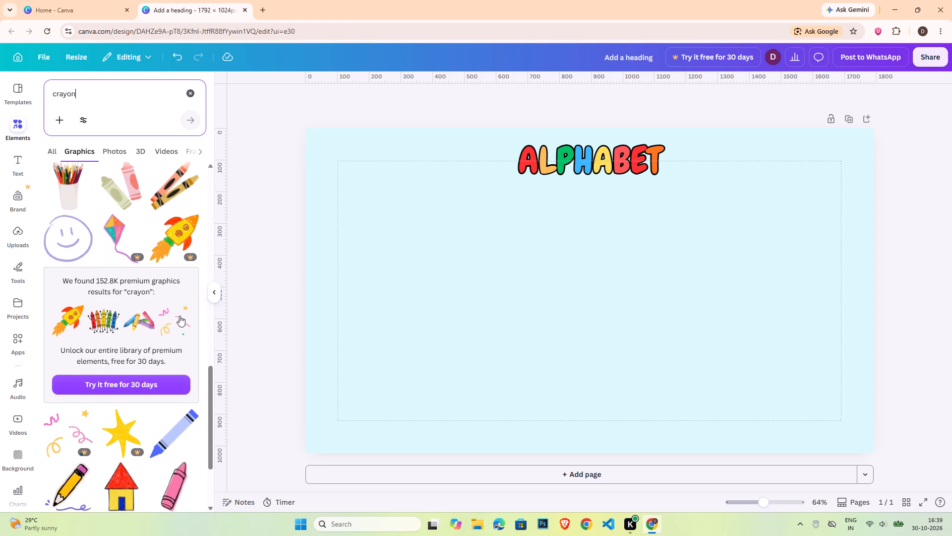
{"action": "scroll", "coordinate": [179, 316], "scroll_direction": "down", "scroll_amount": 3}
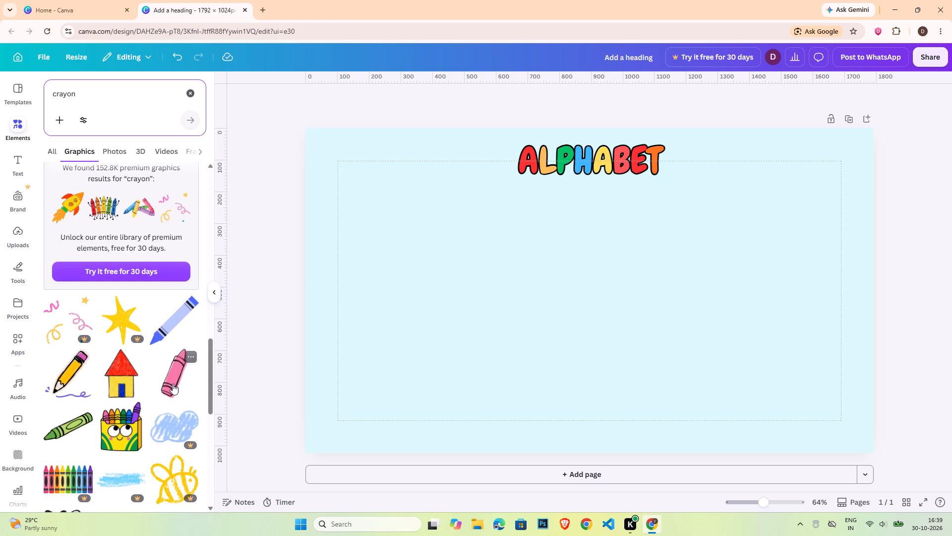
{"action": "scroll", "coordinate": [173, 384], "scroll_direction": "down", "scroll_amount": 3}
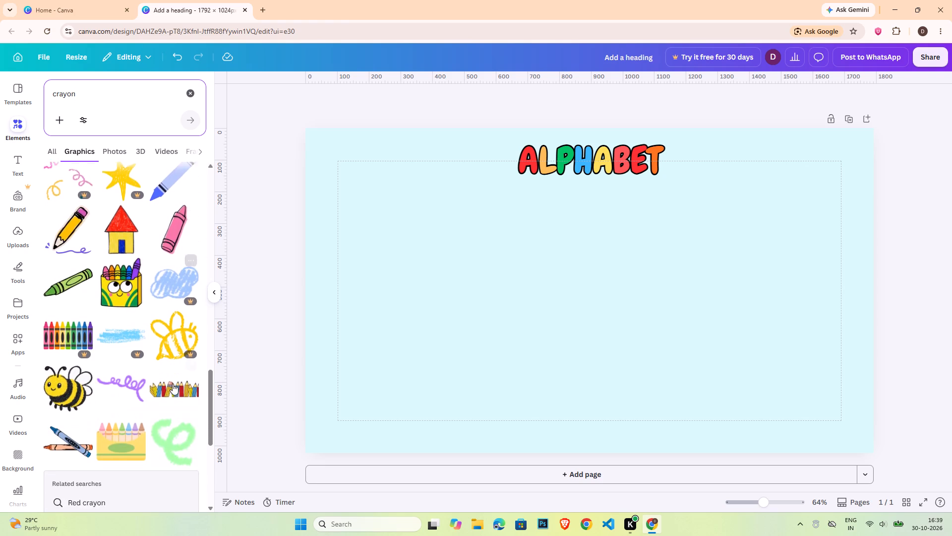
{"action": "scroll", "coordinate": [173, 384], "scroll_direction": "down", "scroll_amount": 6}
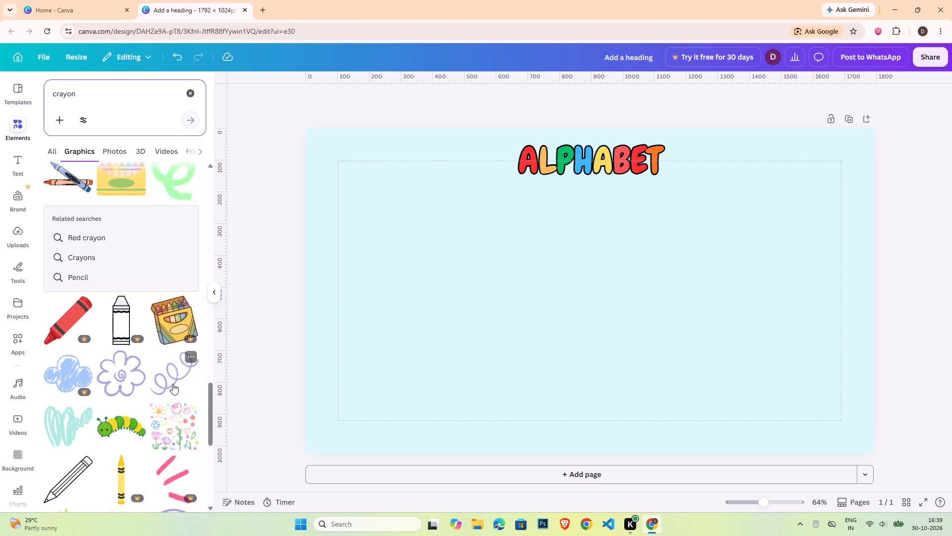
{"action": "scroll", "coordinate": [173, 384], "scroll_direction": "down", "scroll_amount": 7}
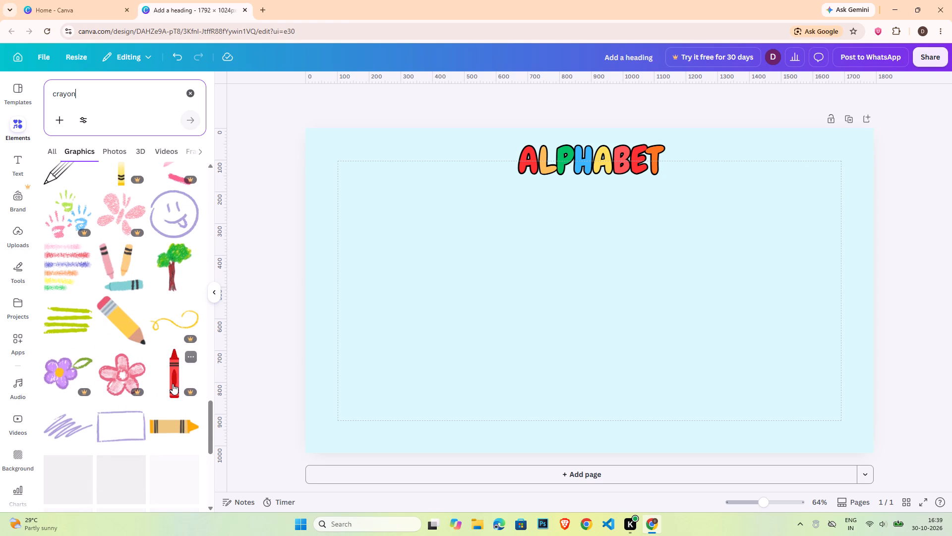
{"action": "left_click", "coordinate": [153, 428]}
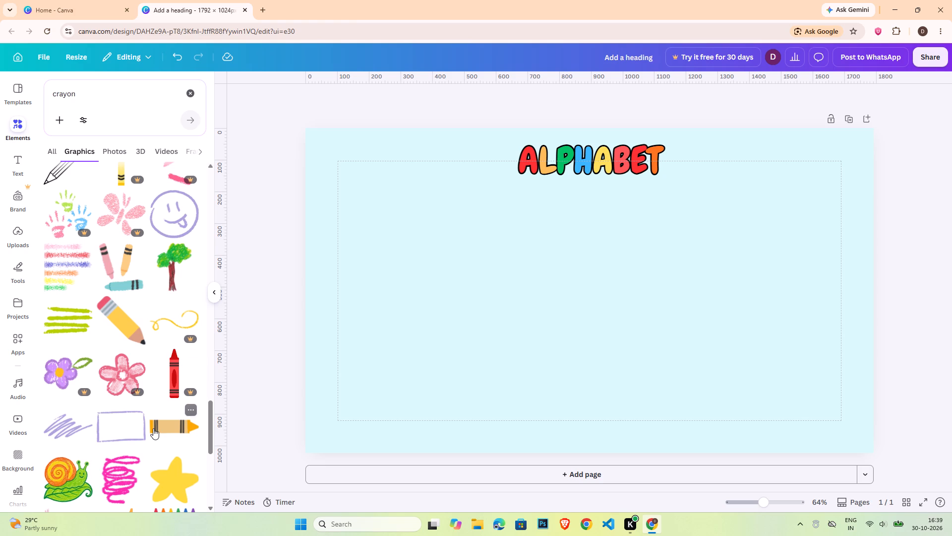
Shrink the crayon, rotate it upright with its tip pointing up, and place it at the page's left edge near the top.
{"action": "left_click", "coordinate": [937, 275]}
{"action": "left_click_drag", "start_coordinate": [672, 291], "coordinate": [537, 259]}
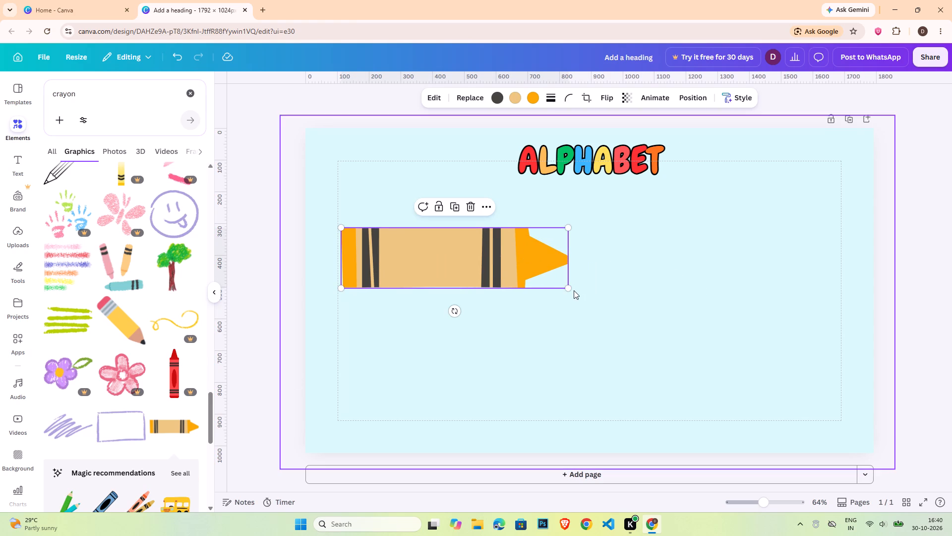
{"action": "left_click_drag", "start_coordinate": [571, 289], "coordinate": [409, 222]}
{"action": "left_click_drag", "start_coordinate": [357, 266], "coordinate": [429, 250]}
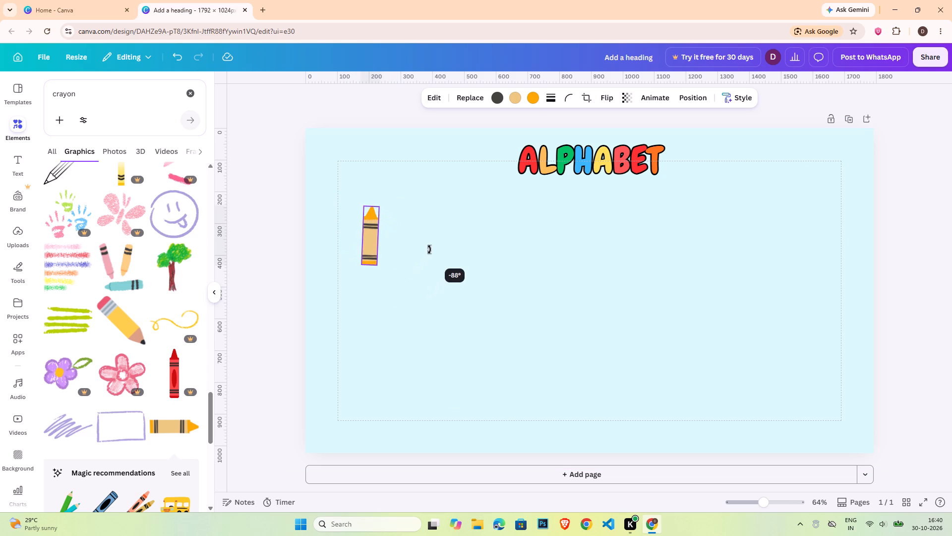
{"action": "left_click_drag", "start_coordinate": [429, 250], "coordinate": [432, 248]}
{"action": "left_click_drag", "start_coordinate": [369, 243], "coordinate": [316, 198]}
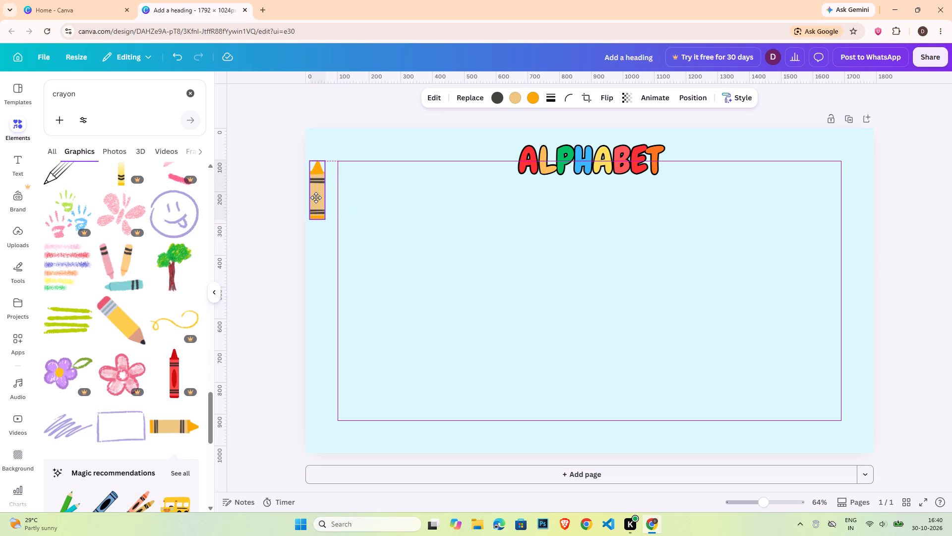
{"action": "left_click_drag", "start_coordinate": [316, 198], "coordinate": [316, 191]}
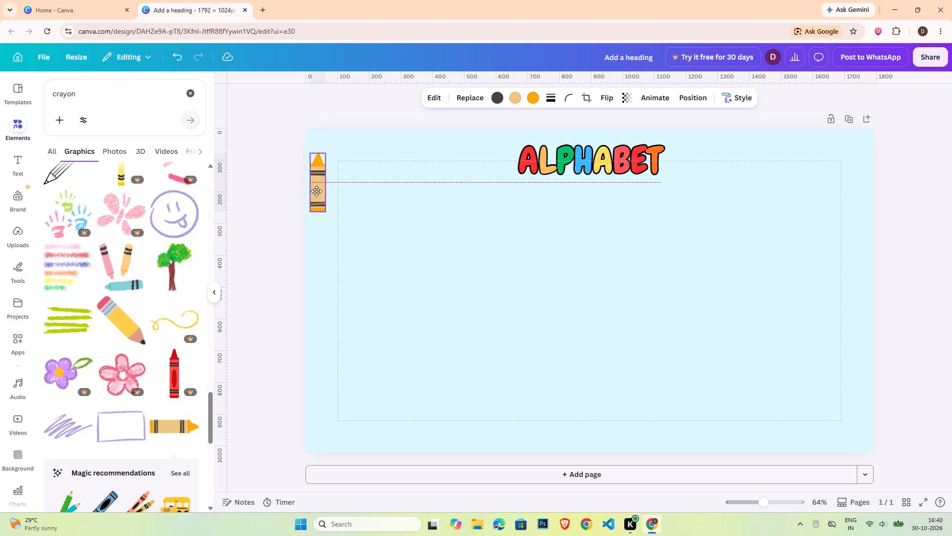
{"action": "left_click_drag", "start_coordinate": [316, 191], "coordinate": [317, 191]}
Reduce the upright crayon to about half its size and move it back near the page's upper-left corner.
{"action": "left_click", "coordinate": [775, 498]}
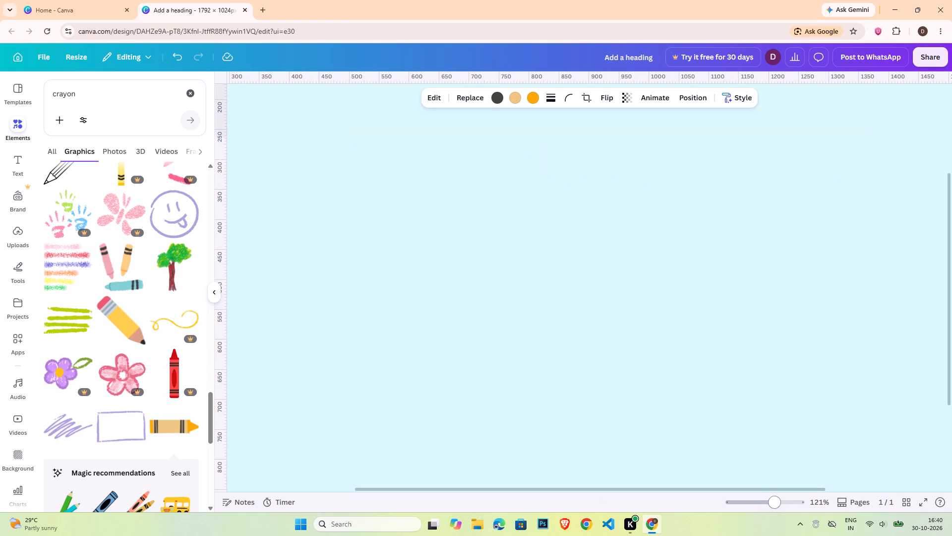
{"action": "left_click_drag", "start_coordinate": [376, 490], "coordinate": [375, 489]}
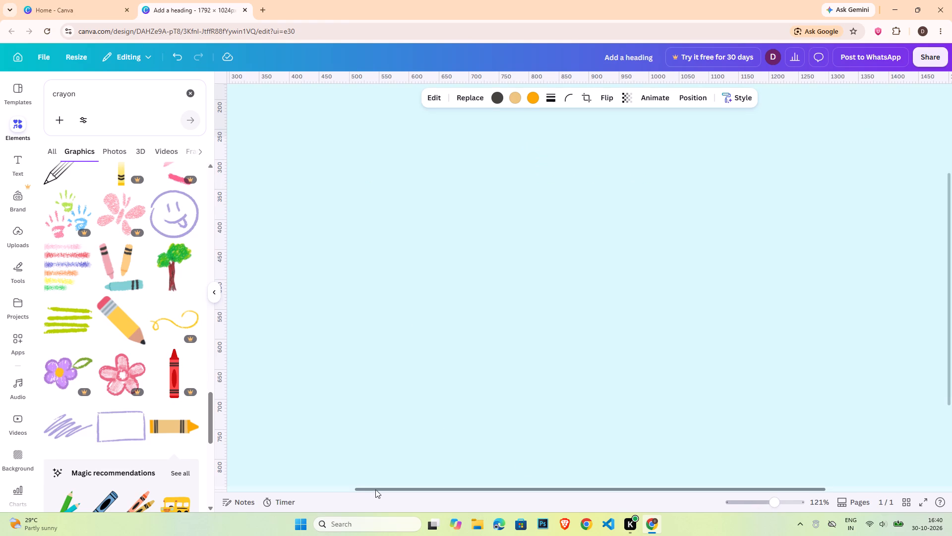
{"action": "left_click_drag", "start_coordinate": [375, 489], "coordinate": [199, 484]}
{"action": "scroll", "coordinate": [330, 215], "scroll_direction": "up", "scroll_amount": 4}
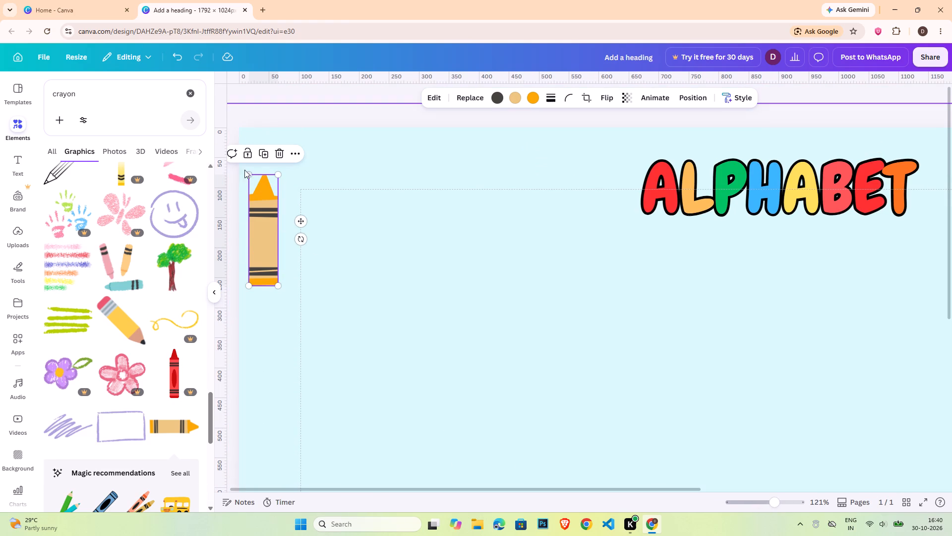
{"action": "left_click_drag", "start_coordinate": [249, 172], "coordinate": [275, 225]}
{"action": "left_click_drag", "start_coordinate": [275, 257], "coordinate": [274, 256]}
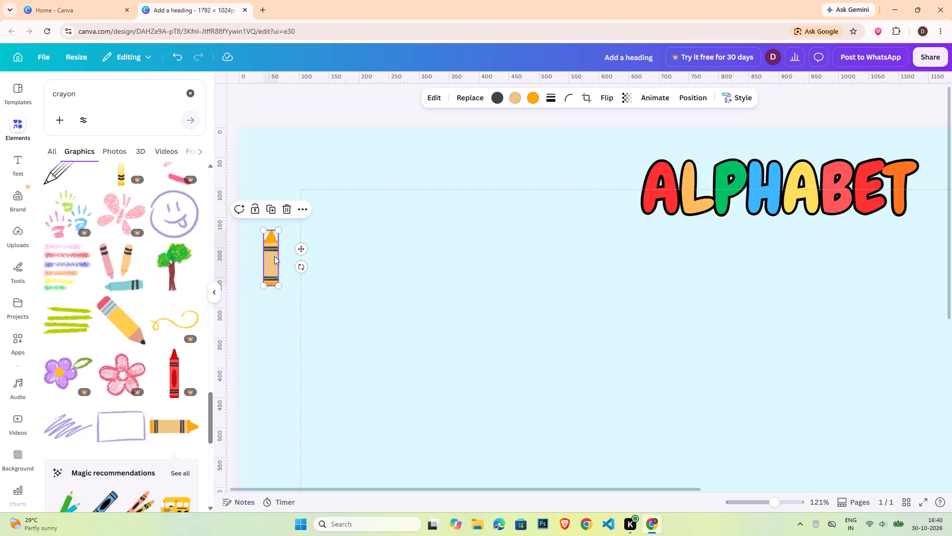
{"action": "left_click_drag", "start_coordinate": [274, 256], "coordinate": [260, 211]}
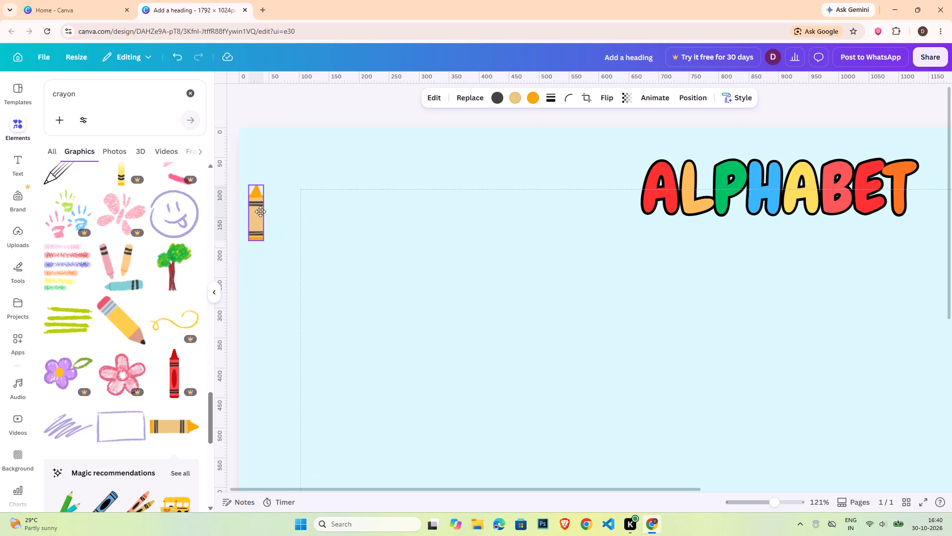
{"action": "left_click_drag", "start_coordinate": [260, 211], "coordinate": [261, 203]}
Move the ALPHABET heading up close to the page's top edge, keeping it horizontally centered.
{"action": "left_click_drag", "start_coordinate": [788, 186], "coordinate": [787, 173]}
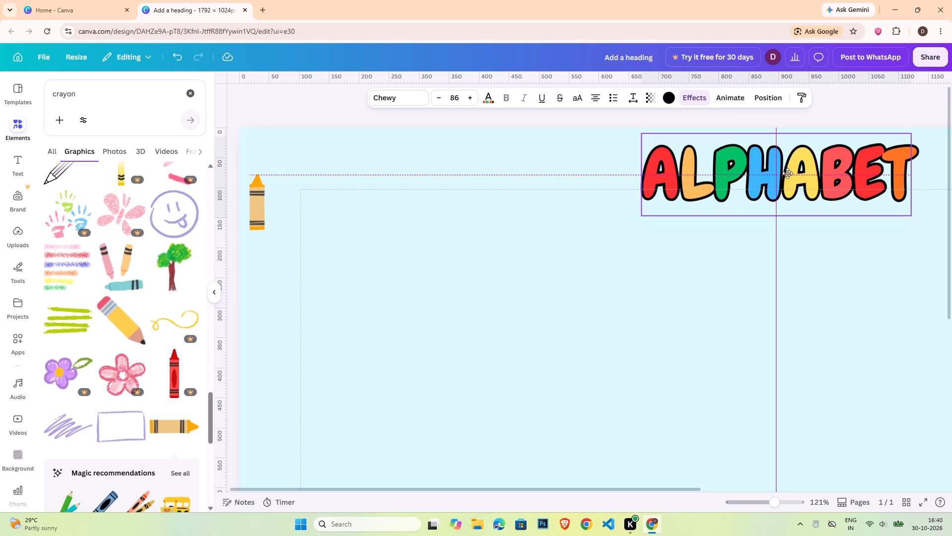
{"action": "left_click_drag", "start_coordinate": [787, 173], "coordinate": [786, 166]}
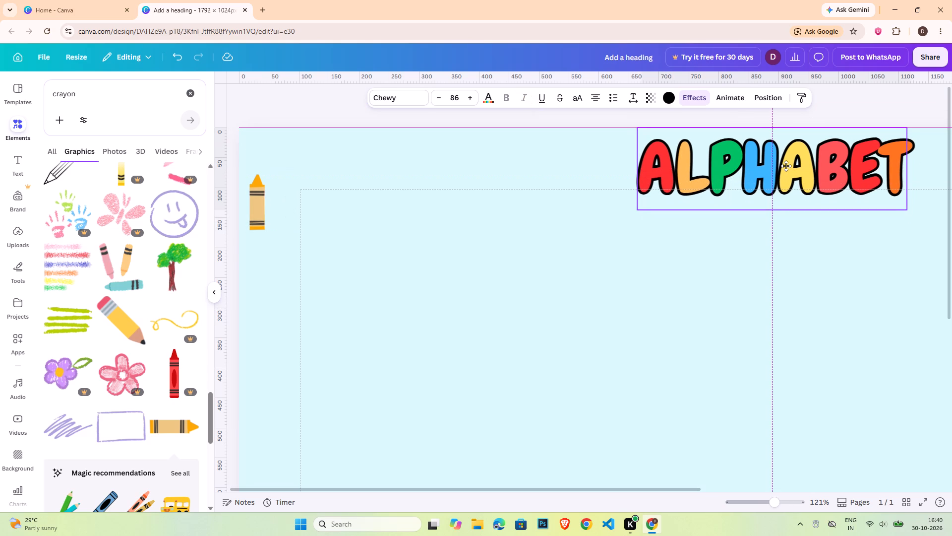
{"action": "left_click_drag", "start_coordinate": [786, 166], "coordinate": [788, 160]}
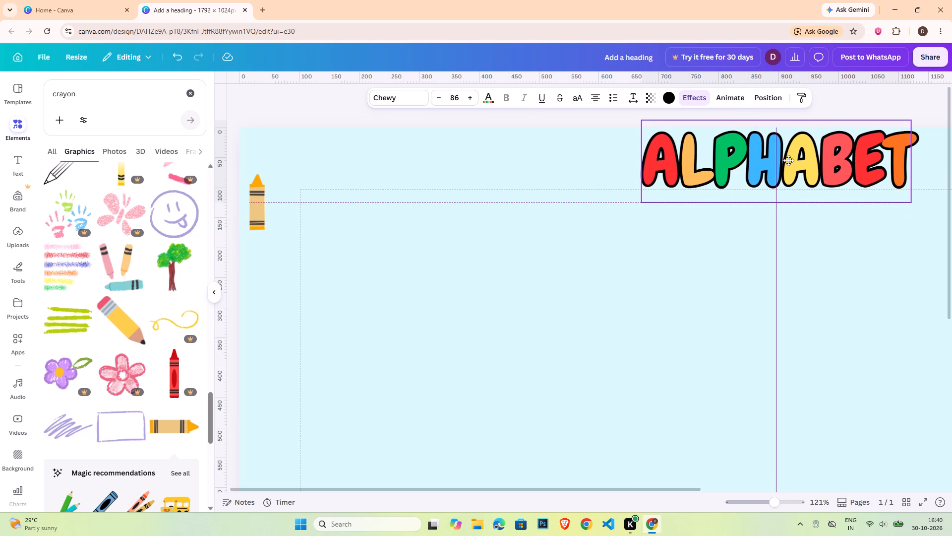
{"action": "left_click_drag", "start_coordinate": [788, 160], "coordinate": [788, 163]}
Move the upright crayon higher in the page's upper-left corner, roughly level with the ALPHABET heading.
{"action": "left_click", "coordinate": [268, 212]}
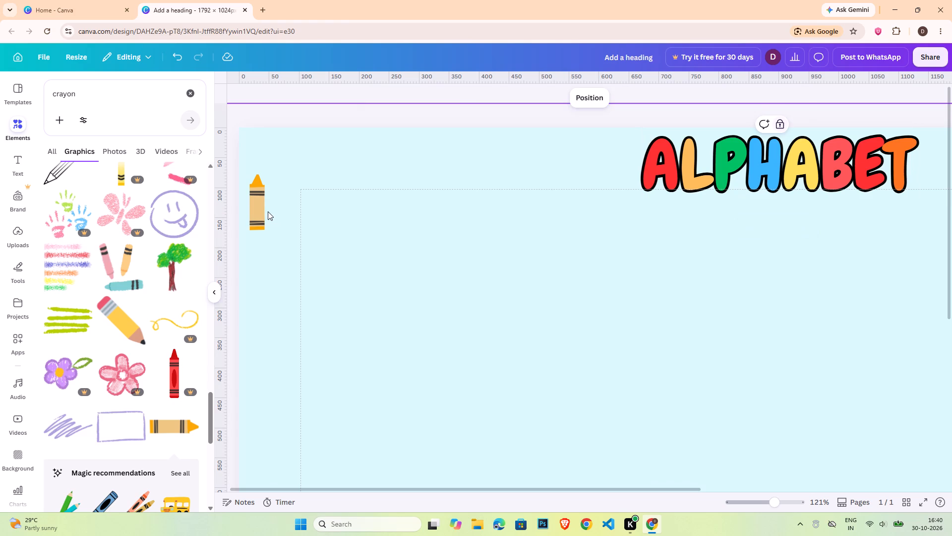
{"action": "left_click", "coordinate": [260, 206]}
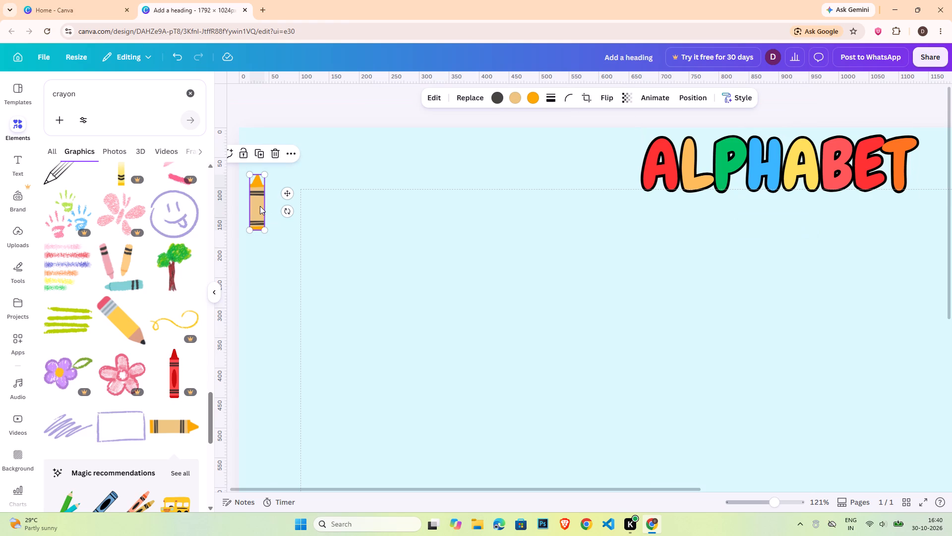
{"action": "left_click_drag", "start_coordinate": [254, 201], "coordinate": [257, 174]}
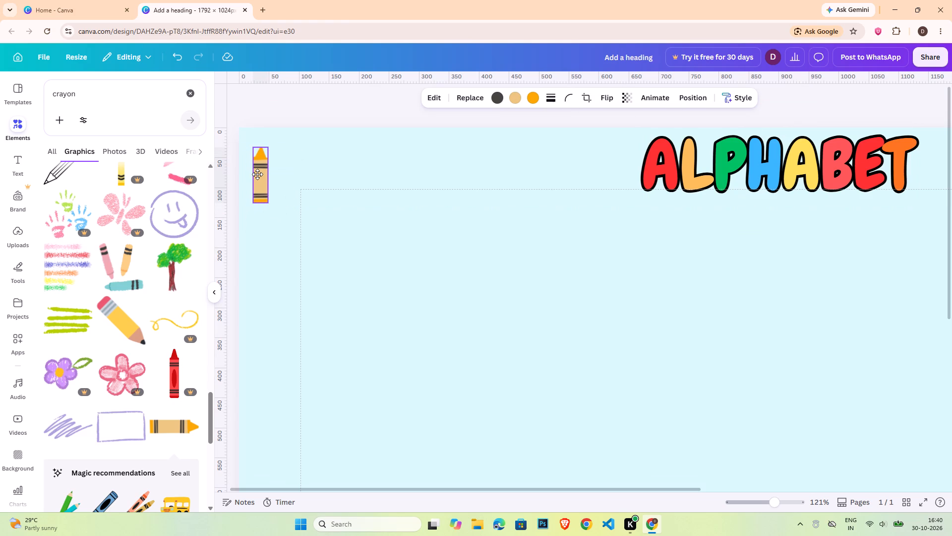
{"action": "left_click_drag", "start_coordinate": [257, 174], "coordinate": [257, 180]}
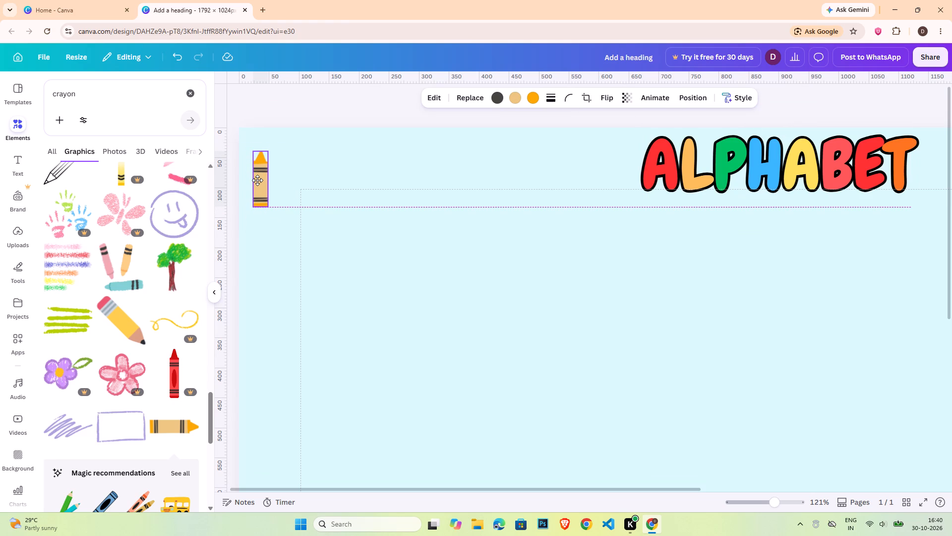
{"action": "left_click_drag", "start_coordinate": [257, 180], "coordinate": [257, 181]}
Duplicate the crayon, rotate the copy horizontal with its tip pointing right, and place it near the top edge beside the original.
{"action": "key", "text": "ctrl+c"}
{"action": "key", "text": "ctrl+v"}
{"action": "left_click_drag", "start_coordinate": [268, 194], "coordinate": [268, 193]}
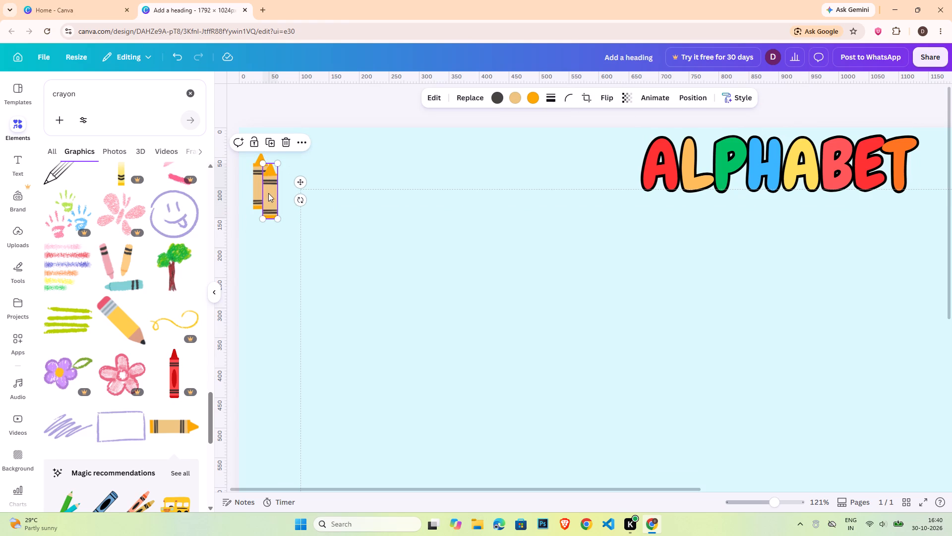
{"action": "left_click_drag", "start_coordinate": [268, 193], "coordinate": [304, 161]}
{"action": "left_click_drag", "start_coordinate": [341, 165], "coordinate": [305, 185]}
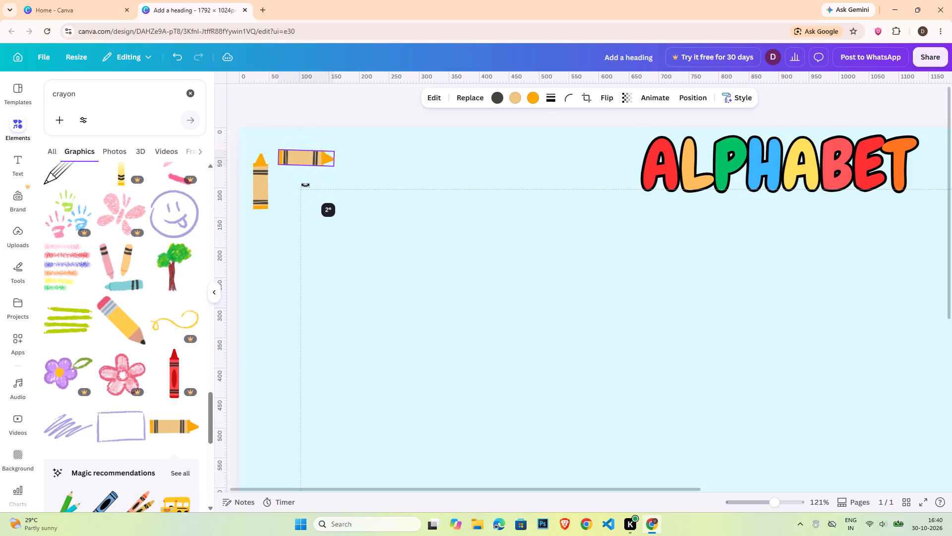
{"action": "left_click_drag", "start_coordinate": [305, 185], "coordinate": [305, 188]}
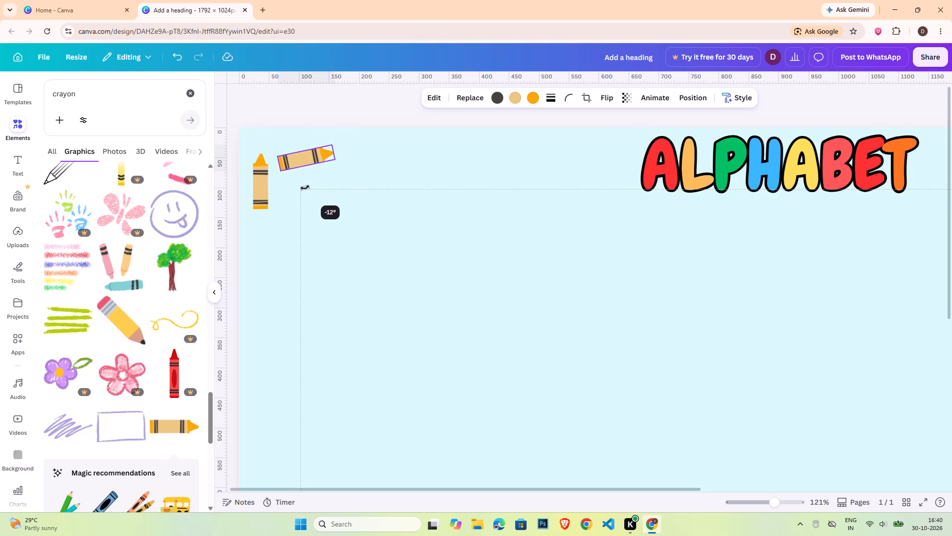
{"action": "left_click_drag", "start_coordinate": [305, 188], "coordinate": [297, 191]}
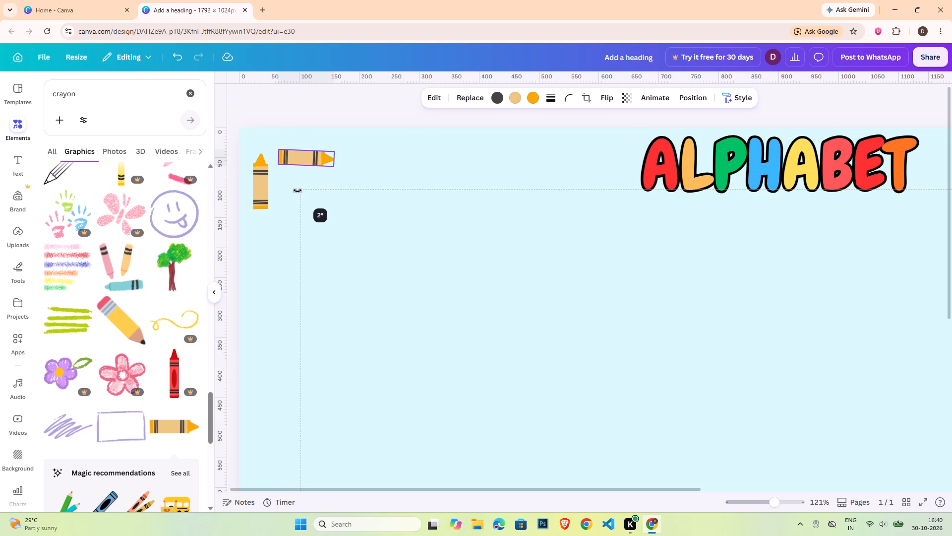
{"action": "left_click_drag", "start_coordinate": [297, 191], "coordinate": [299, 194]}
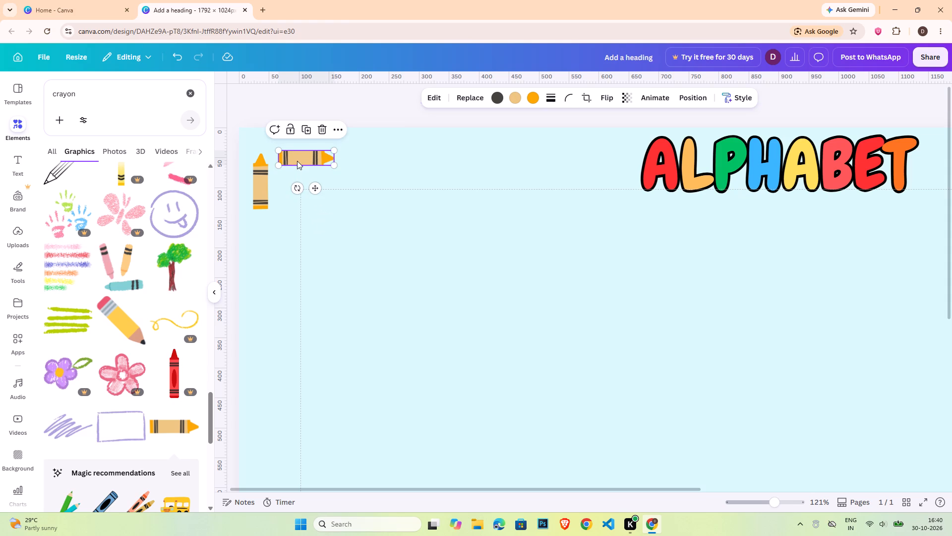
{"action": "left_click_drag", "start_coordinate": [297, 158], "coordinate": [309, 150]}
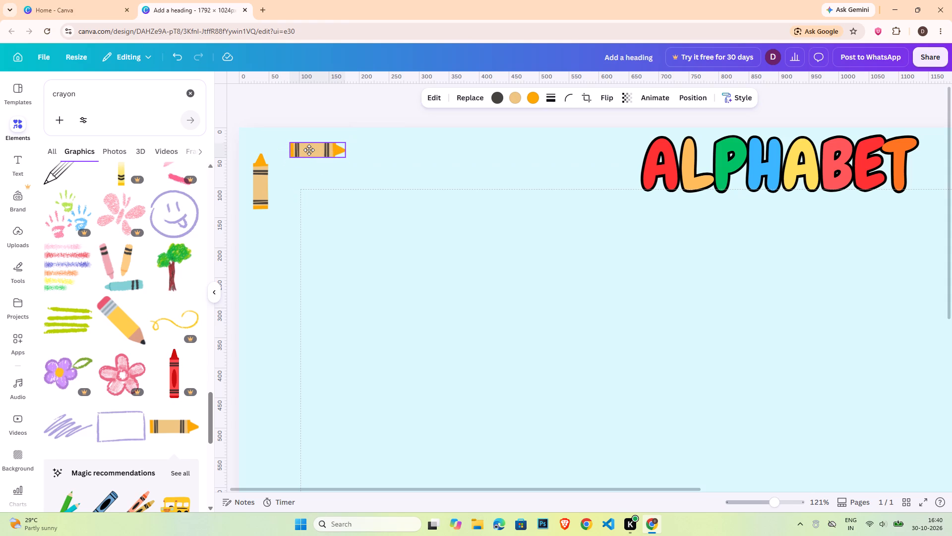
{"action": "left_click_drag", "start_coordinate": [309, 150], "coordinate": [311, 150]}
Recolor the horizontal crayon's orange tip and end pink.
{"action": "left_click", "coordinate": [531, 93]}
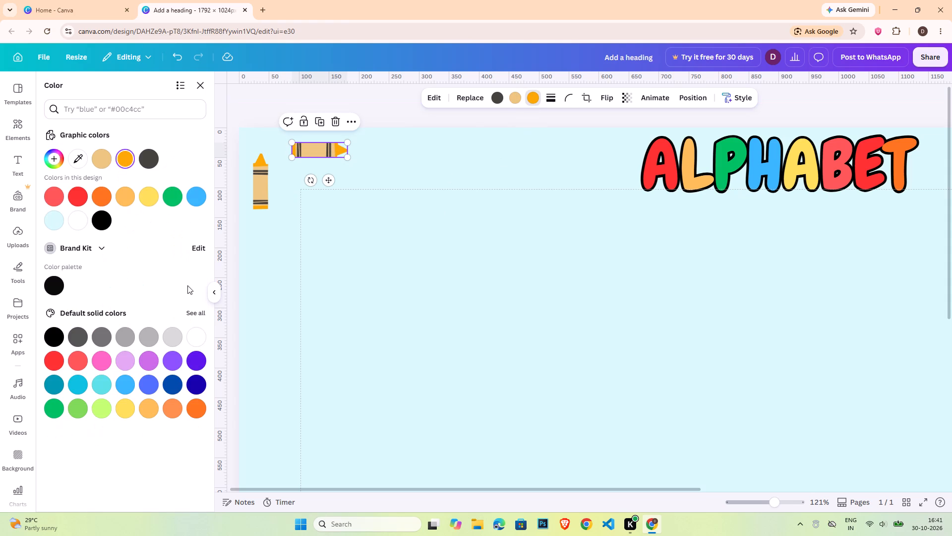
{"action": "left_click", "coordinate": [93, 358]}
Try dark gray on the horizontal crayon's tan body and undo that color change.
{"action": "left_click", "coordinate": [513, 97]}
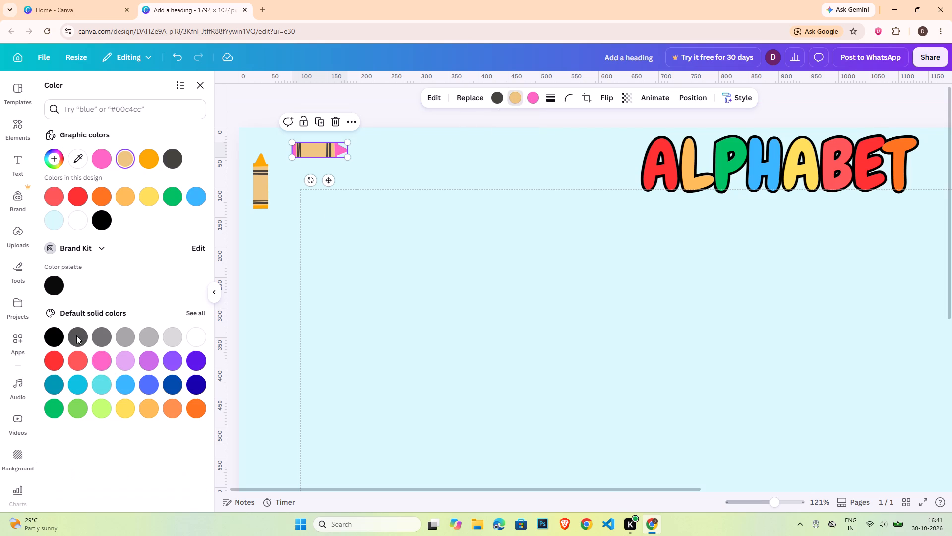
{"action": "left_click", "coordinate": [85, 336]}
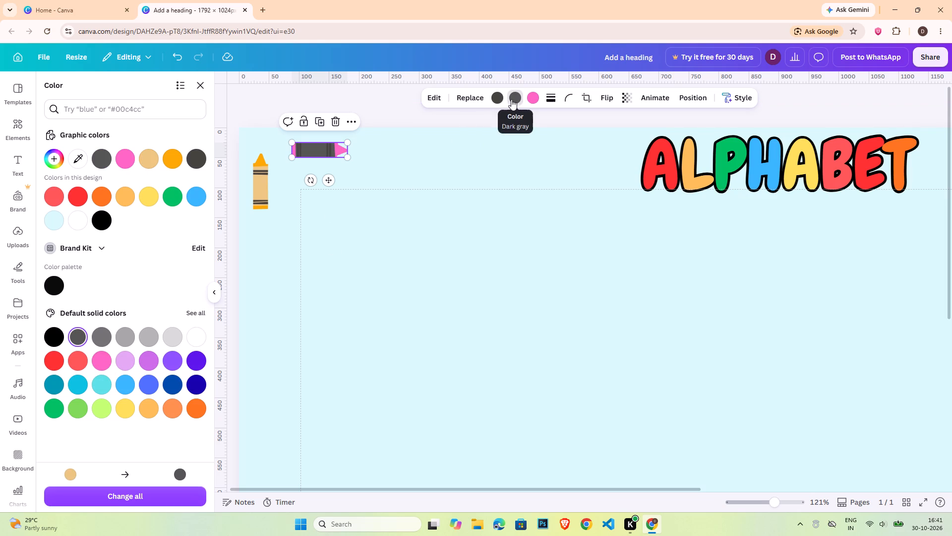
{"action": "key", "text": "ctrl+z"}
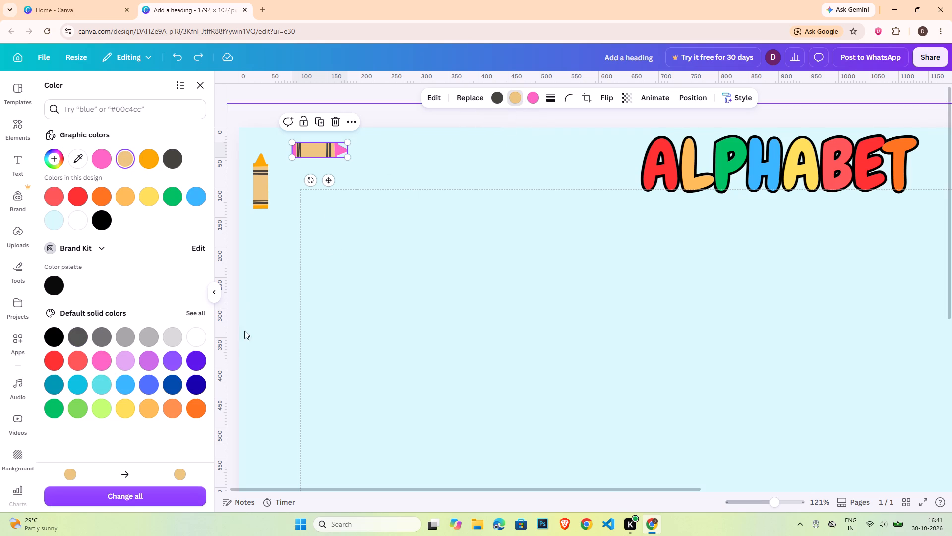
Recolor the horizontal pink-tipped crayon's body light orange and its stripes coral red.
{"action": "left_click", "coordinate": [156, 410]}
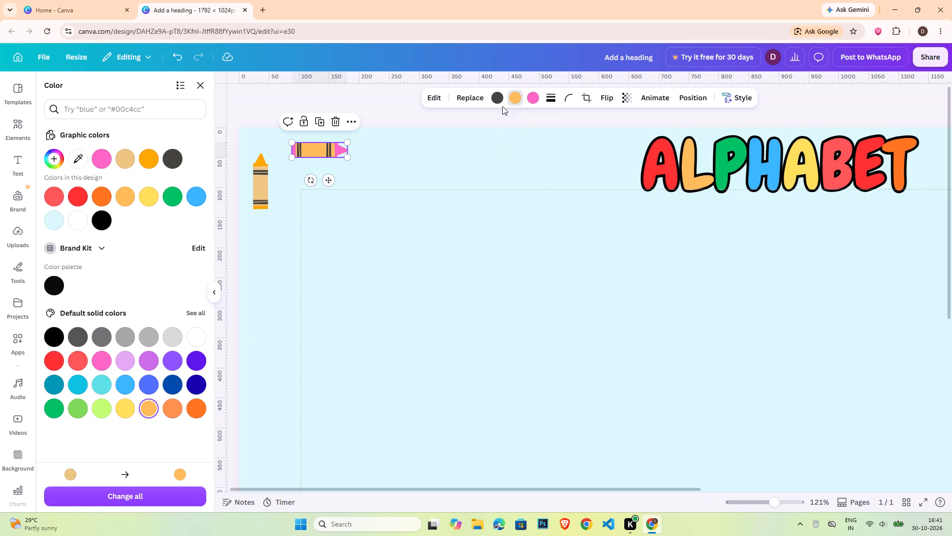
{"action": "left_click", "coordinate": [502, 98]}
{"action": "left_click", "coordinate": [79, 359]}
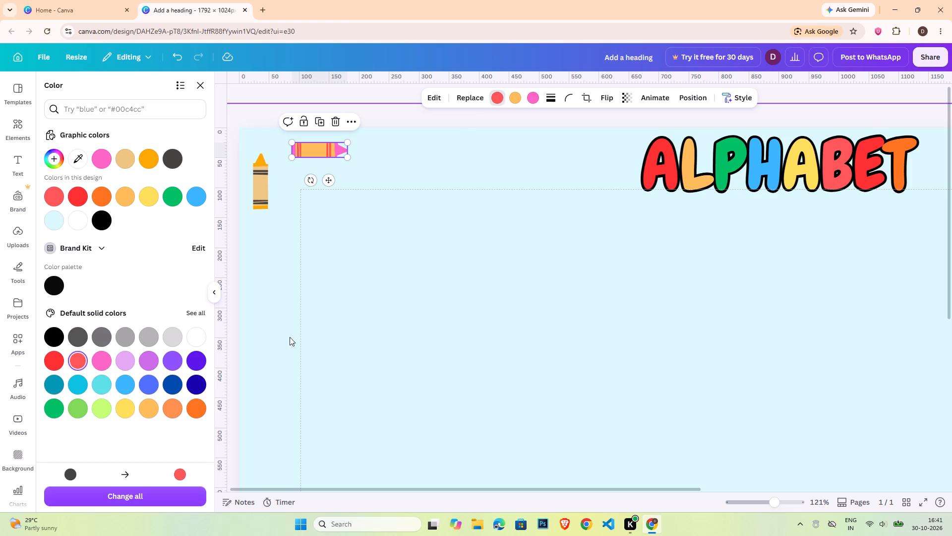
{"action": "double_click", "coordinate": [281, 238]}
Duplicate the pink-tipped crayon and place the copy to its right, aligned in the same row along the page's top edge.
{"action": "left_click", "coordinate": [319, 153]}
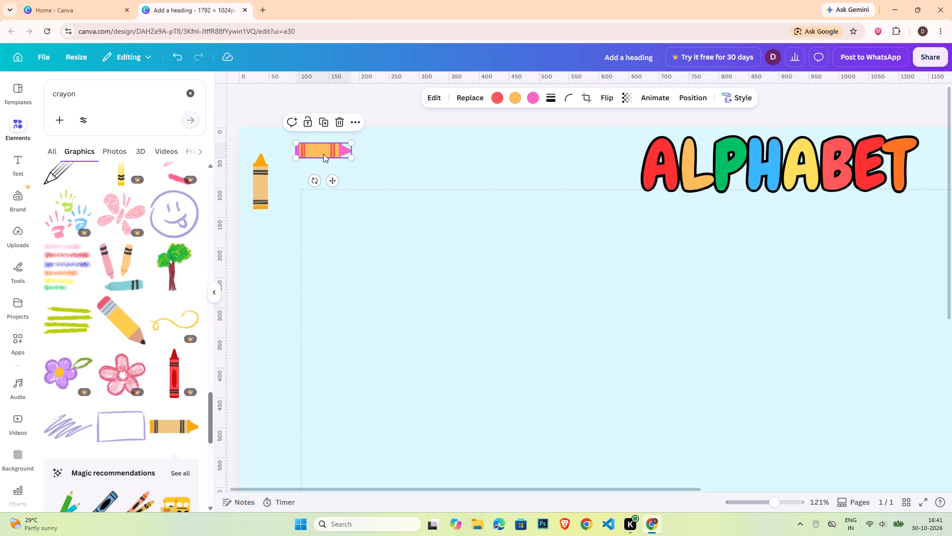
{"action": "key", "text": "ctrl+c"}
{"action": "key", "text": "ctrl+v"}
{"action": "left_click_drag", "start_coordinate": [327, 155], "coordinate": [416, 144]}
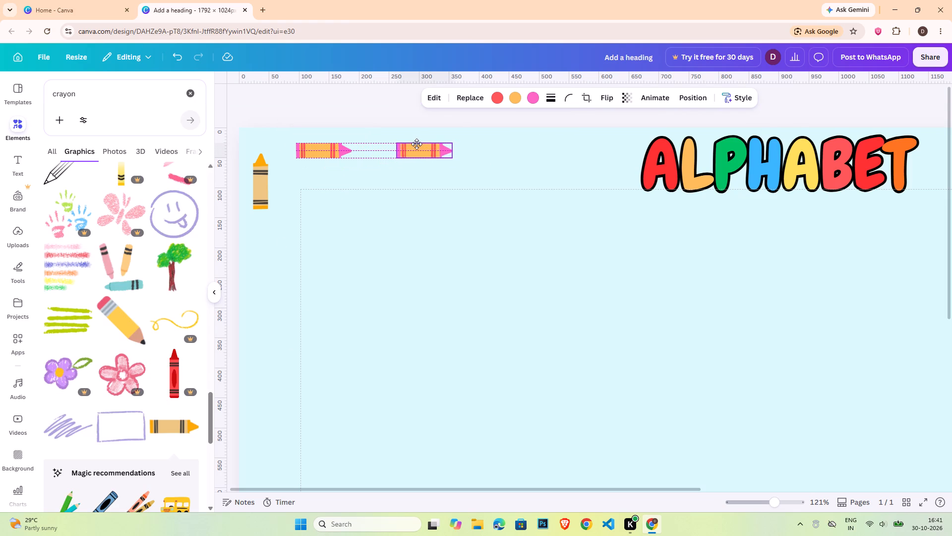
{"action": "left_click_drag", "start_coordinate": [416, 144], "coordinate": [402, 144]}
Recolor the second horizontal crayon with light purple stripes, a lime green body and a violet tip and end.
{"action": "left_click", "coordinate": [495, 95]}
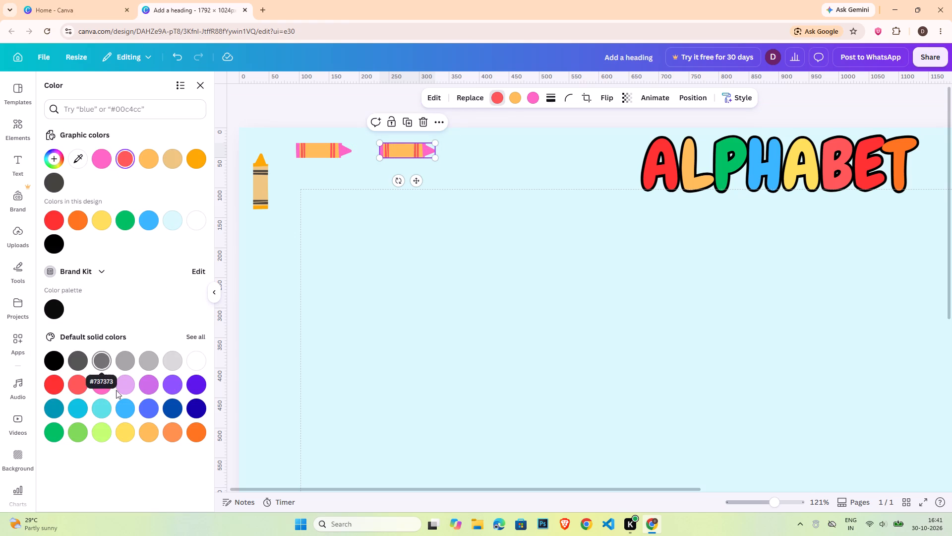
{"action": "left_click", "coordinate": [123, 385]}
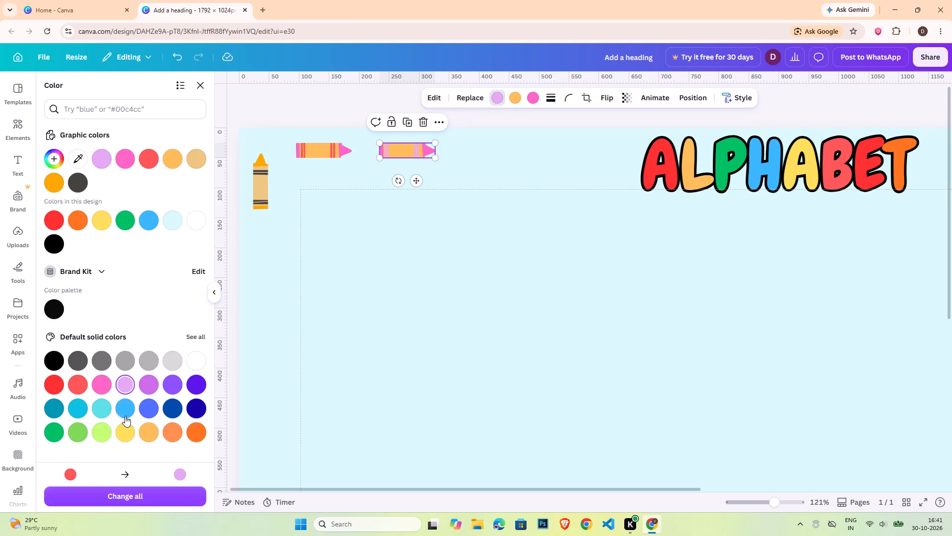
{"action": "left_click", "coordinate": [519, 98]}
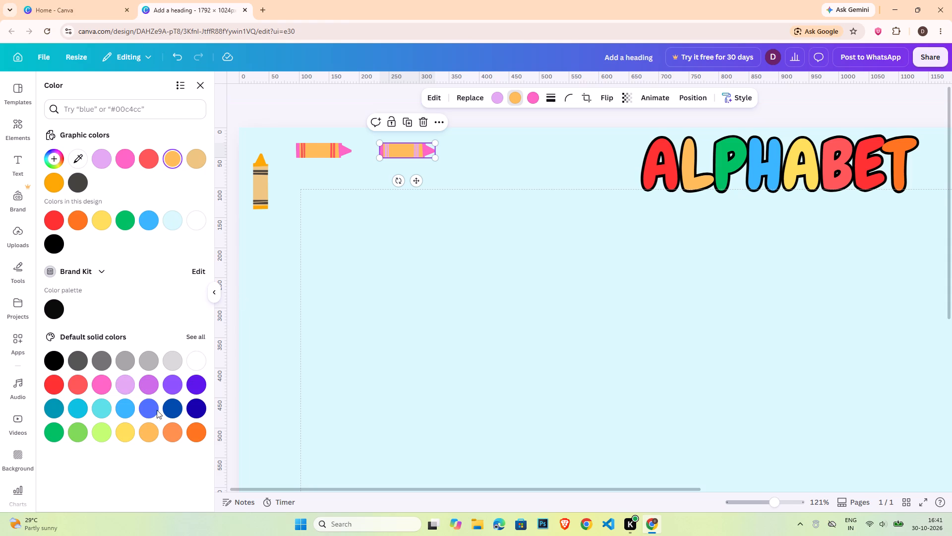
{"action": "left_click", "coordinate": [105, 432]}
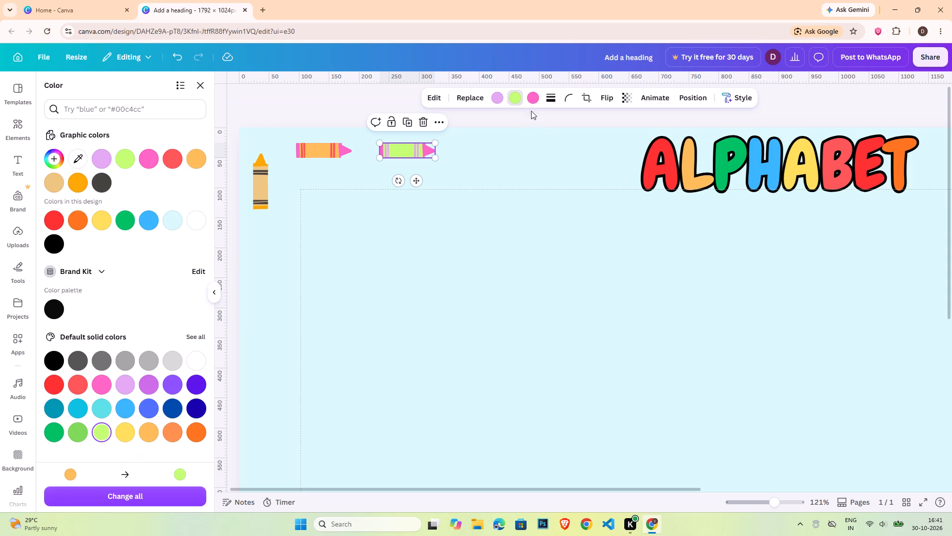
{"action": "left_click", "coordinate": [535, 100]}
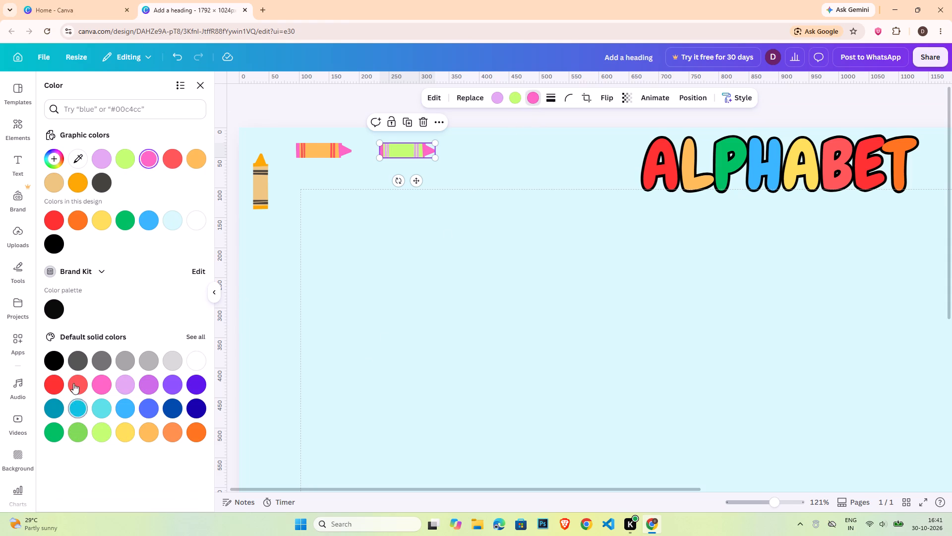
{"action": "left_click", "coordinate": [195, 358]}
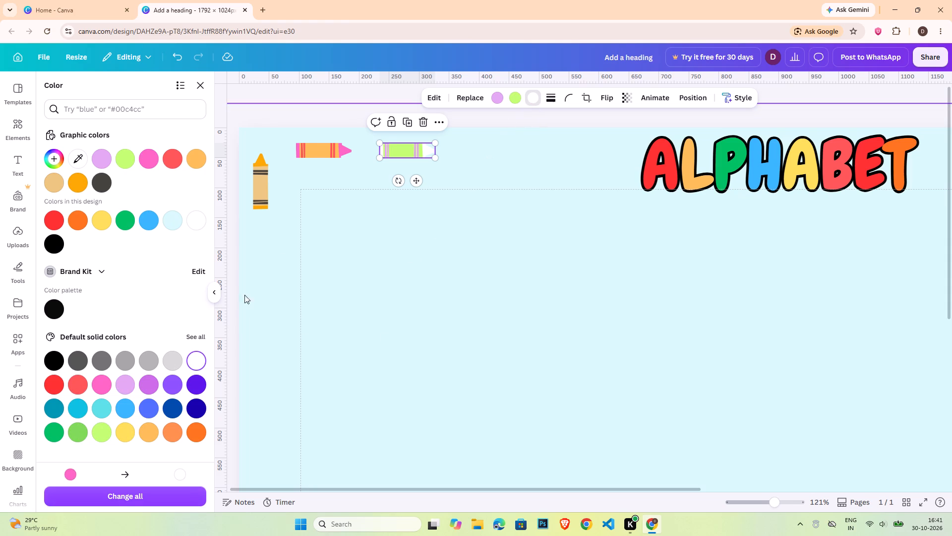
{"action": "left_click", "coordinate": [181, 387]}
{"action": "left_click", "coordinate": [469, 131]}
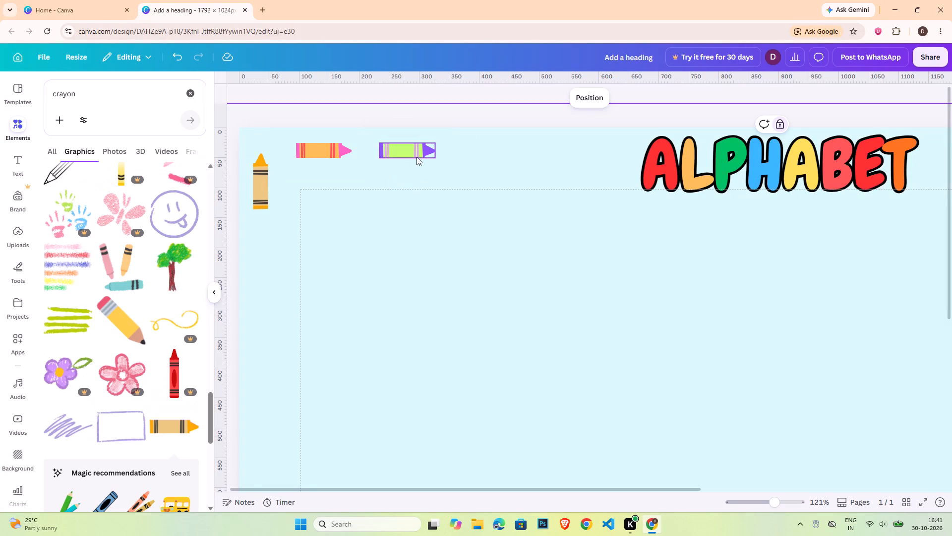
Duplicate the lime green crayon and place the copy to its right, aligned and evenly spaced with the row.
{"action": "left_click", "coordinate": [416, 154]}
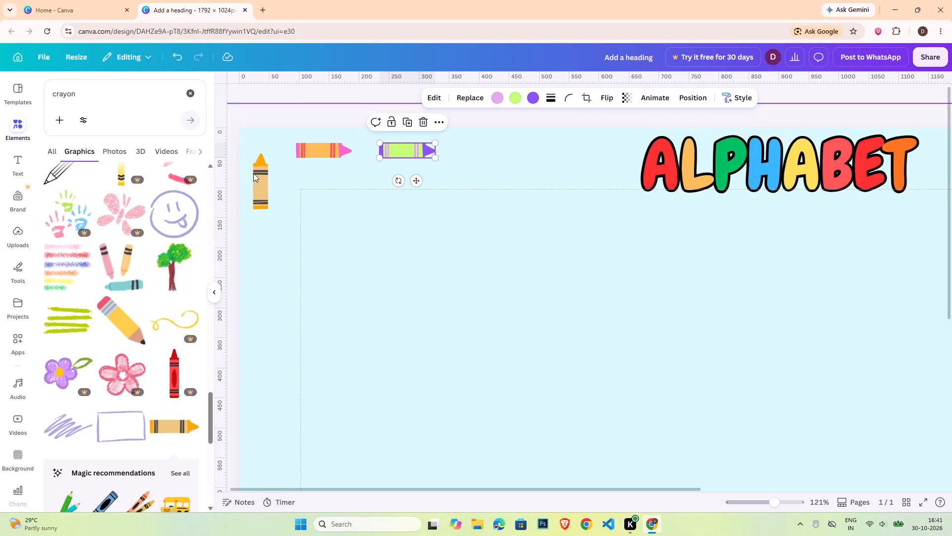
{"action": "left_click", "coordinate": [320, 147]}
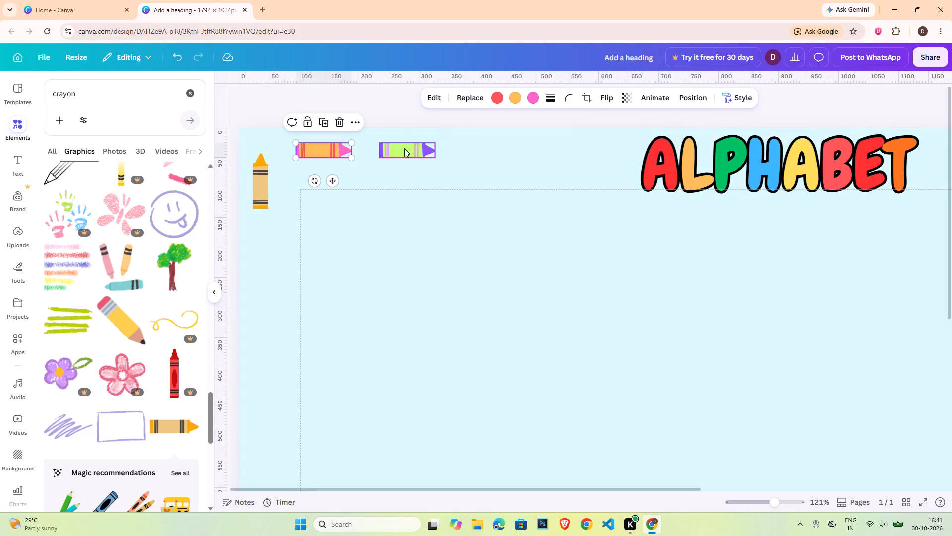
{"action": "left_click", "coordinate": [404, 148]}
{"action": "key", "text": "ctrl+c"}
{"action": "key", "text": "ctrl+v"}
{"action": "left_click_drag", "start_coordinate": [419, 158], "coordinate": [509, 148]}
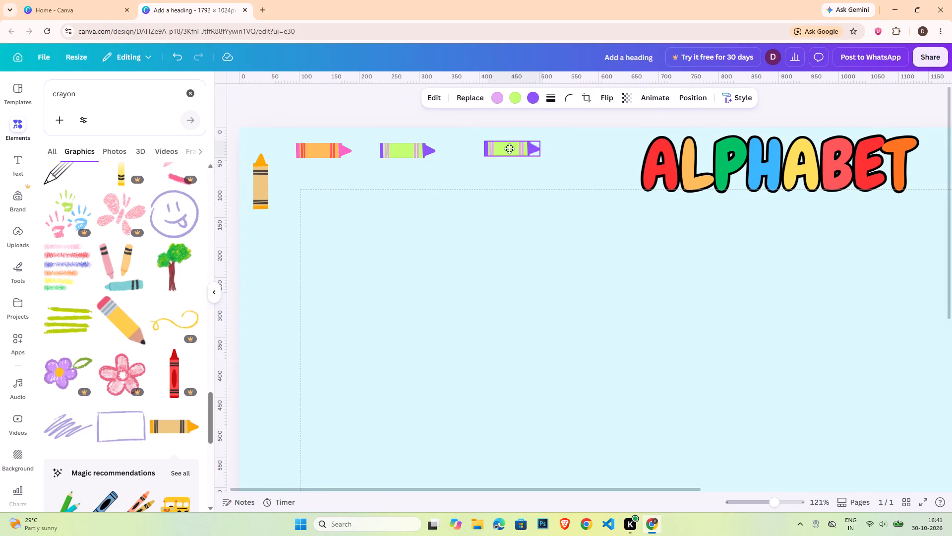
{"action": "left_click_drag", "start_coordinate": [509, 148], "coordinate": [495, 148]}
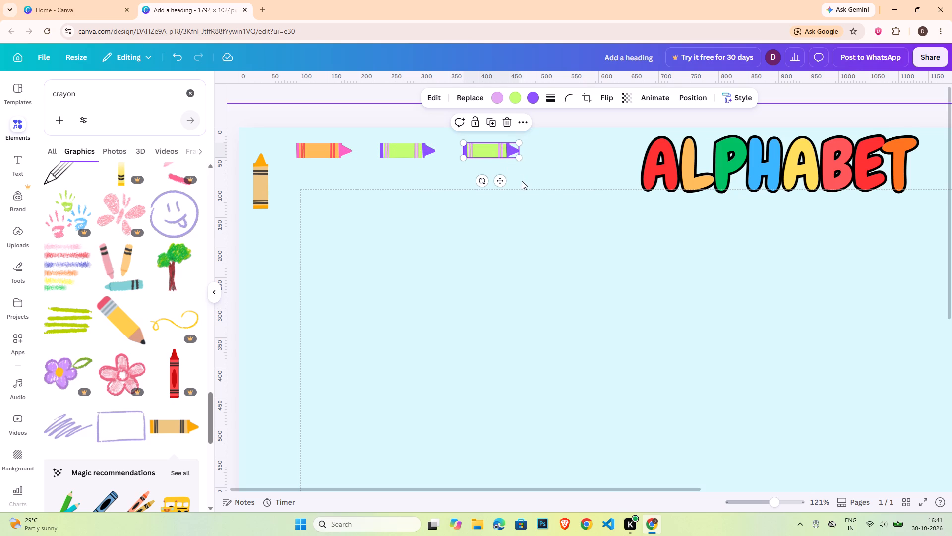
Recolor the third horizontal crayon's violet tip and end blue.
{"action": "left_click", "coordinate": [529, 96]}
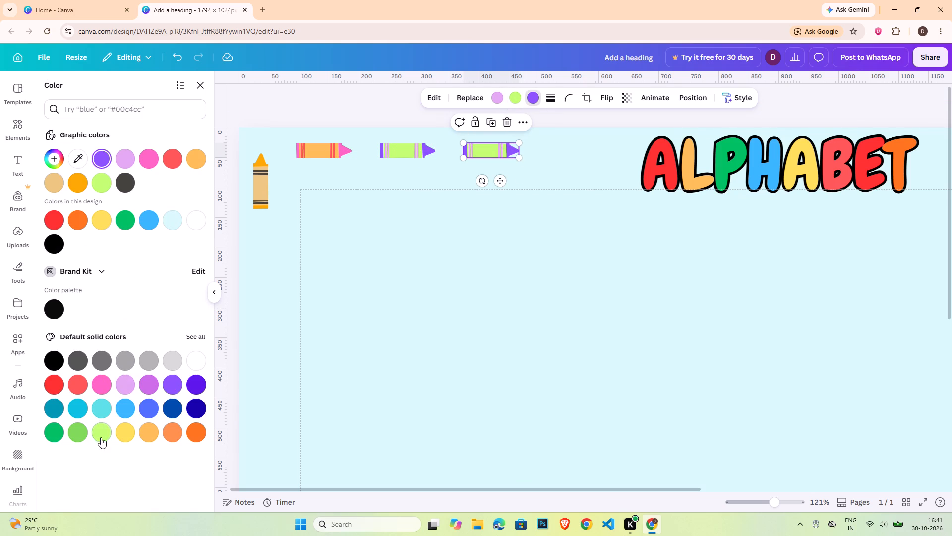
{"action": "left_click", "coordinate": [152, 413]}
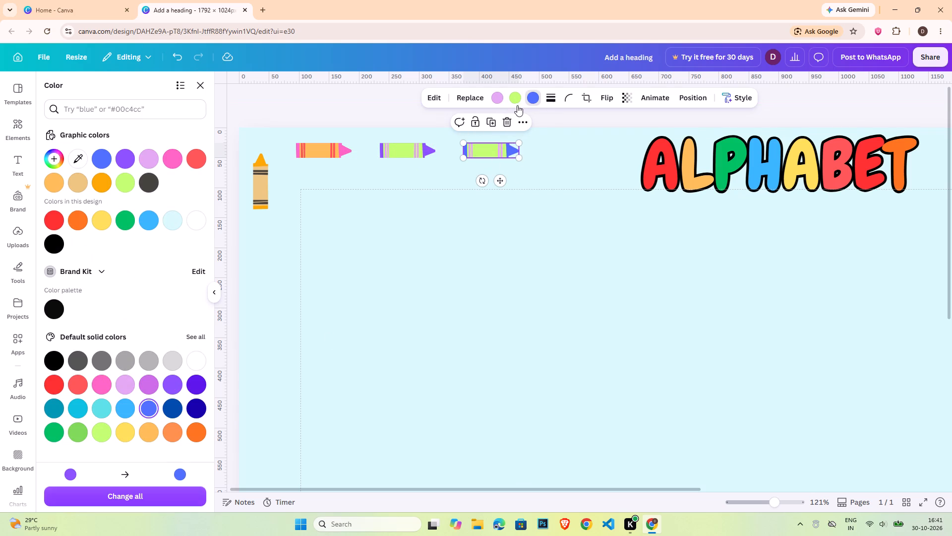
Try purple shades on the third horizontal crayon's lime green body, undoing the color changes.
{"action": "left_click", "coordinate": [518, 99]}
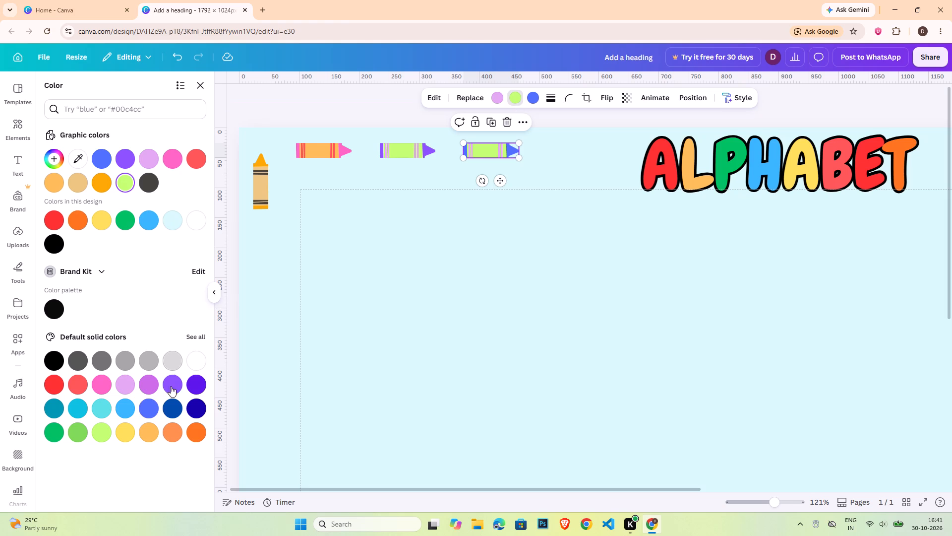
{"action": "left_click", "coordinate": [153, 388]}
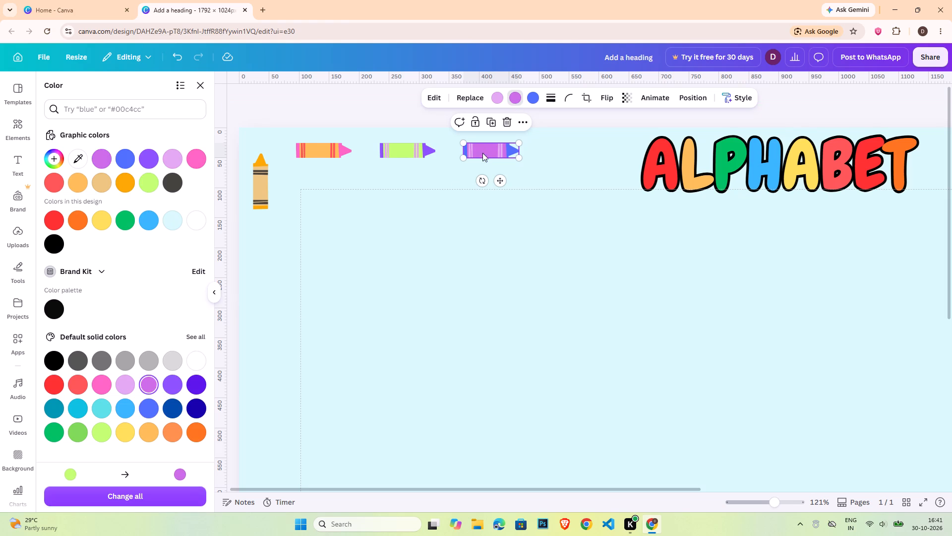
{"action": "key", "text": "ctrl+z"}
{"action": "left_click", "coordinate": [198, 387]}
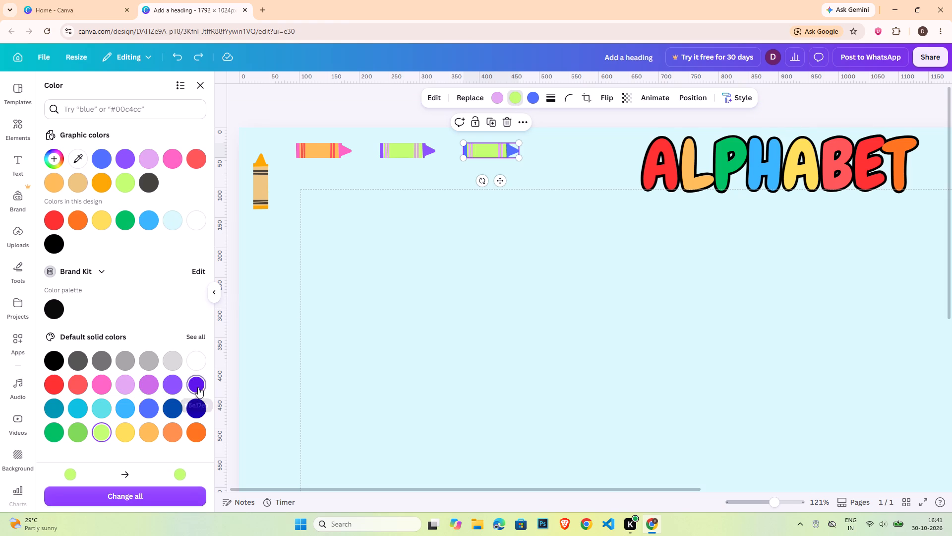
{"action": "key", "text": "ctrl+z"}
Recolor the third horizontal crayon's body sky blue and its stripes black.
{"action": "left_click", "coordinate": [122, 409]}
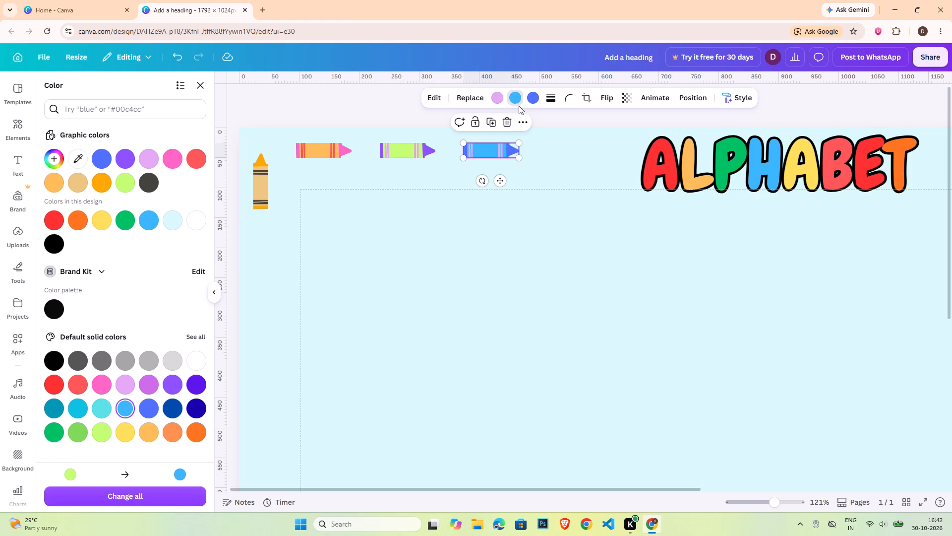
{"action": "left_click", "coordinate": [498, 99]}
{"action": "left_click", "coordinate": [58, 357]}
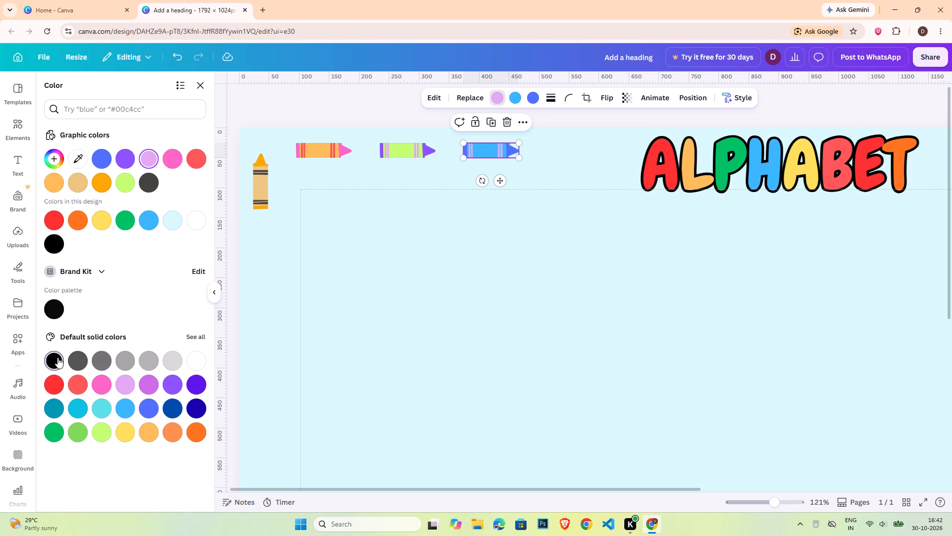
{"action": "double_click", "coordinate": [564, 147]}
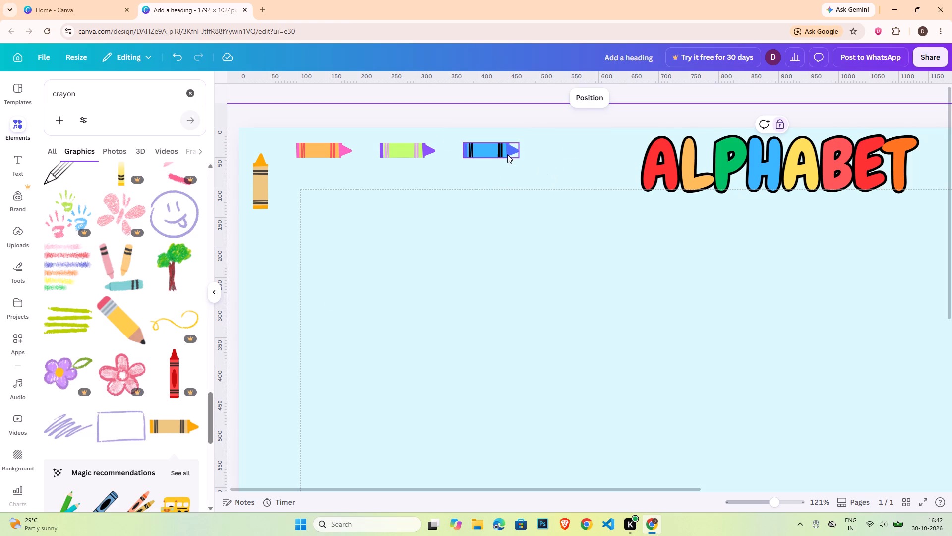
Duplicate the blue crayon and place the copy between it and the ALPHABET title, aligned and evenly spaced with the row.
{"action": "left_click", "coordinate": [502, 151]}
{"action": "key", "text": "ctrl+c"}
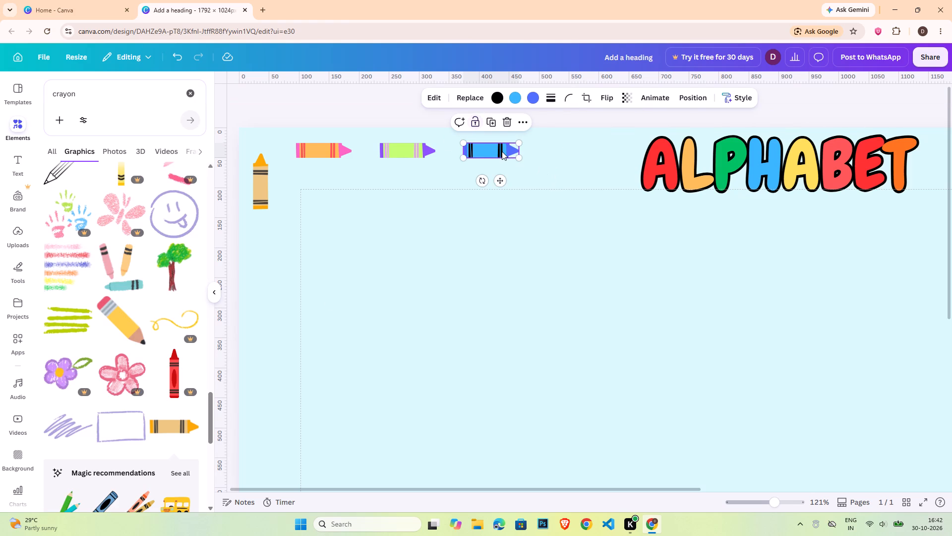
{"action": "key", "text": "ctrl+v"}
{"action": "left_click_drag", "start_coordinate": [505, 157], "coordinate": [587, 147]}
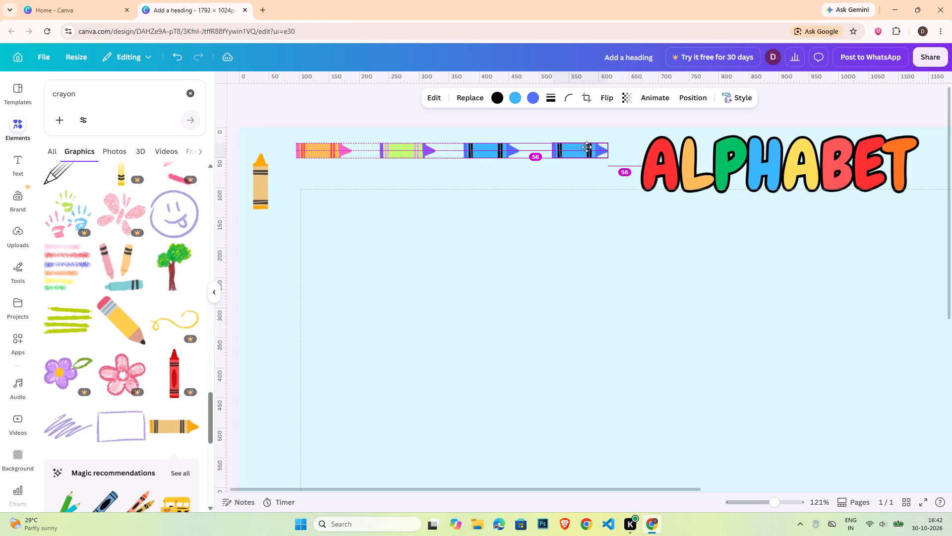
{"action": "left_click_drag", "start_coordinate": [587, 147], "coordinate": [591, 145]}
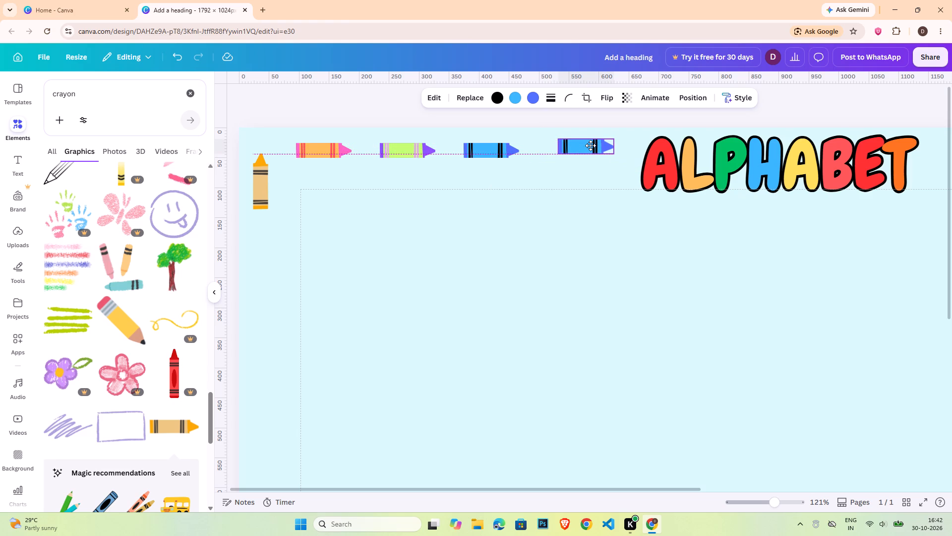
{"action": "left_click_drag", "start_coordinate": [591, 145], "coordinate": [574, 146]}
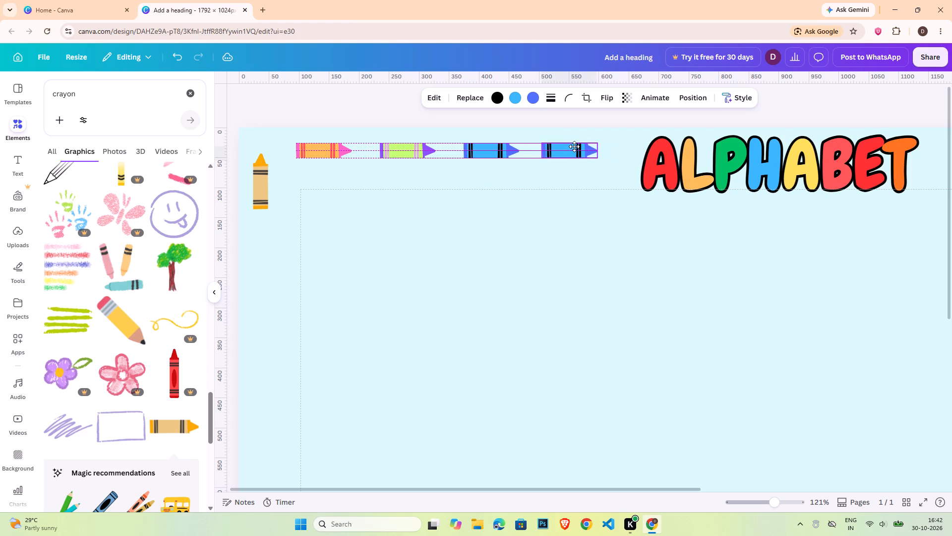
{"action": "left_click_drag", "start_coordinate": [574, 146], "coordinate": [578, 146]}
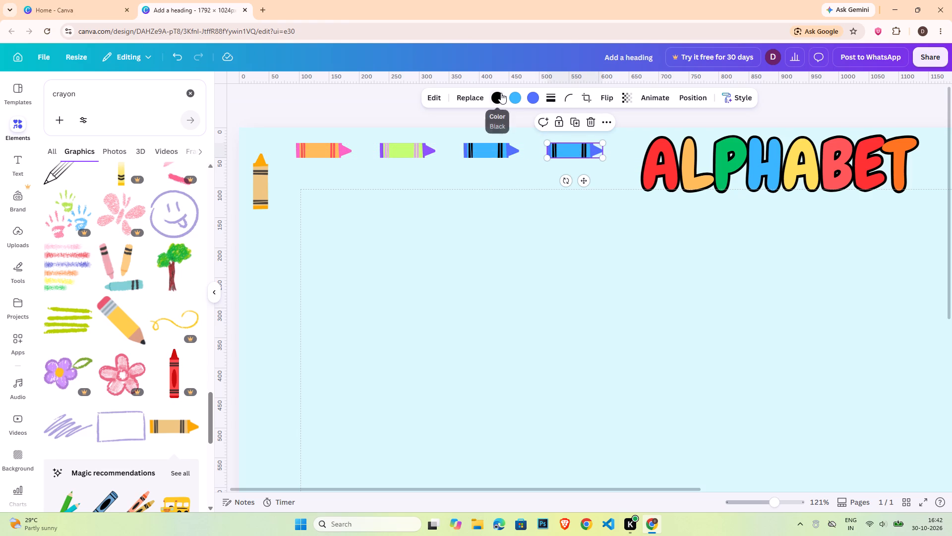
Recolor the fourth horizontal crayon with a yellow body and an orange tip and end.
{"action": "left_click", "coordinate": [519, 97]}
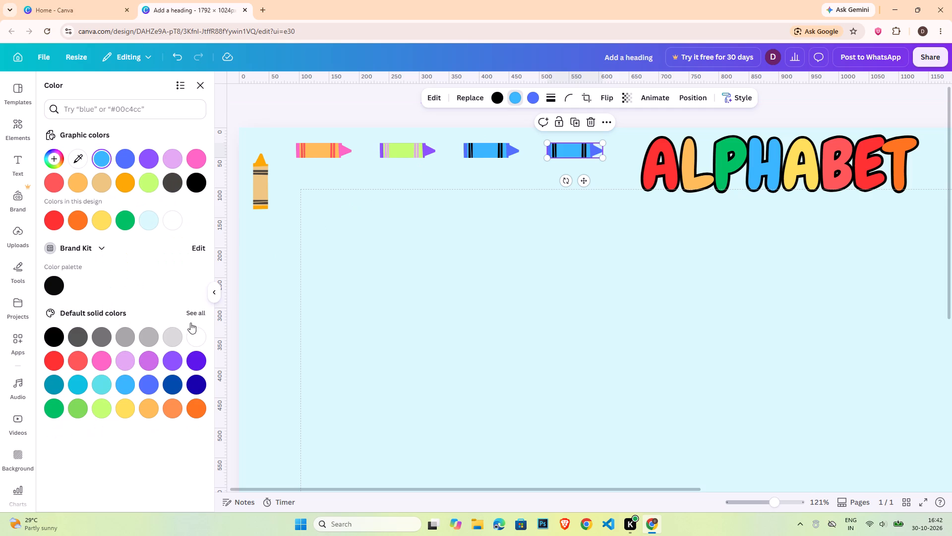
{"action": "left_click", "coordinate": [123, 408]}
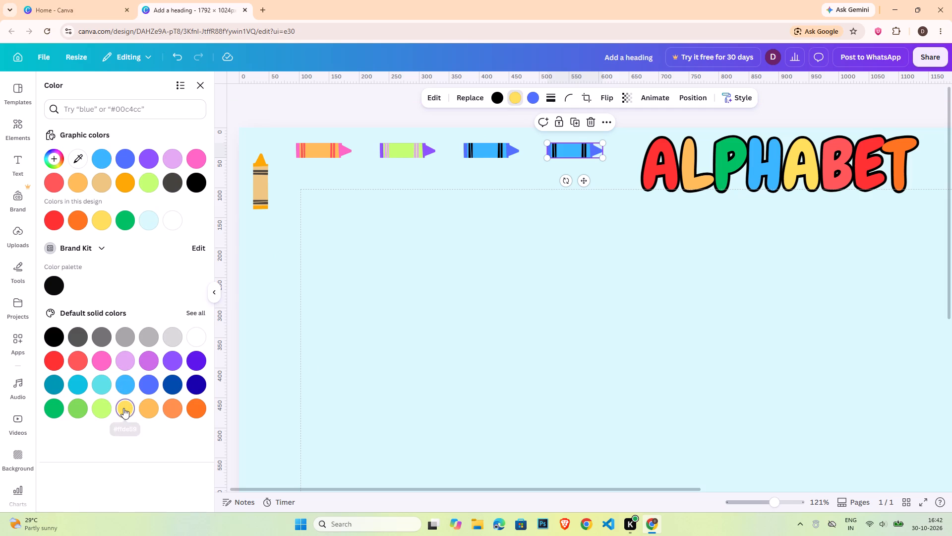
{"action": "left_click", "coordinate": [534, 98]}
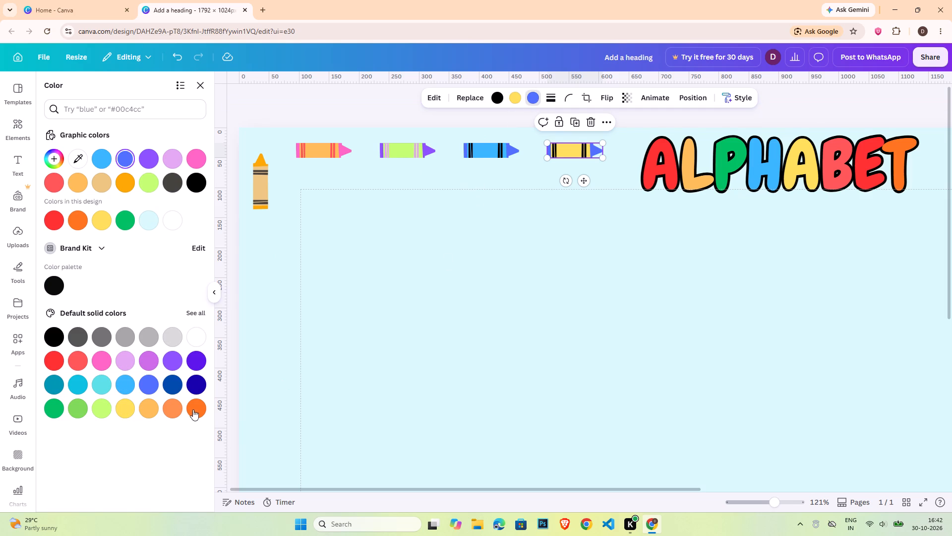
{"action": "left_click", "coordinate": [192, 409]}
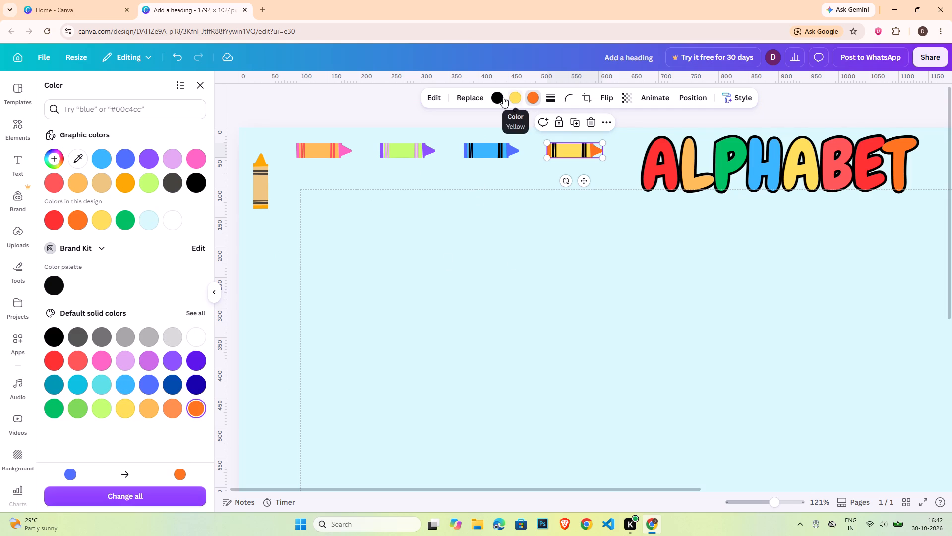
{"action": "left_click", "coordinate": [496, 226]}
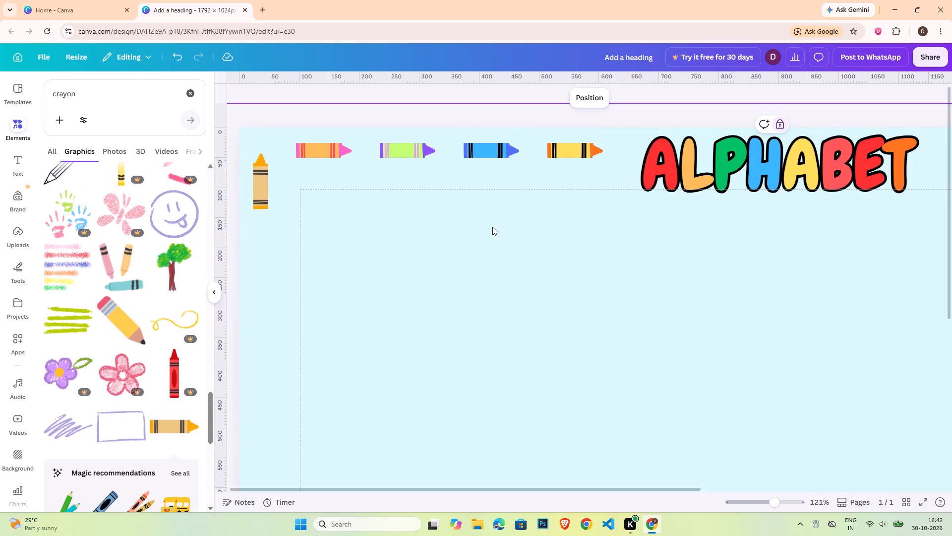
{"action": "left_click_drag", "start_coordinate": [770, 502], "coordinate": [758, 503]}
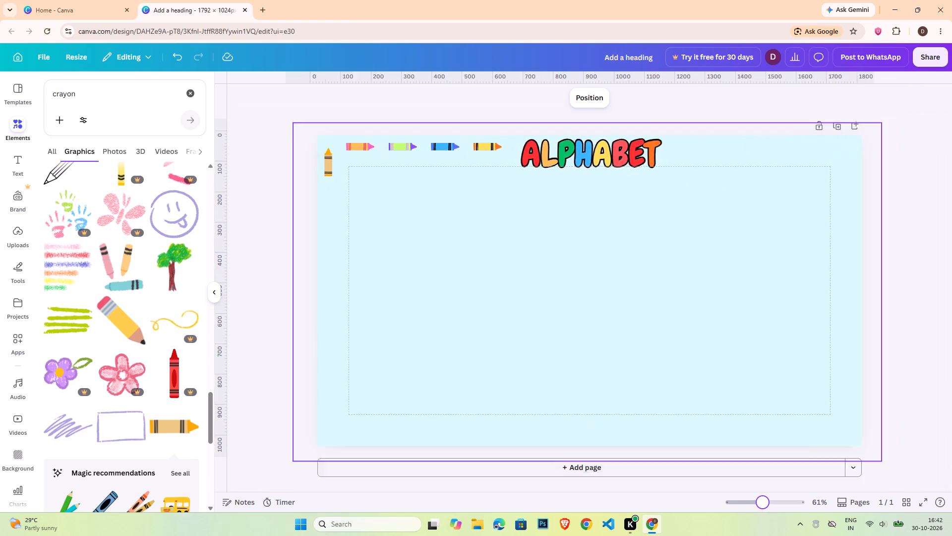
Duplicate the yellow crayon, place the copy after the ALPHABET title in line with the row, and flip it horizontally.
{"action": "left_click_drag", "start_coordinate": [758, 503], "coordinate": [759, 505]}
{"action": "left_click", "coordinate": [899, 215]}
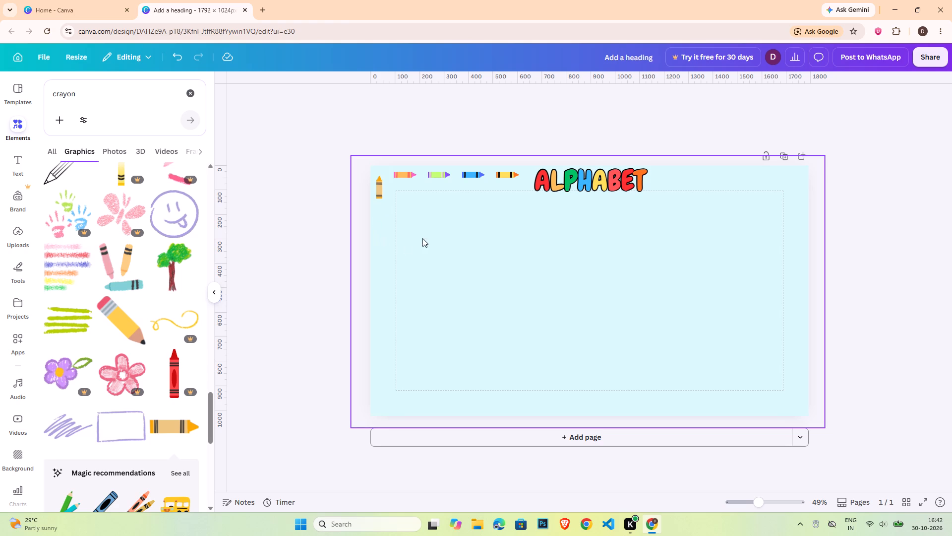
{"action": "left_click", "coordinate": [503, 176]}
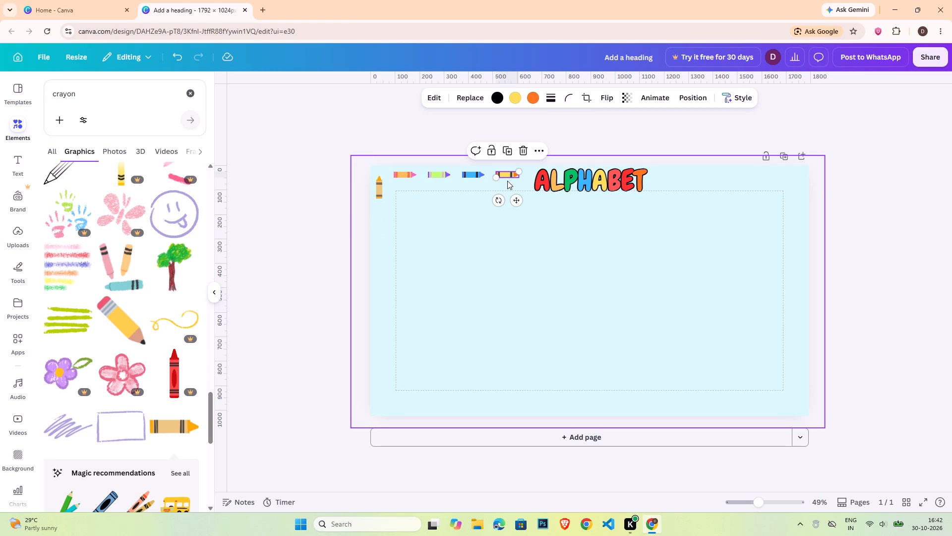
{"action": "key", "text": "ctrl+c"}
{"action": "key", "text": "ctrl+v"}
{"action": "left_click_drag", "start_coordinate": [520, 205], "coordinate": [616, 211]}
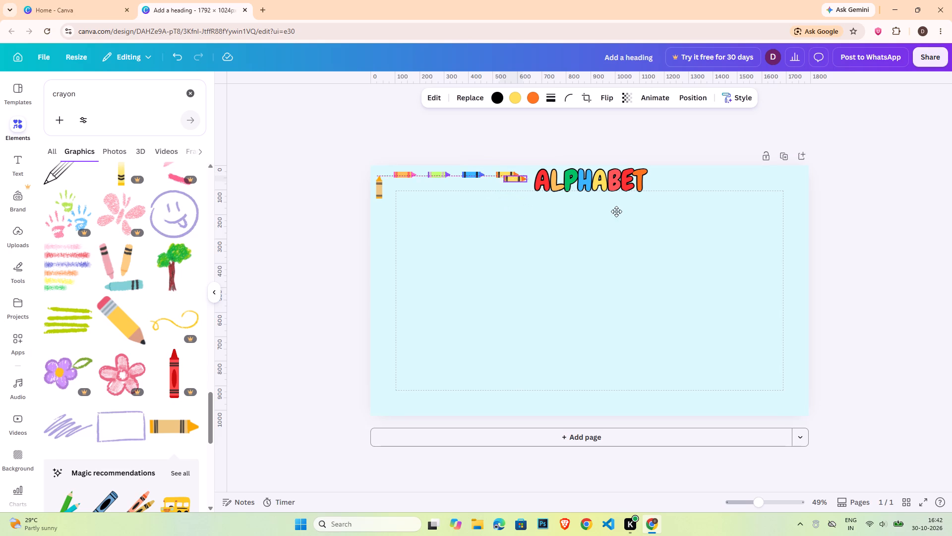
{"action": "left_click_drag", "start_coordinate": [616, 211], "coordinate": [692, 201]}
{"action": "left_click", "coordinate": [607, 99]}
{"action": "left_click", "coordinate": [626, 120]}
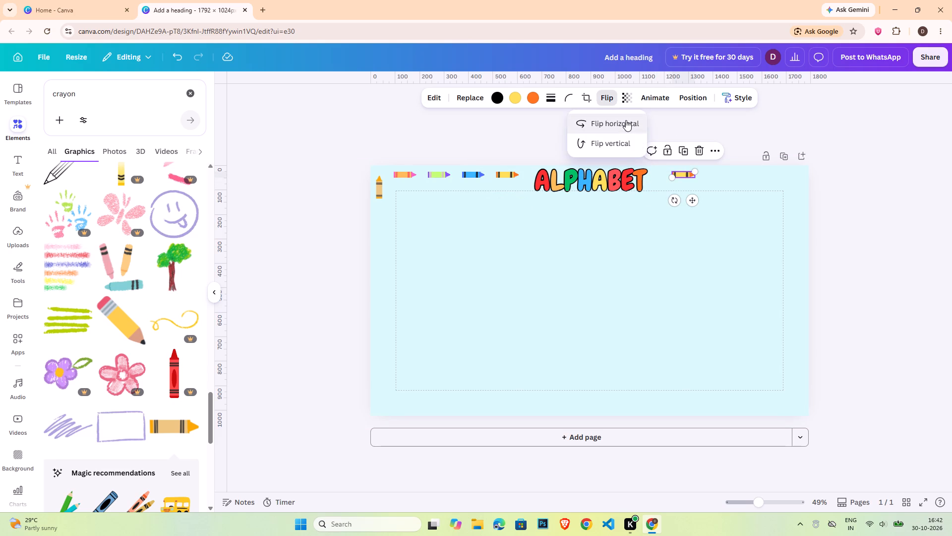
{"action": "left_click", "coordinate": [892, 209]}
{"action": "left_click", "coordinate": [888, 206]}
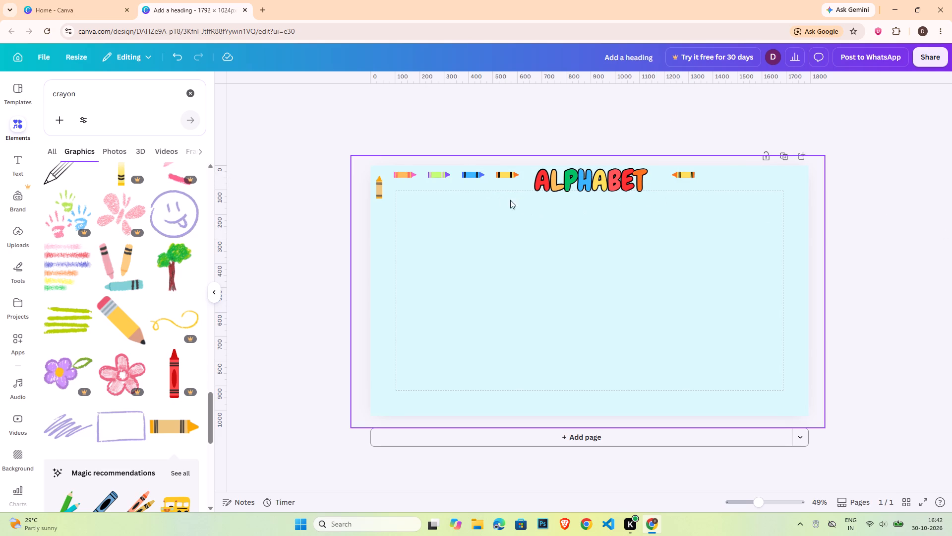
Duplicate the orange, lime green and blue crayons together and align the copies in the row beyond the flipped yellow crayon.
{"action": "left_click", "coordinate": [405, 174]}
{"action": "left_click", "coordinate": [450, 175], "text": "shift"}
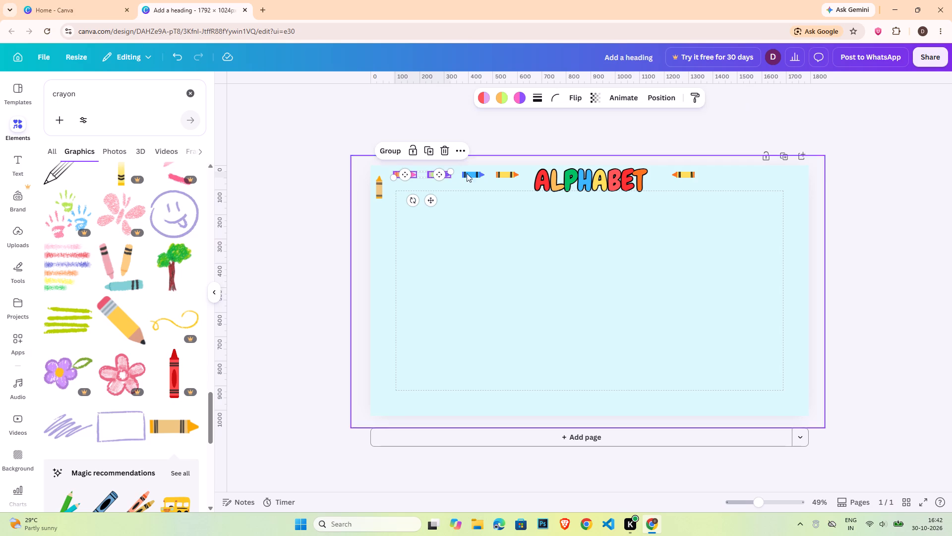
{"action": "left_click", "coordinate": [476, 173], "text": "shift"}
{"action": "key", "text": "ctrl+c"}
{"action": "key", "text": "ctrl+v"}
{"action": "left_click_drag", "start_coordinate": [455, 204], "coordinate": [774, 201]}
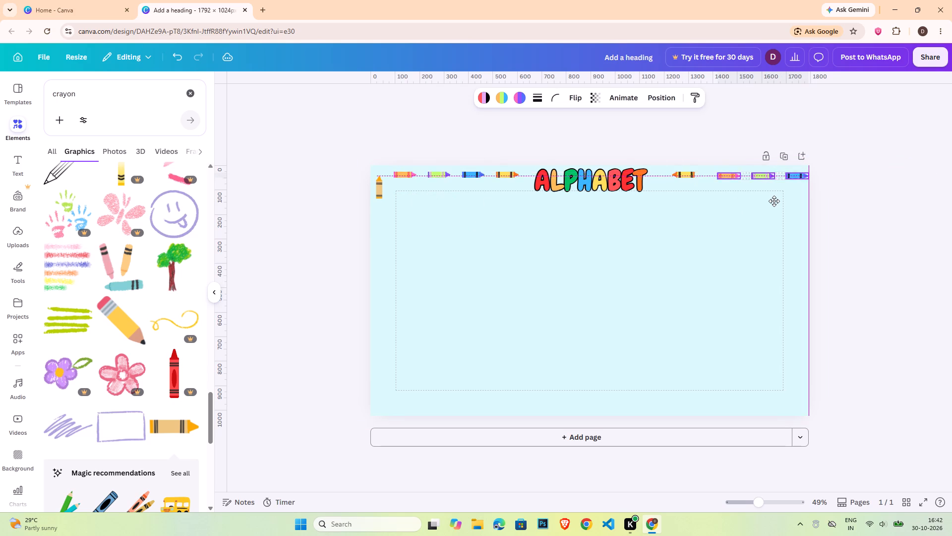
{"action": "left_click_drag", "start_coordinate": [774, 201], "coordinate": [776, 201]}
{"action": "left_click", "coordinate": [900, 193]}
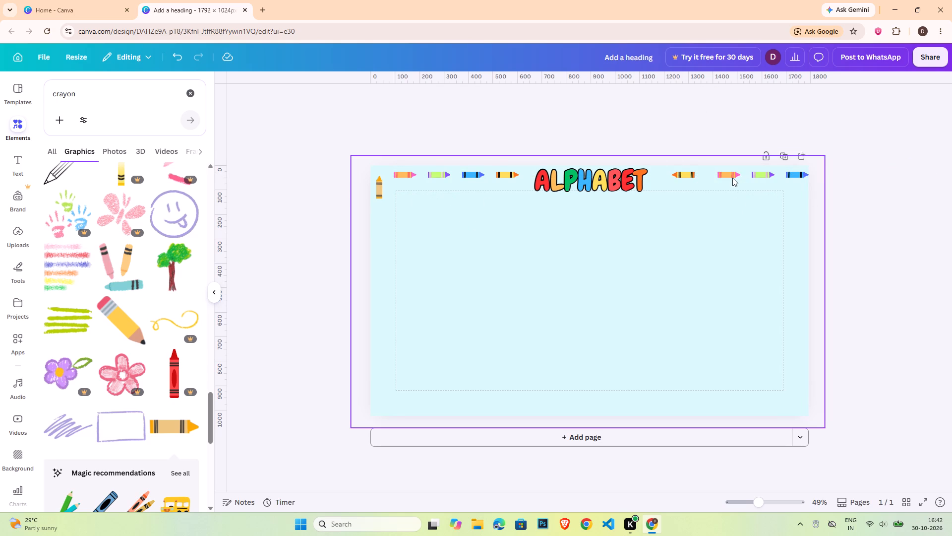
Flip the copied orange crayon with the pink tip horizontally so it points toward the title.
{"action": "left_click", "coordinate": [732, 177]}
{"action": "left_click", "coordinate": [605, 103]}
{"action": "left_click", "coordinate": [612, 124]}
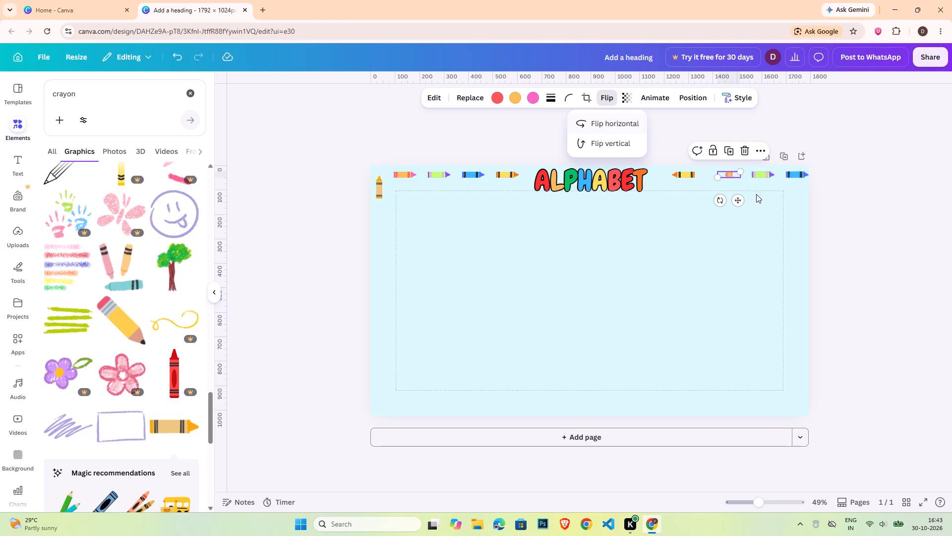
{"action": "left_click", "coordinate": [847, 215]}
{"action": "left_click", "coordinate": [841, 210]}
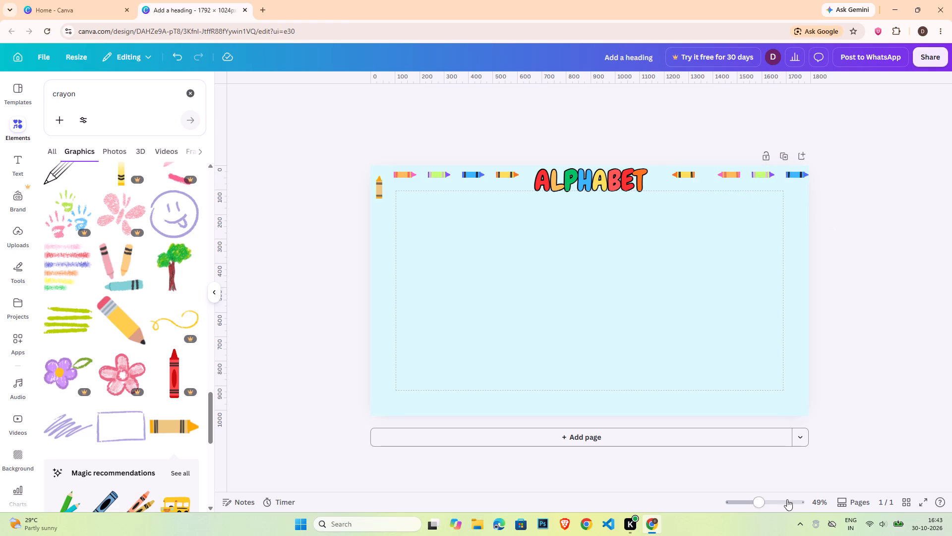
Flip the copied lime green crayon horizontally so its purple tip points toward the title.
{"action": "left_click", "coordinate": [783, 501]}
{"action": "left_click", "coordinate": [731, 485]}
{"action": "left_click_drag", "start_coordinate": [732, 489], "coordinate": [776, 490]}
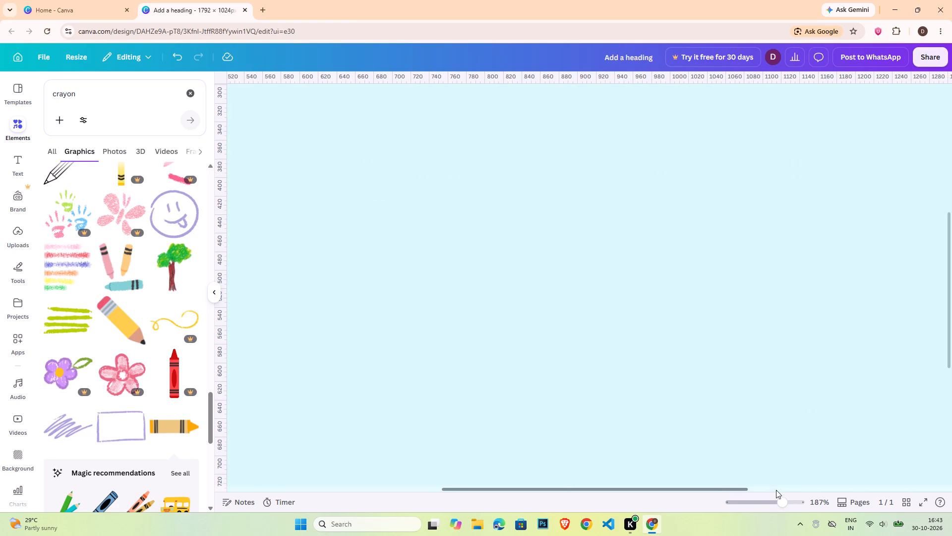
{"action": "left_click_drag", "start_coordinate": [776, 490], "coordinate": [871, 487]}
{"action": "scroll", "coordinate": [785, 426], "scroll_direction": "up", "scroll_amount": 13}
{"action": "left_click", "coordinate": [774, 171]}
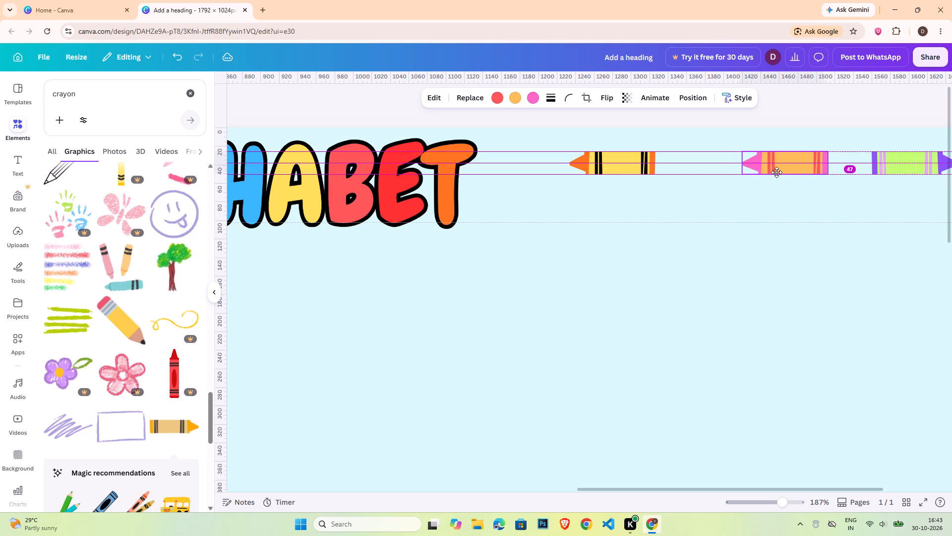
{"action": "left_click_drag", "start_coordinate": [759, 489], "coordinate": [830, 491]}
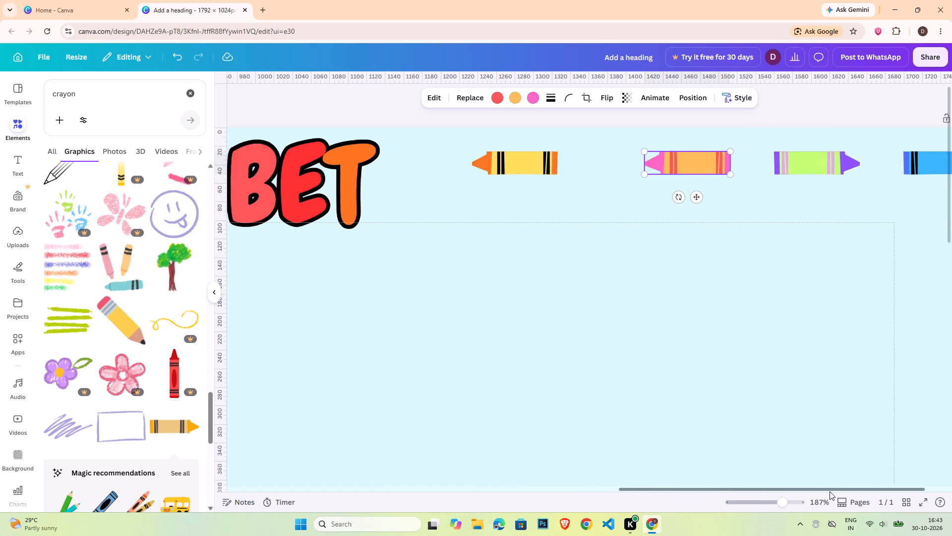
{"action": "left_click_drag", "start_coordinate": [830, 491], "coordinate": [861, 494]}
{"action": "left_click", "coordinate": [769, 162]}
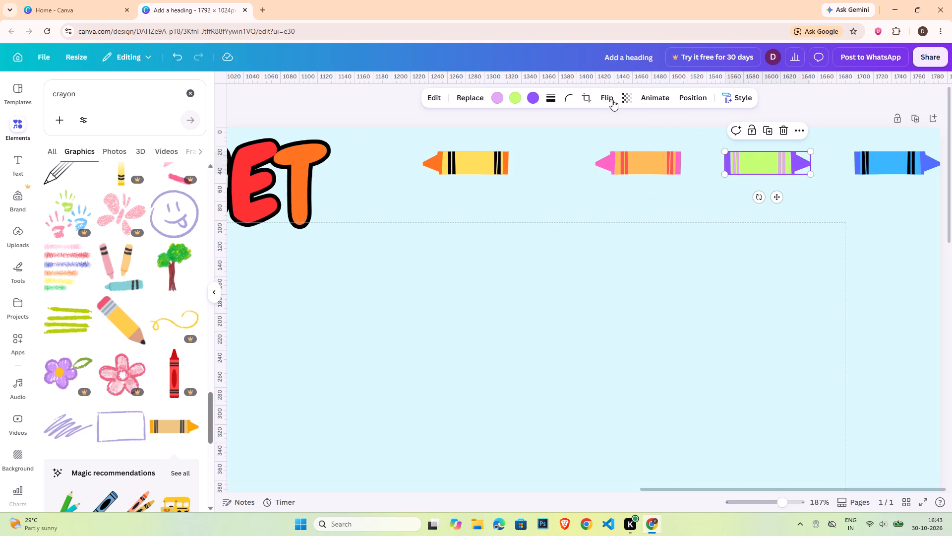
{"action": "left_click", "coordinate": [610, 94]}
{"action": "left_click", "coordinate": [606, 118]}
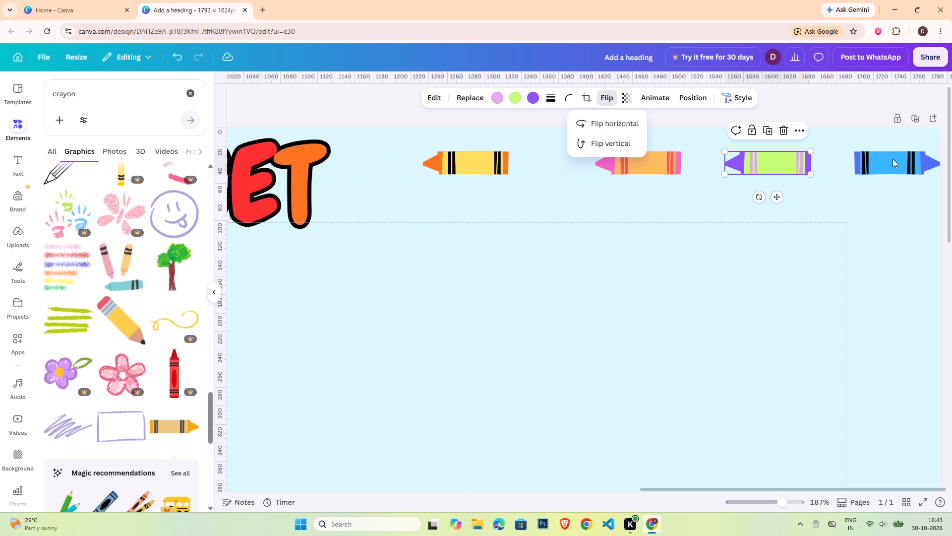
Move the copied blue crayon below the top row and shift the flipped lime green crayon toward the page's top-right corner.
{"action": "left_click_drag", "start_coordinate": [892, 159], "coordinate": [876, 333]}
{"action": "left_click_drag", "start_coordinate": [759, 158], "coordinate": [809, 157]}
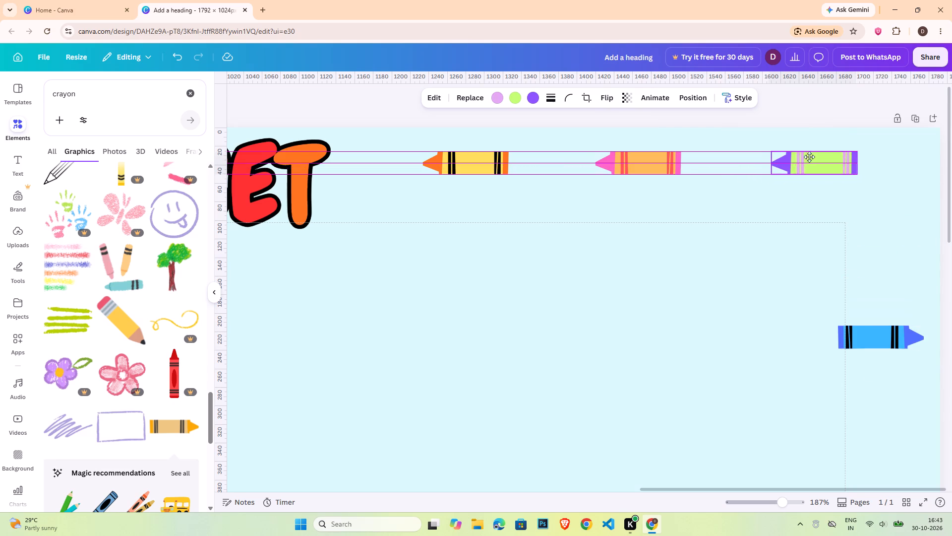
{"action": "left_click_drag", "start_coordinate": [809, 157], "coordinate": [846, 159]}
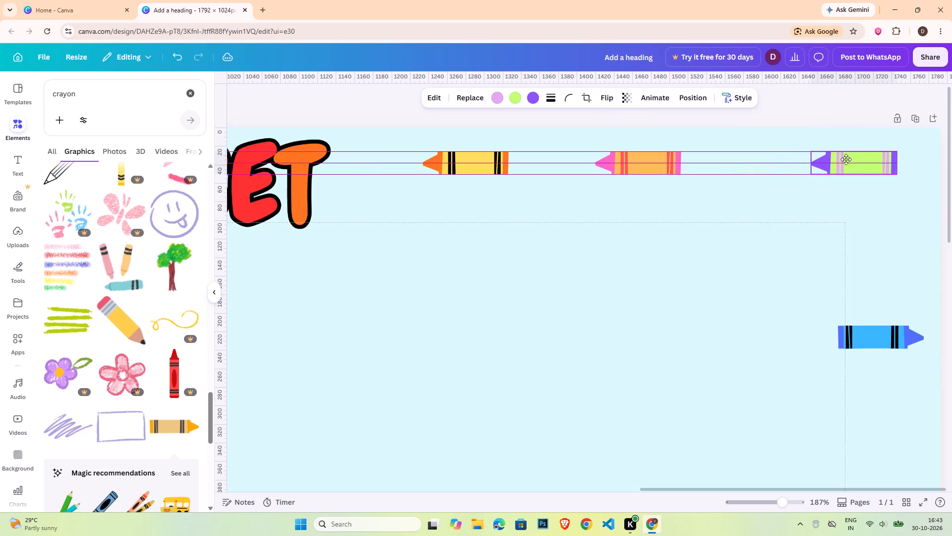
{"action": "left_click_drag", "start_coordinate": [846, 159], "coordinate": [761, 159]}
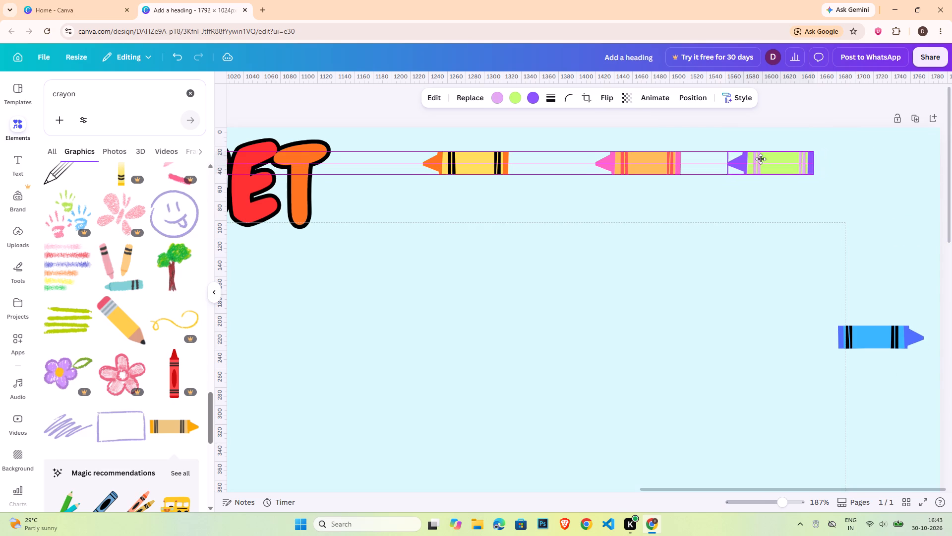
{"action": "left_click_drag", "start_coordinate": [761, 159], "coordinate": [815, 160]}
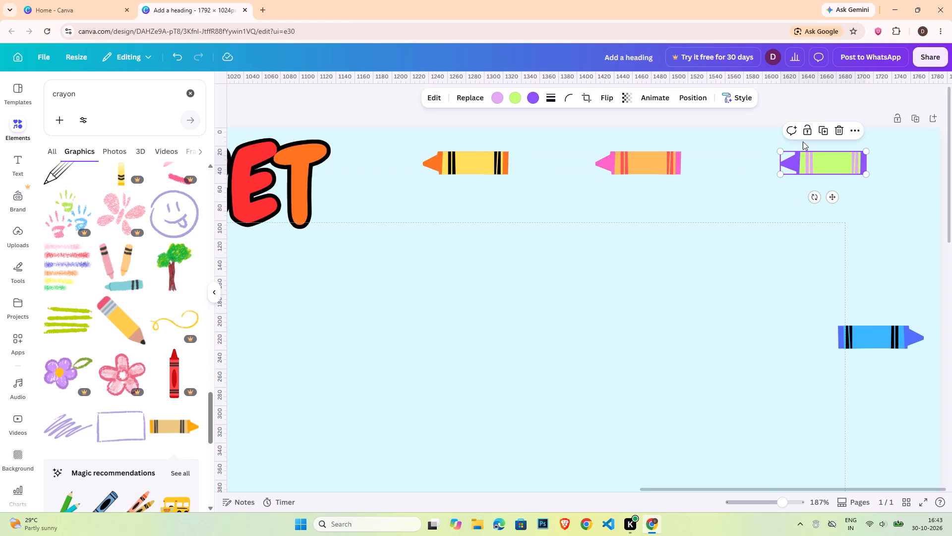
{"action": "left_click_drag", "start_coordinate": [804, 161], "coordinate": [795, 161]}
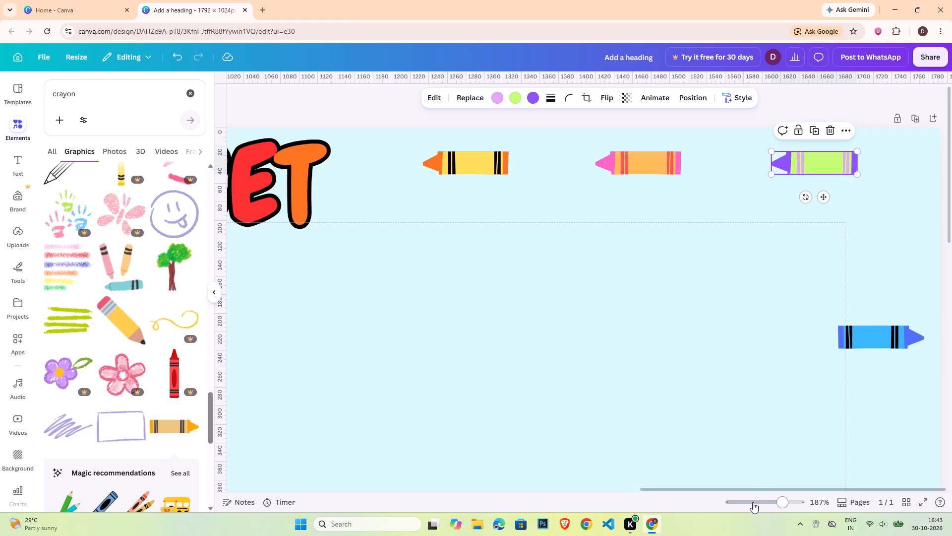
{"action": "left_click", "coordinate": [762, 503]}
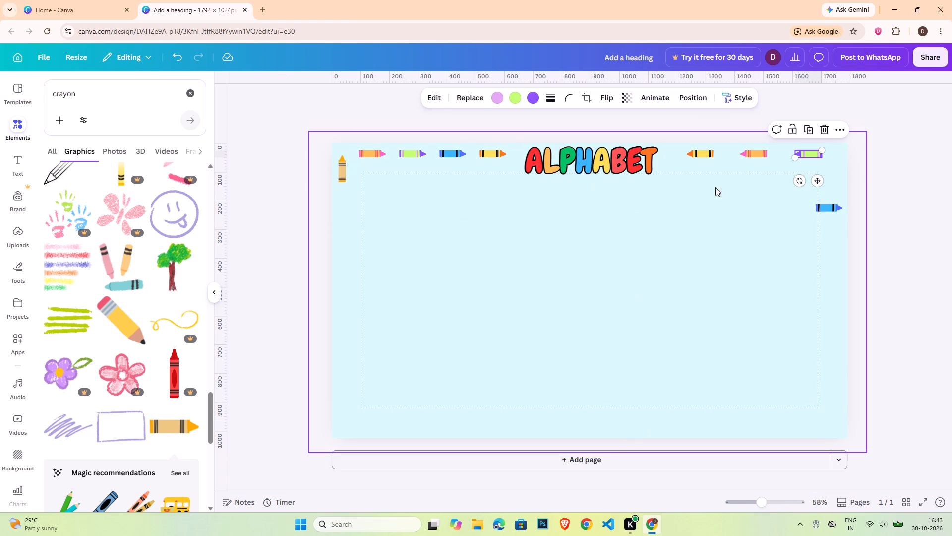
{"action": "left_click", "coordinate": [865, 157]}
{"action": "left_click_drag", "start_coordinate": [815, 153], "coordinate": [828, 154]}
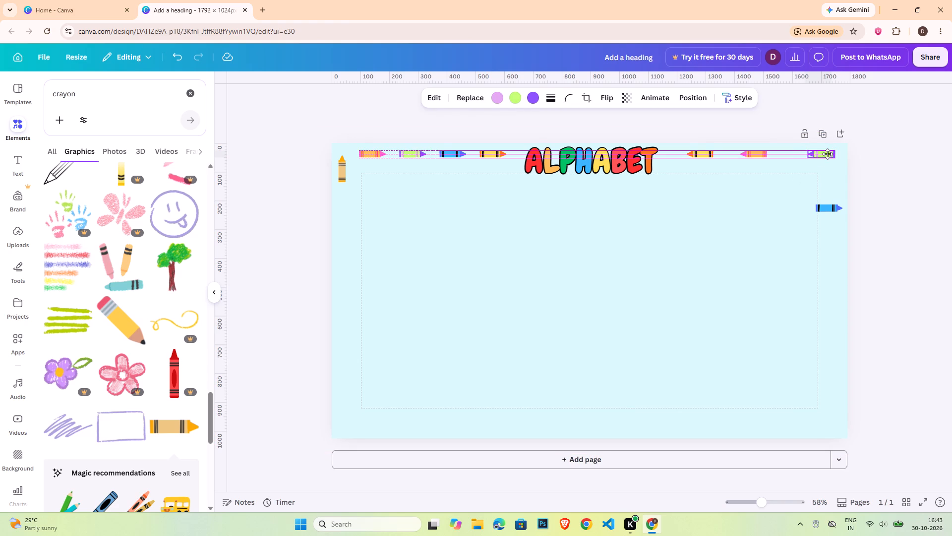
{"action": "left_click_drag", "start_coordinate": [828, 154], "coordinate": [831, 153]}
Shift the flipped orange and yellow crayons outward along the row, evenly spaced from the lime green one.
{"action": "left_click_drag", "start_coordinate": [760, 152], "coordinate": [782, 152]}
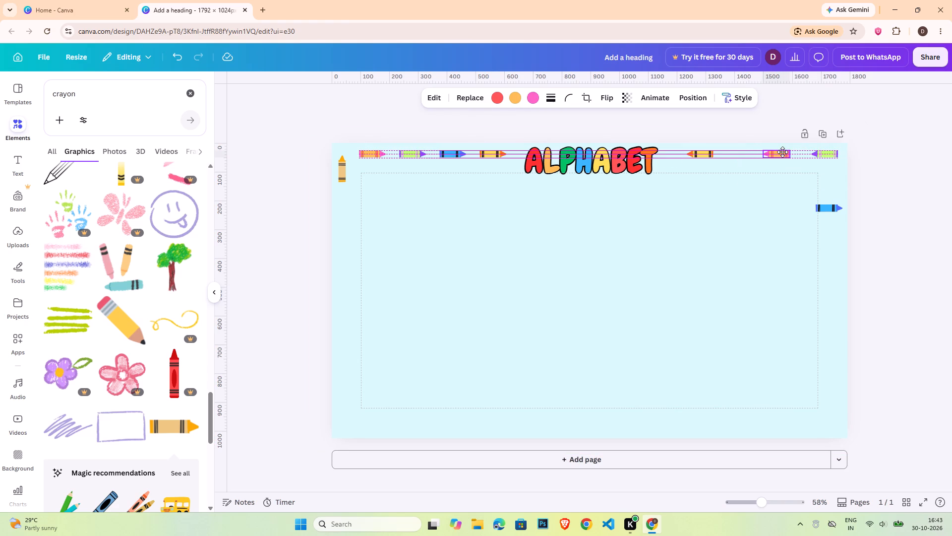
{"action": "left_click_drag", "start_coordinate": [782, 152], "coordinate": [781, 152]}
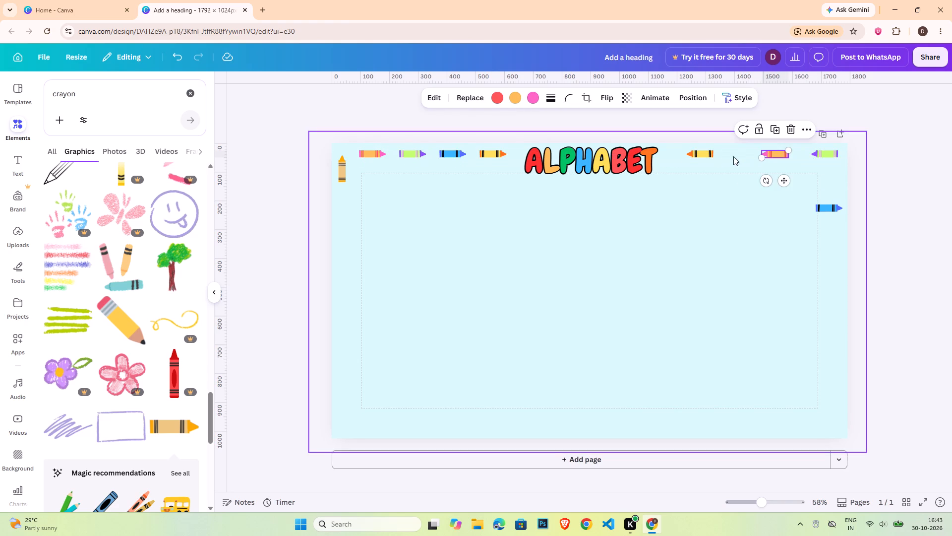
{"action": "left_click_drag", "start_coordinate": [702, 153], "coordinate": [729, 153]}
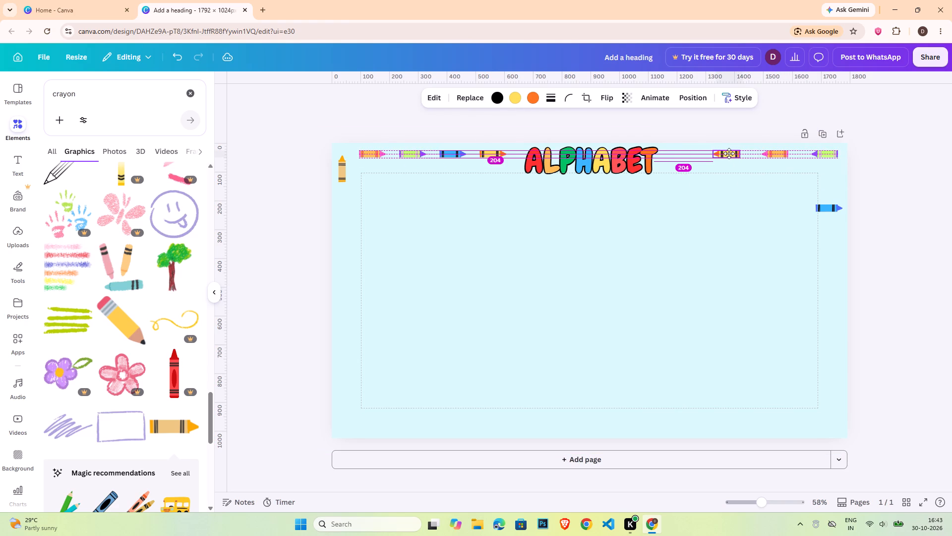
{"action": "left_click_drag", "start_coordinate": [729, 153], "coordinate": [725, 153]}
{"action": "left_click", "coordinate": [882, 223]}
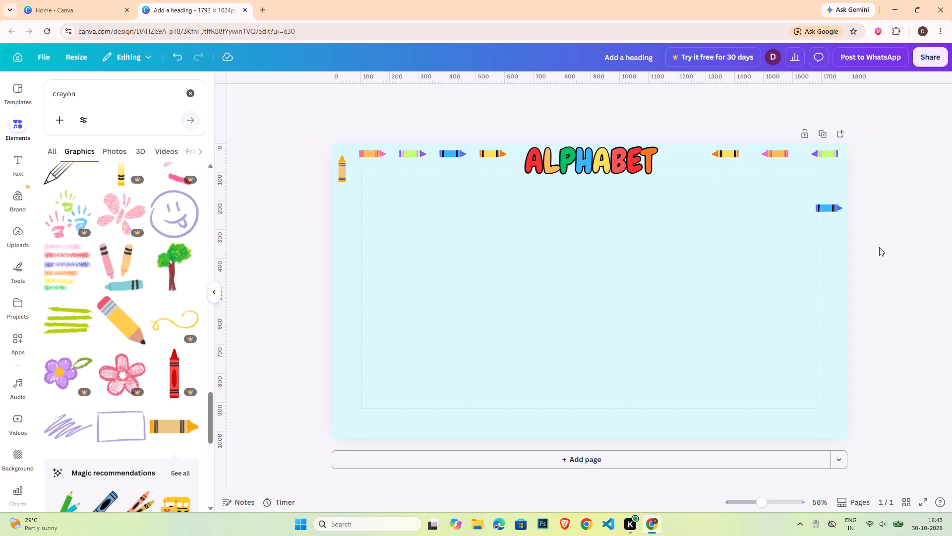
Move the yellow crayon preceding the title to the page's left edge, rotate it upright and align it below the tan vertical crayon.
{"action": "left_click", "coordinate": [497, 150]}
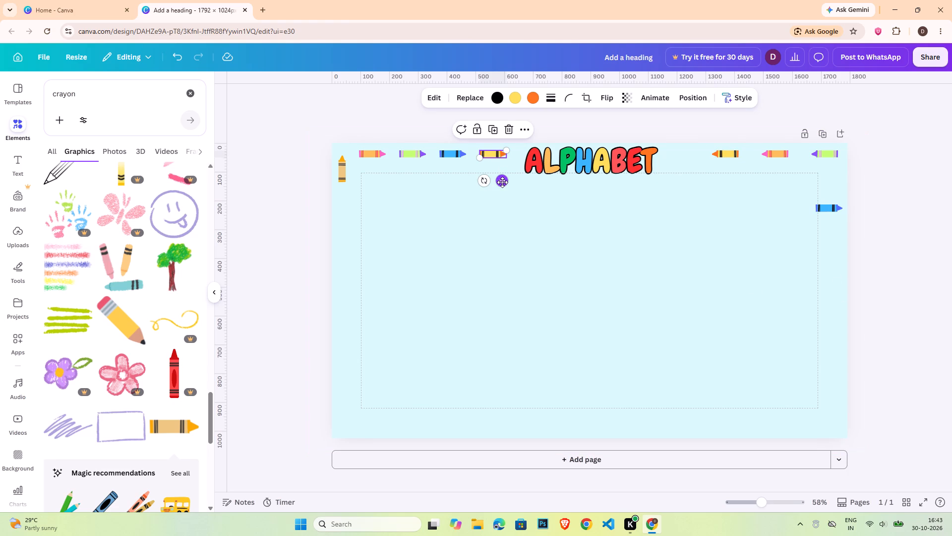
{"action": "left_click_drag", "start_coordinate": [505, 179], "coordinate": [409, 262]}
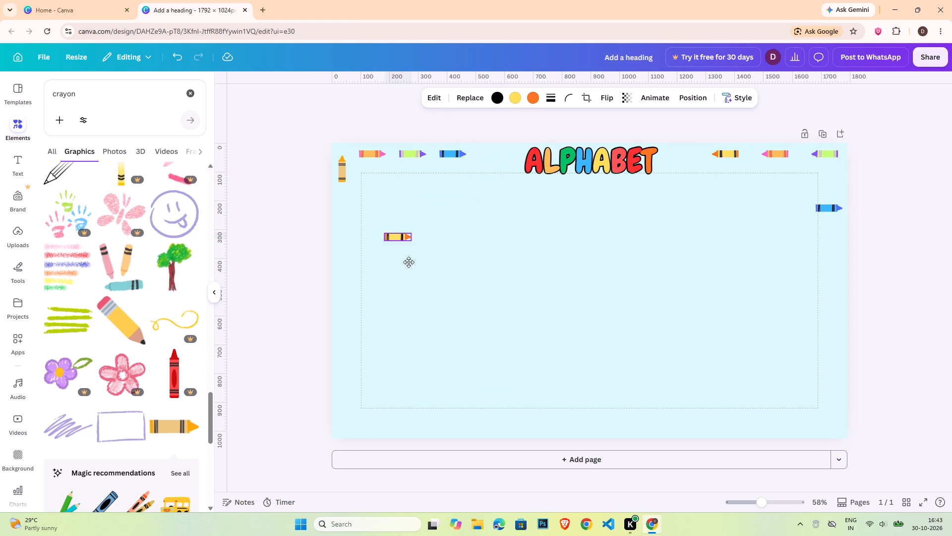
{"action": "left_click_drag", "start_coordinate": [409, 262], "coordinate": [361, 240]}
{"action": "left_click_drag", "start_coordinate": [334, 243], "coordinate": [358, 256]}
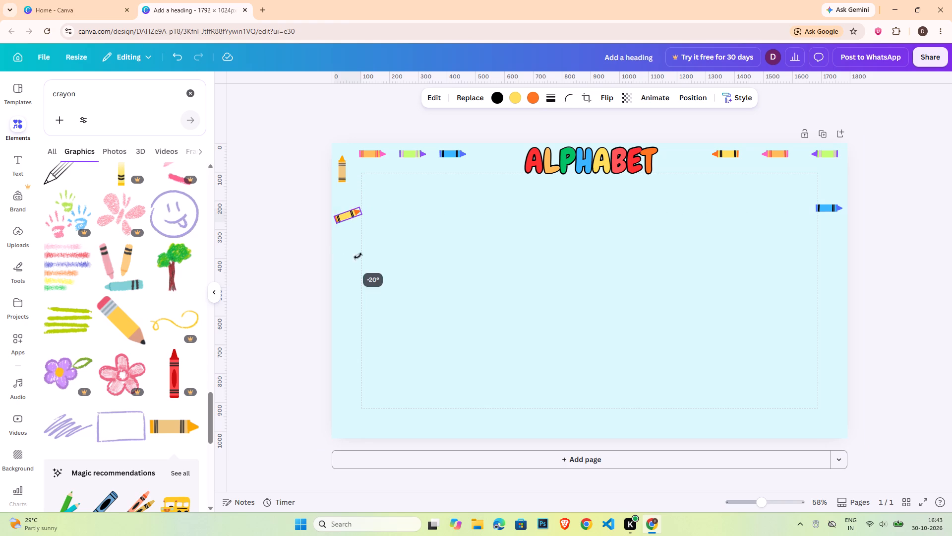
{"action": "left_click_drag", "start_coordinate": [358, 256], "coordinate": [402, 228]}
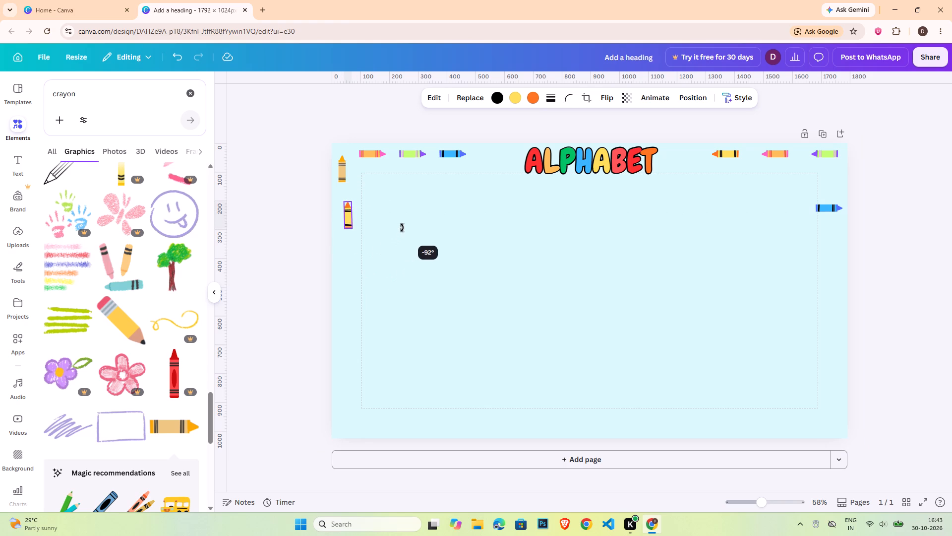
{"action": "left_click_drag", "start_coordinate": [402, 228], "coordinate": [401, 230]}
{"action": "left_click_drag", "start_coordinate": [377, 207], "coordinate": [370, 210]}
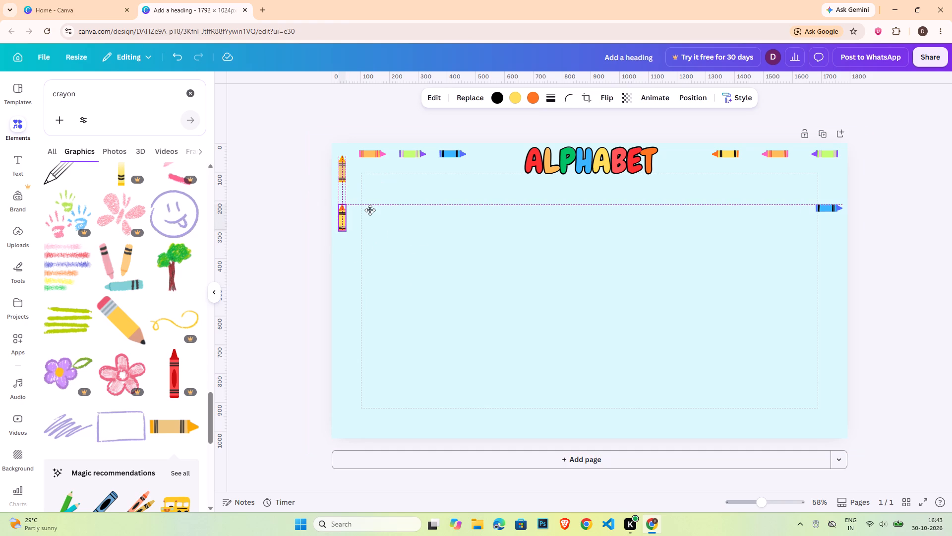
{"action": "left_click_drag", "start_coordinate": [370, 210], "coordinate": [371, 220]}
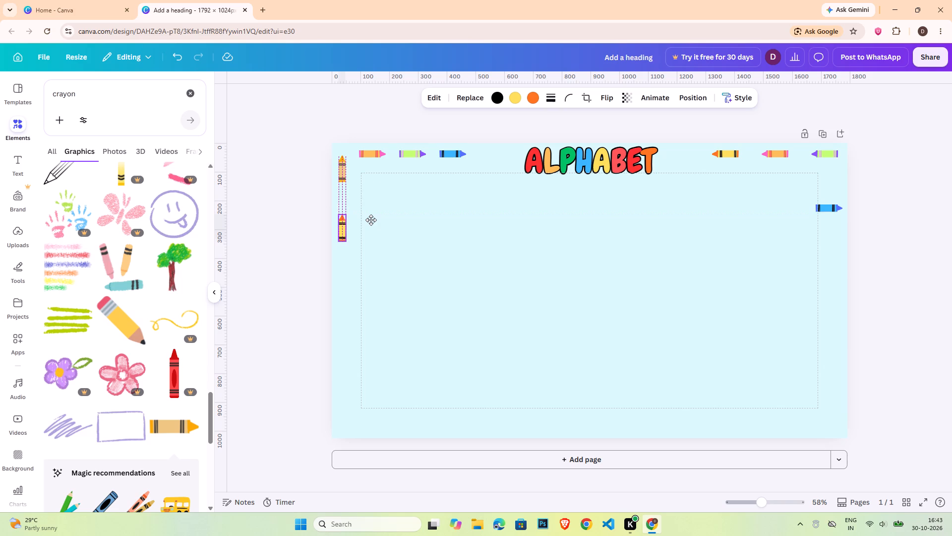
Duplicate the vertical yellow crayon twice, placing the copies down the page's left edge, aligned and evenly spaced.
{"action": "key", "text": "ctrl+c"}
{"action": "key", "text": "ctrl+v"}
{"action": "left_click_drag", "start_coordinate": [371, 223], "coordinate": [367, 273]}
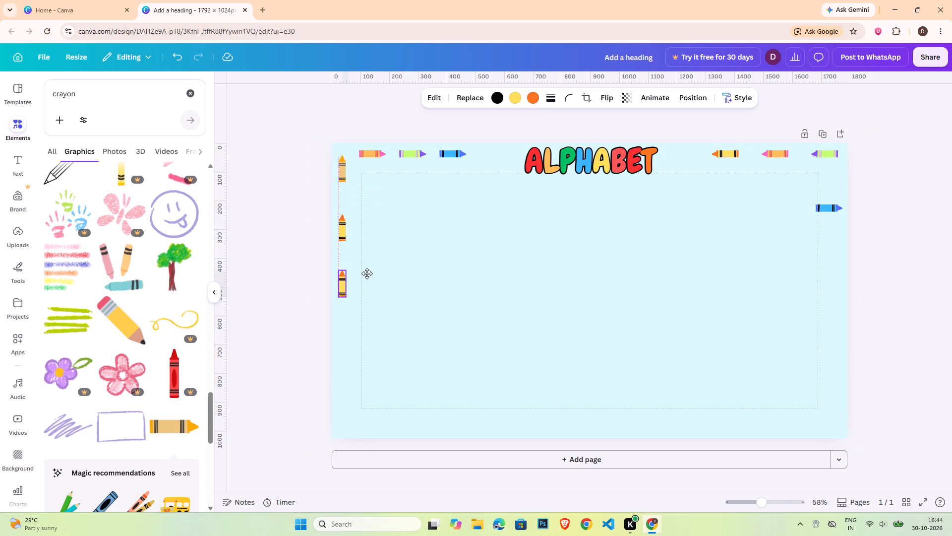
{"action": "left_click_drag", "start_coordinate": [367, 273], "coordinate": [365, 278]}
{"action": "key", "text": "ctrl+c"}
{"action": "key", "text": "ctrl+v"}
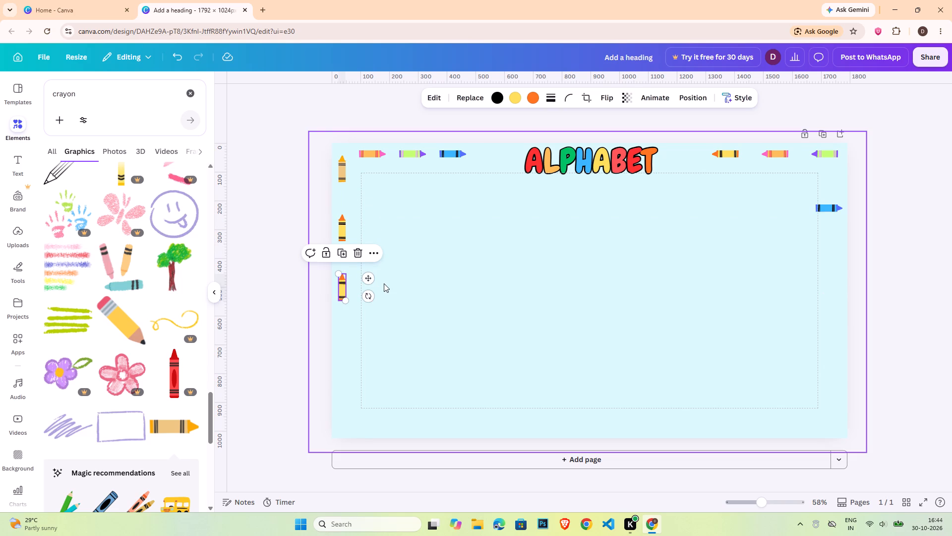
{"action": "left_click_drag", "start_coordinate": [372, 285], "coordinate": [366, 339]}
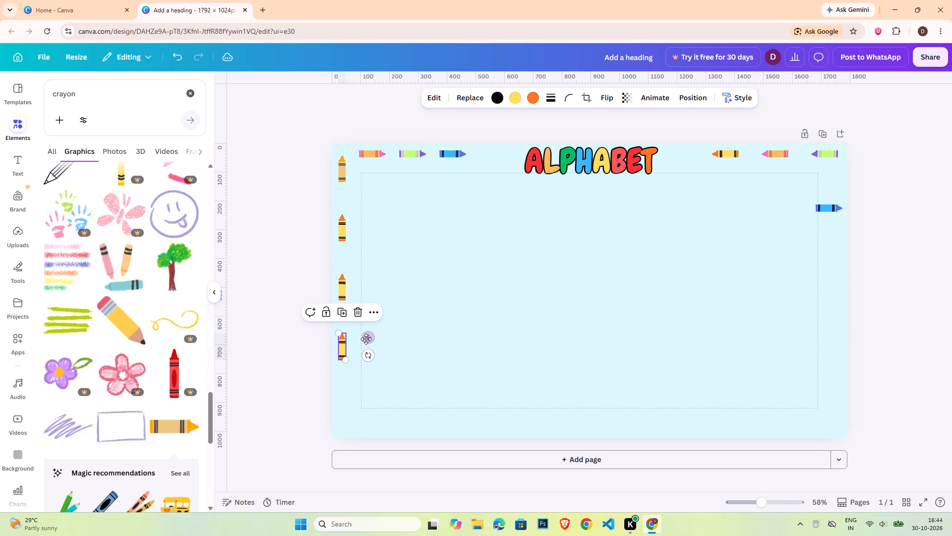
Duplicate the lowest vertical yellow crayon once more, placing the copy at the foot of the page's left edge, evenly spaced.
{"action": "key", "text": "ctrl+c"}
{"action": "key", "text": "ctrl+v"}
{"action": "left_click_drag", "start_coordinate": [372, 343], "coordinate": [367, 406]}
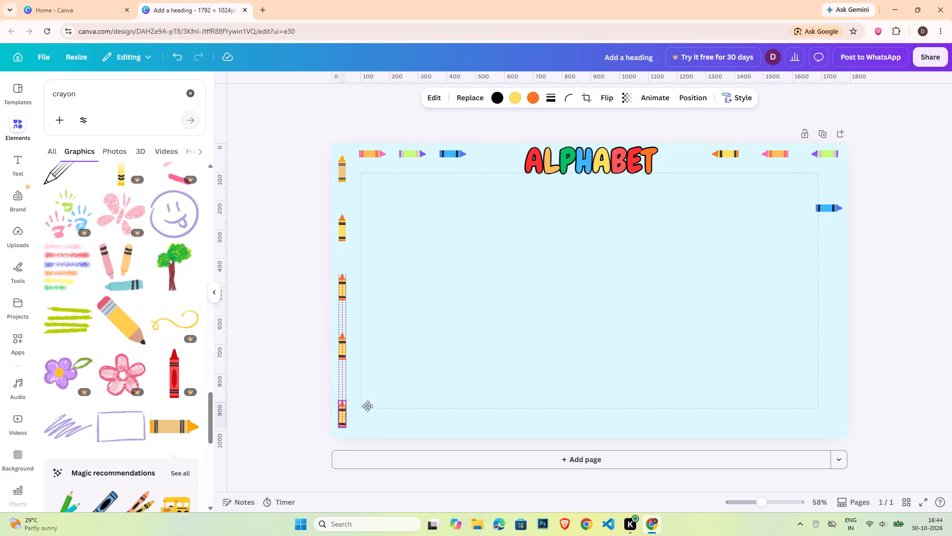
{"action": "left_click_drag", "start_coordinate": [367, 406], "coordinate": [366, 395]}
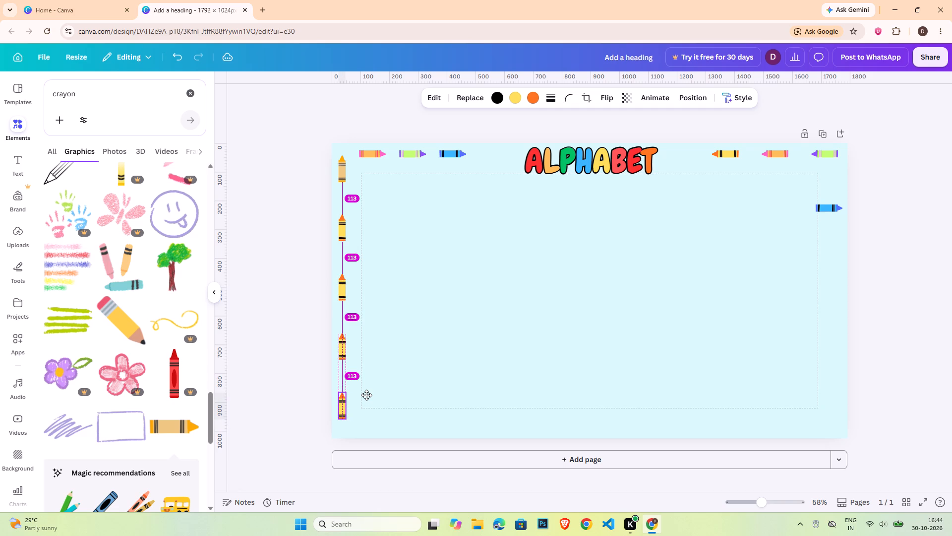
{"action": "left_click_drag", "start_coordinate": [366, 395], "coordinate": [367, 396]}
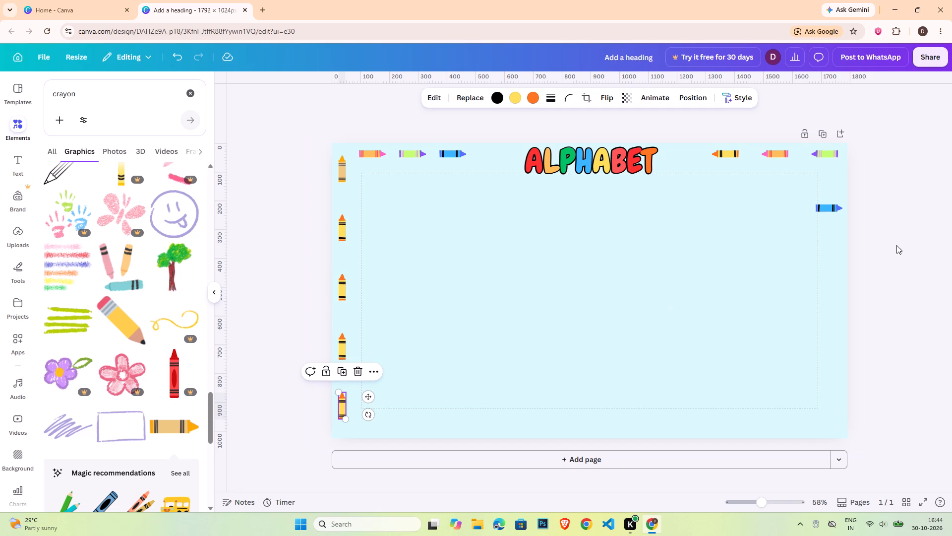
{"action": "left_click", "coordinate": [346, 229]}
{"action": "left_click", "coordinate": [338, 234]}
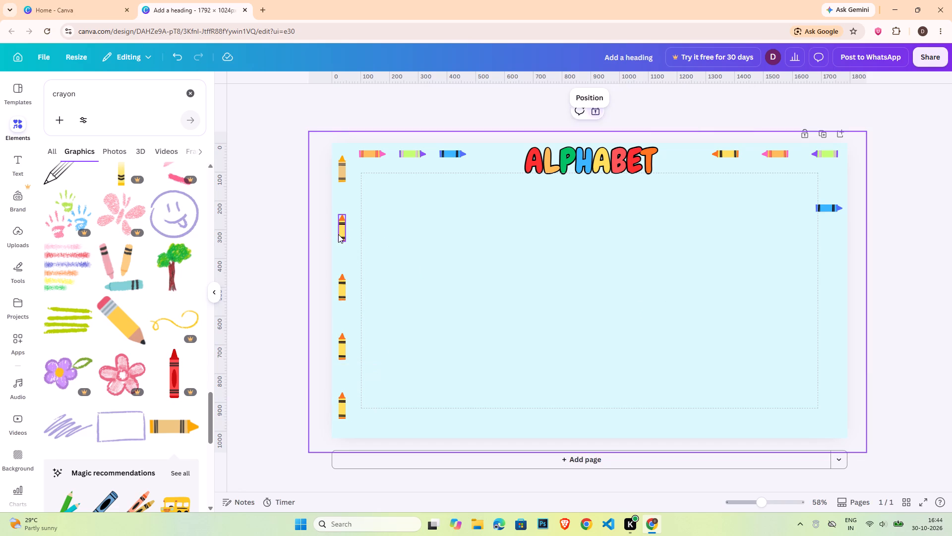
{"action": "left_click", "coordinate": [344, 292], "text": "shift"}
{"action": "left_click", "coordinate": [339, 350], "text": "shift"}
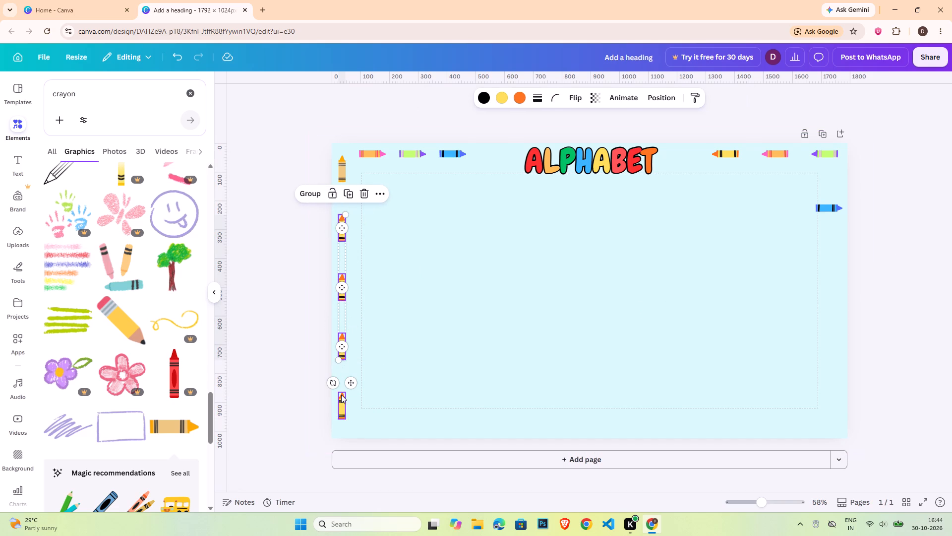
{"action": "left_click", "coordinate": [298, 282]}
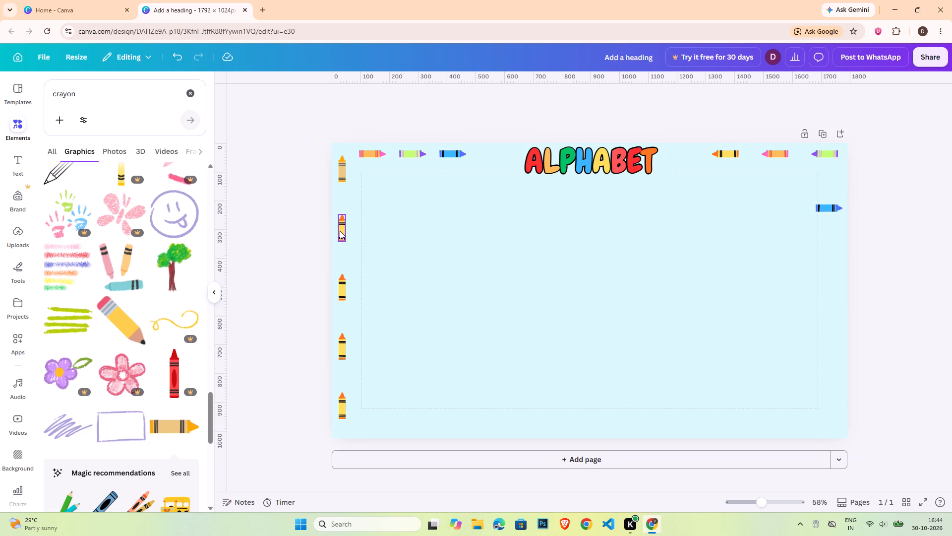
Delete the three lowest vertical yellow crayons on the page's left edge, keeping only the one below the tan crayon.
{"action": "left_click", "coordinate": [346, 293]}
{"action": "left_click", "coordinate": [341, 297]}
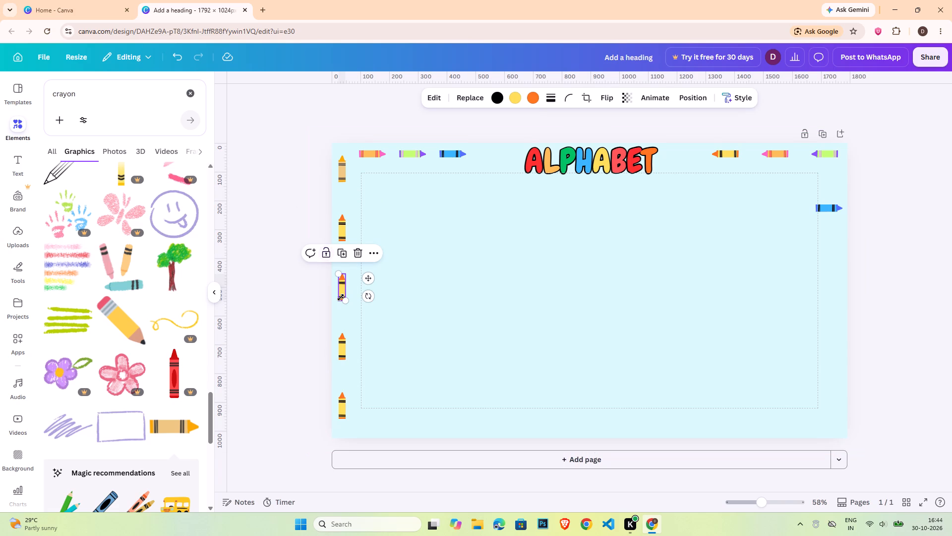
{"action": "key", "text": "Delete"}
{"action": "left_click", "coordinate": [337, 351]}
{"action": "left_click", "coordinate": [340, 353]}
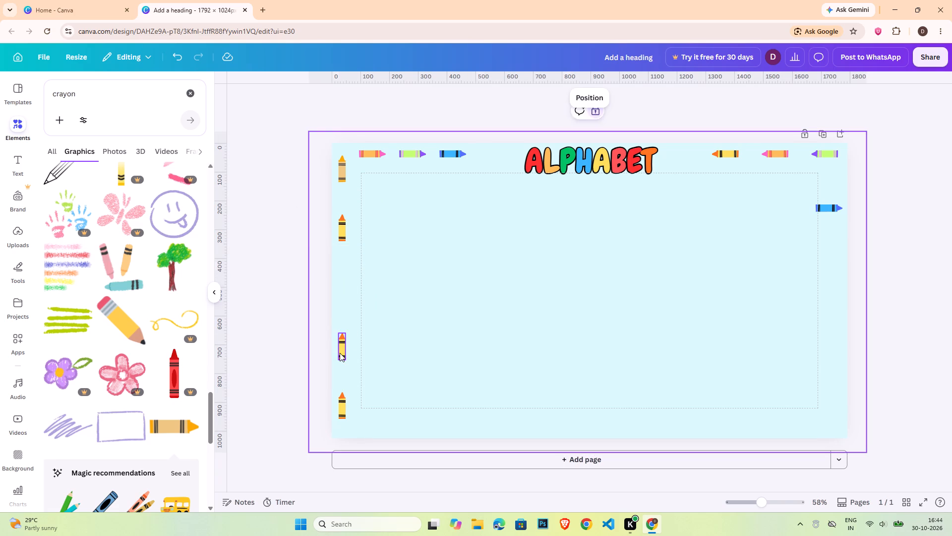
{"action": "key", "text": "Delete"}
{"action": "left_click", "coordinate": [343, 411]}
{"action": "key", "text": "Delete"}
Duplicate the lime green crayon preceding the title, rotate the copy upright and align it below the vertical yellow crayon at mid-height.
{"action": "left_click", "coordinate": [410, 163]}
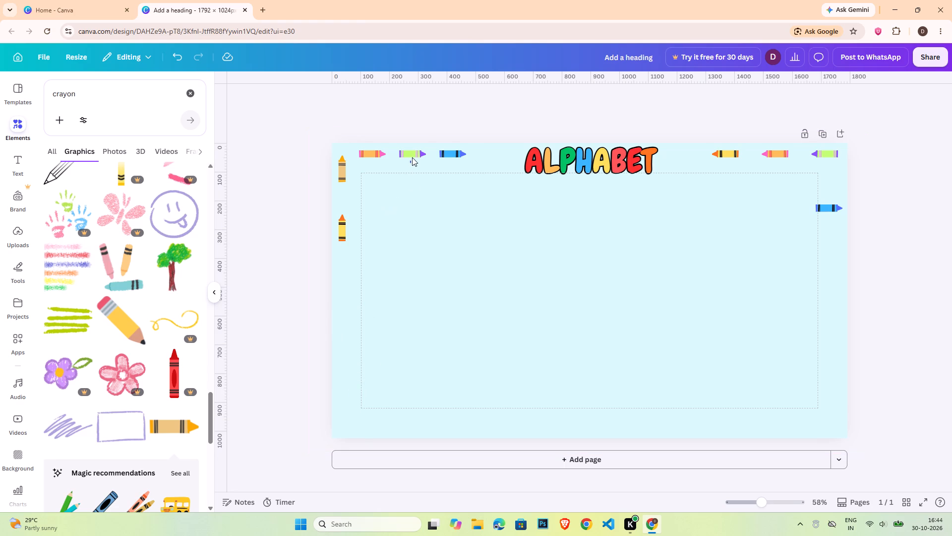
{"action": "left_click", "coordinate": [413, 157]}
{"action": "key", "text": "ctrl+c"}
{"action": "key", "text": "ctrl+v"}
{"action": "left_click_drag", "start_coordinate": [427, 190], "coordinate": [384, 286]}
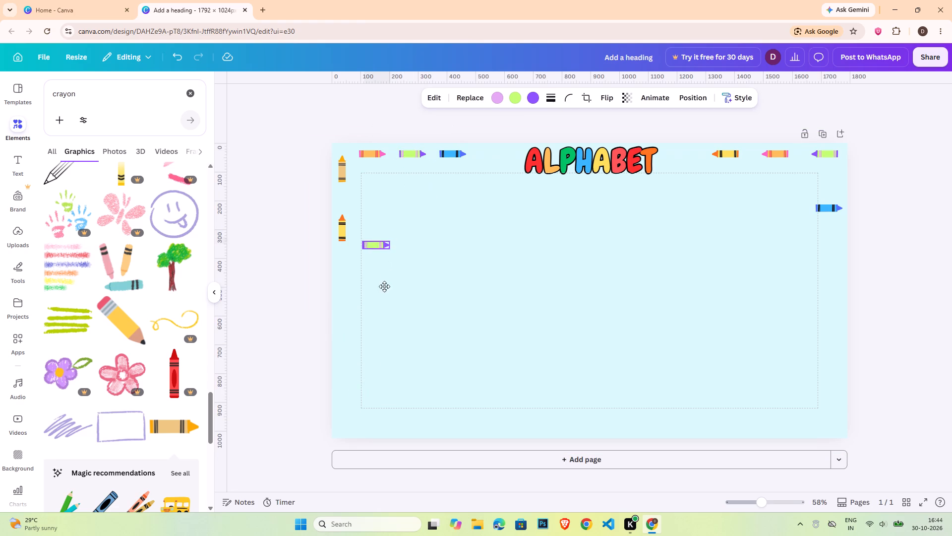
{"action": "left_click_drag", "start_coordinate": [384, 286], "coordinate": [357, 332]}
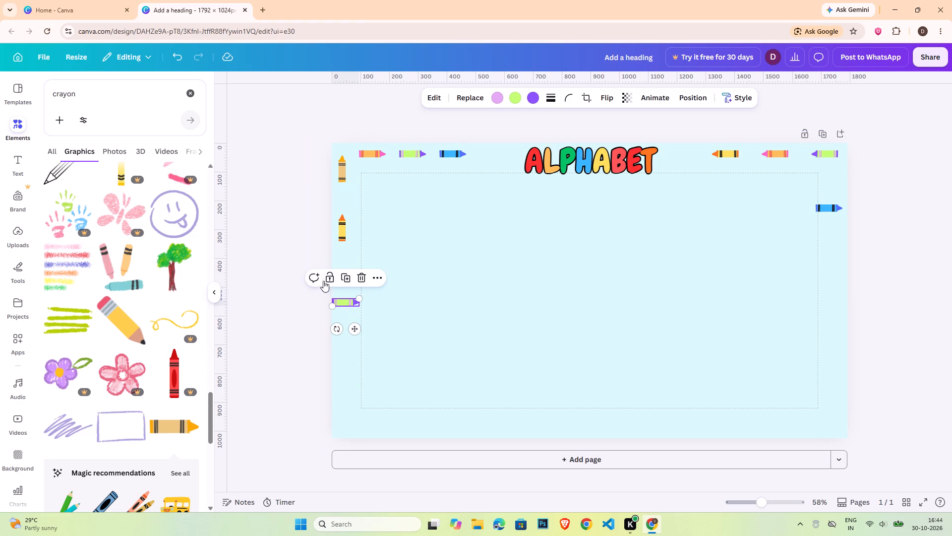
{"action": "left_click_drag", "start_coordinate": [335, 330], "coordinate": [381, 315]}
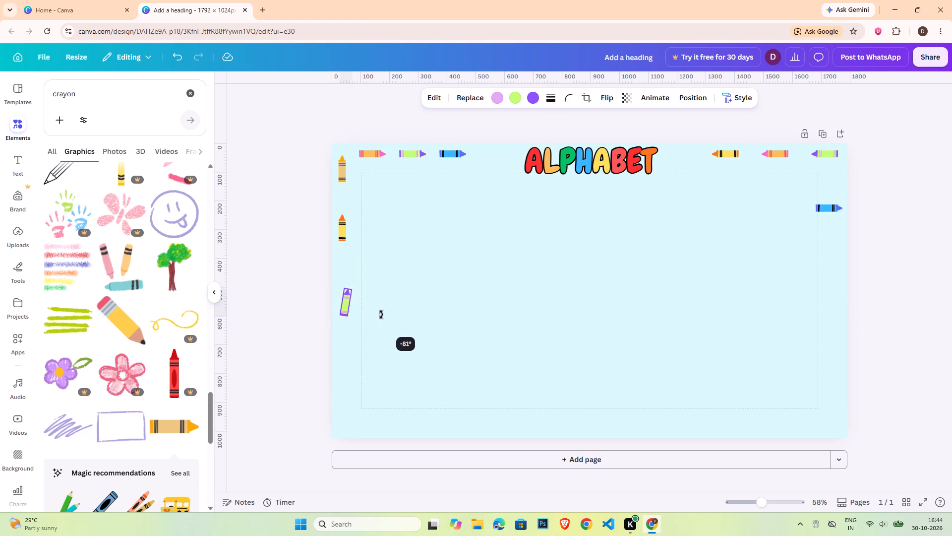
{"action": "left_click_drag", "start_coordinate": [381, 315], "coordinate": [381, 314]}
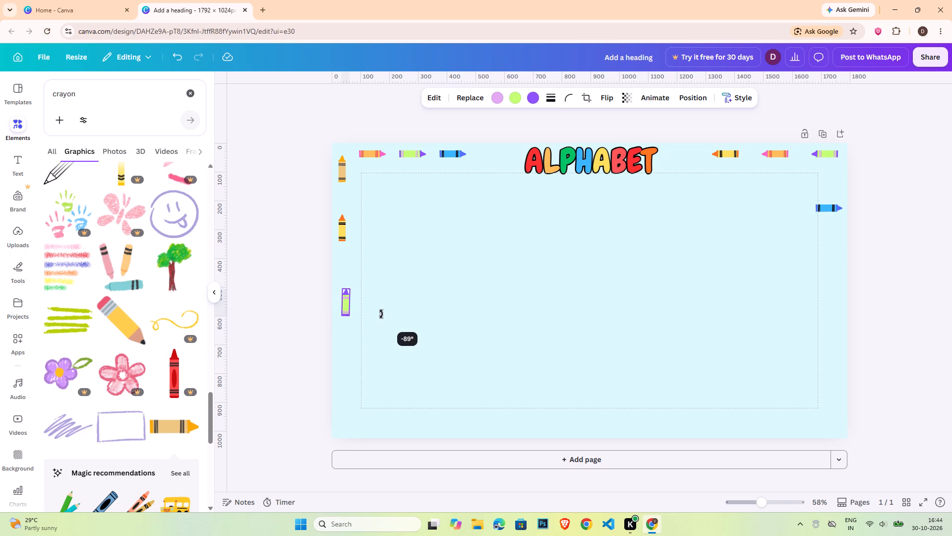
{"action": "left_click_drag", "start_coordinate": [381, 314], "coordinate": [381, 314]}
{"action": "left_click_drag", "start_coordinate": [373, 293], "coordinate": [369, 294]}
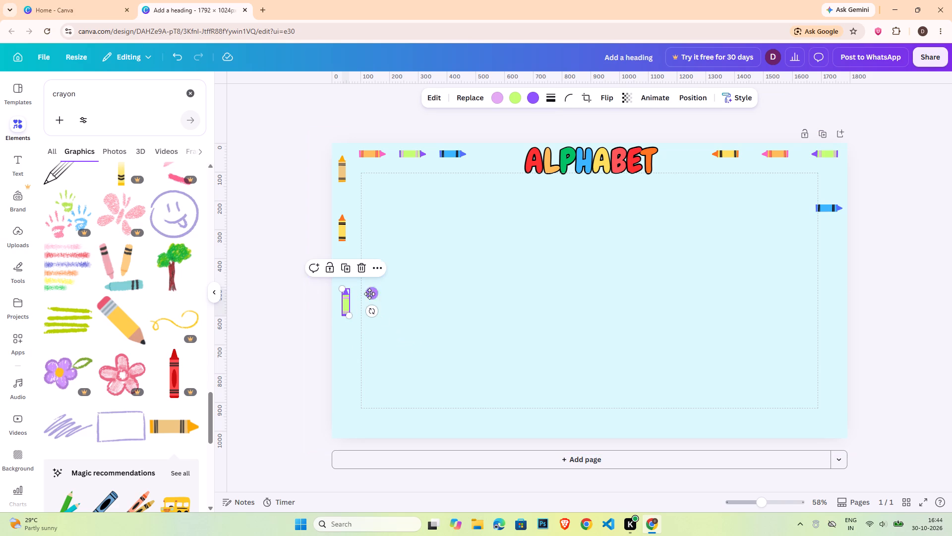
{"action": "left_click_drag", "start_coordinate": [369, 294], "coordinate": [369, 275]}
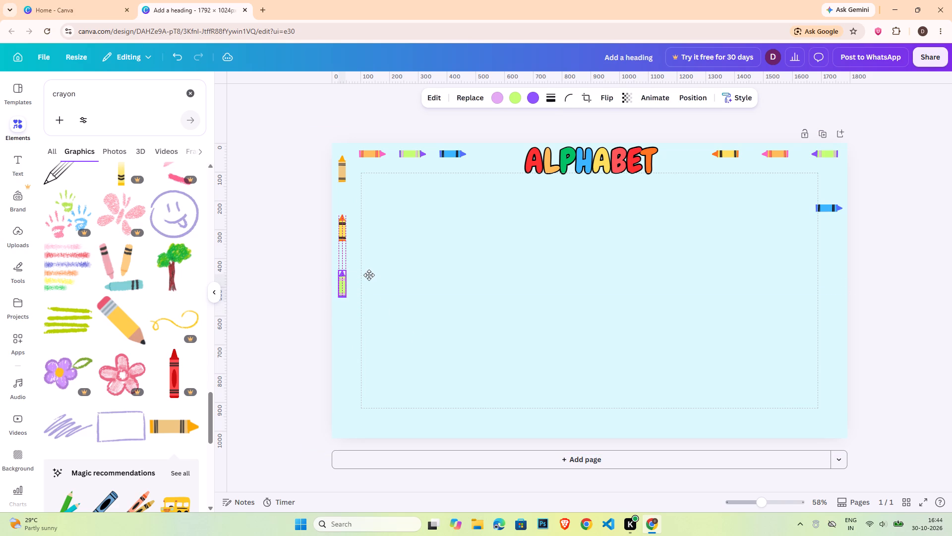
{"action": "left_click_drag", "start_coordinate": [369, 275], "coordinate": [370, 281]}
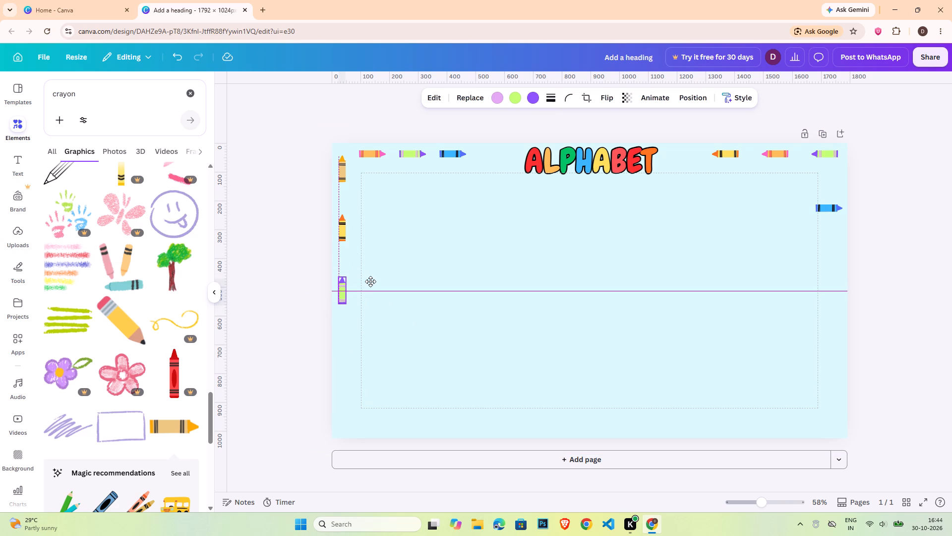
{"action": "left_click_drag", "start_coordinate": [370, 281], "coordinate": [371, 280]}
{"action": "key", "text": "ctrl+c"}
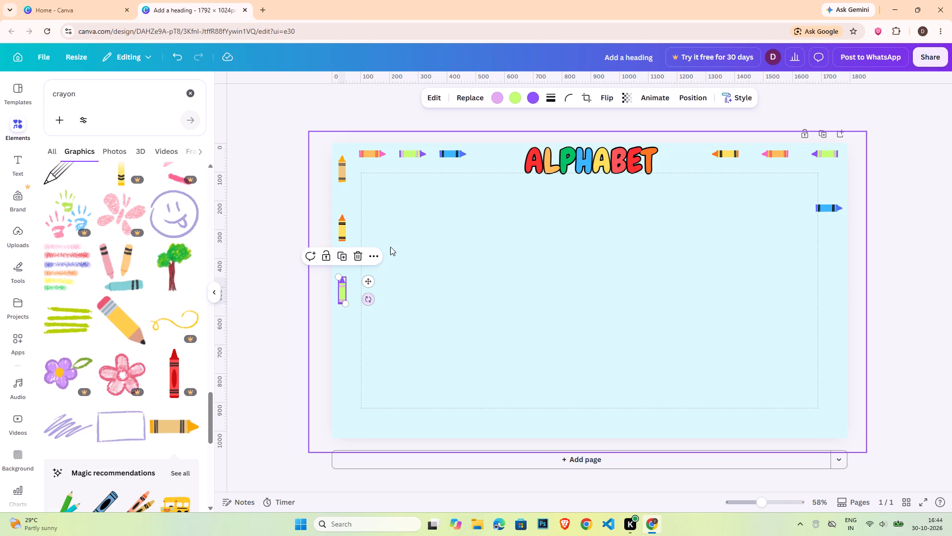
Duplicate the blue crayon preceding the title, rotate the copy upright and align it below the vertical lime green crayon, evenly spaced.
{"action": "left_click", "coordinate": [455, 155]}
{"action": "key", "text": "ctrl+c"}
{"action": "key", "text": "ctrl+v"}
{"action": "left_click_drag", "start_coordinate": [468, 187], "coordinate": [393, 302]}
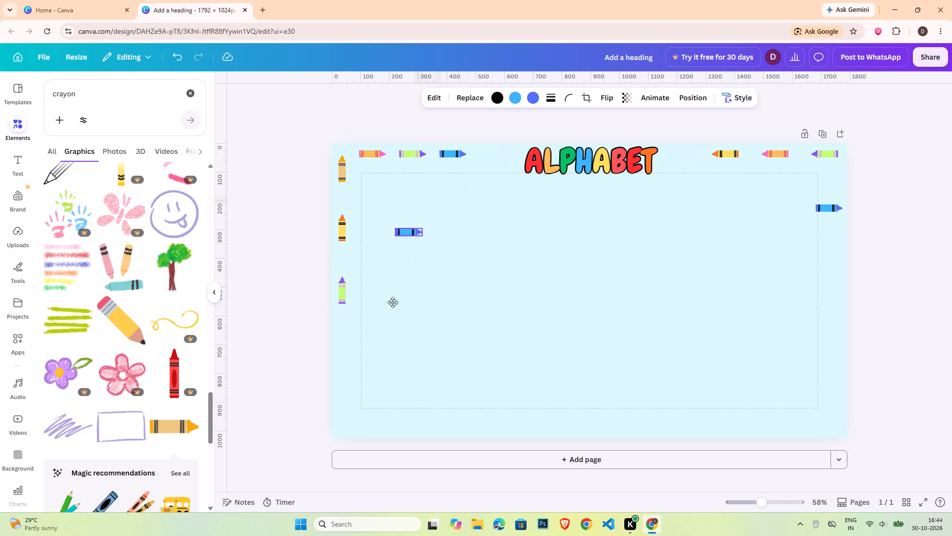
{"action": "left_click_drag", "start_coordinate": [393, 302], "coordinate": [358, 383]}
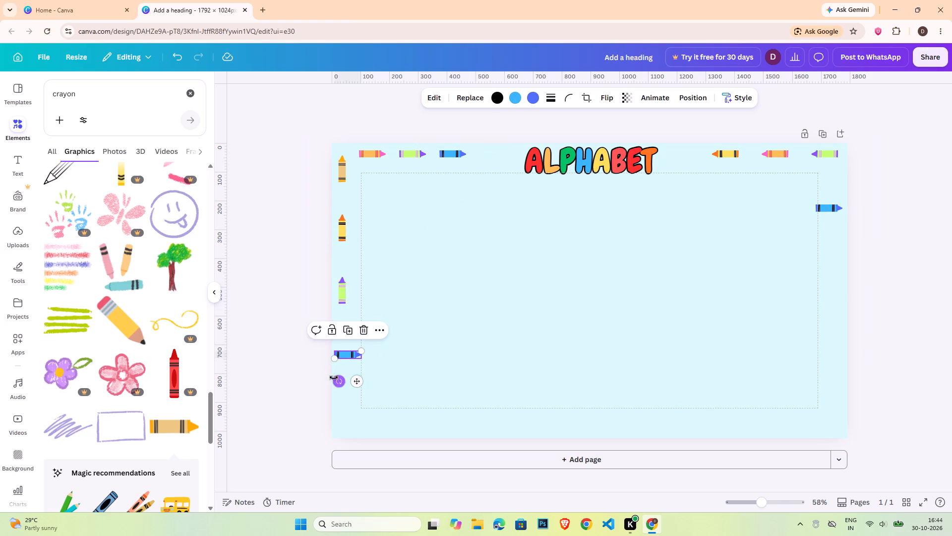
{"action": "left_click_drag", "start_coordinate": [334, 377], "coordinate": [379, 369]}
{"action": "left_click_drag", "start_coordinate": [373, 346], "coordinate": [366, 343]}
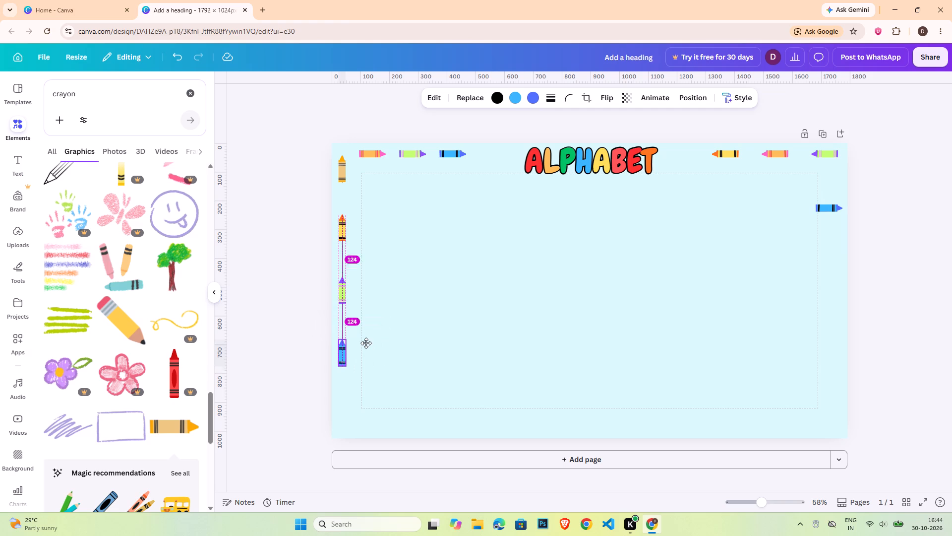
{"action": "left_click_drag", "start_coordinate": [366, 343], "coordinate": [366, 343]}
{"action": "scroll", "coordinate": [408, 357], "scroll_direction": "down", "scroll_amount": 1}
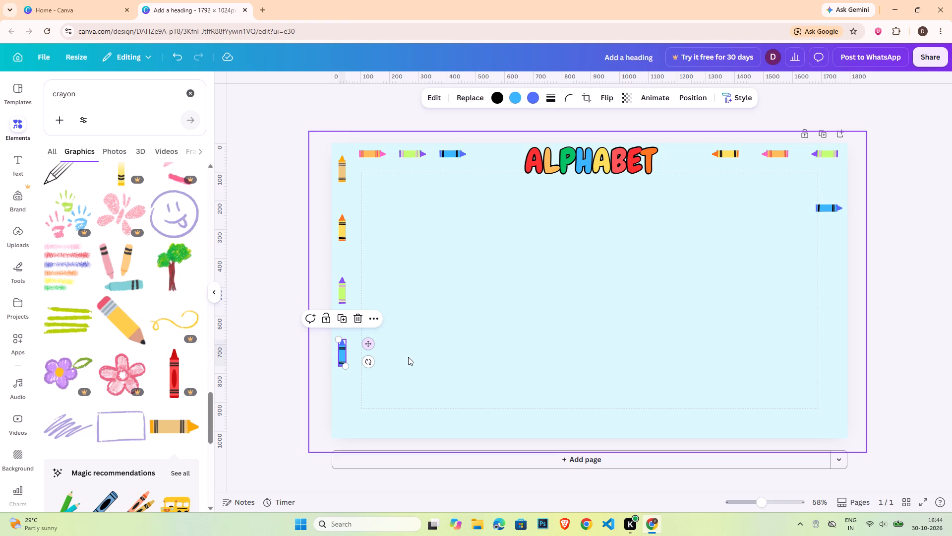
Duplicate the vertical tan crayon and place the copy at the foot of the page's left column, below the blue one.
{"action": "left_click", "coordinate": [345, 181]}
{"action": "key", "text": "ctrl+c"}
{"action": "key", "text": "ctrl+v"}
{"action": "left_click_drag", "start_coordinate": [373, 162], "coordinate": [382, 372]}
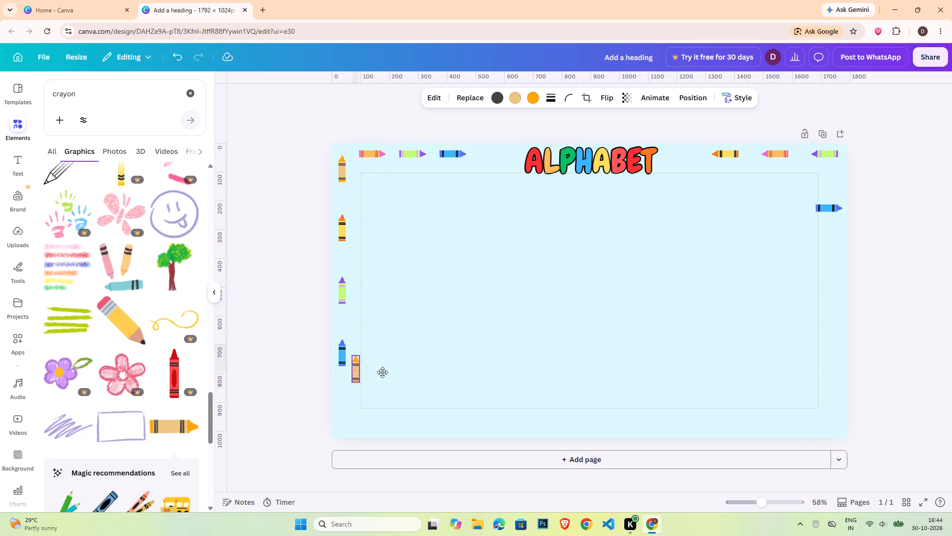
{"action": "left_click_drag", "start_coordinate": [382, 372], "coordinate": [369, 402]}
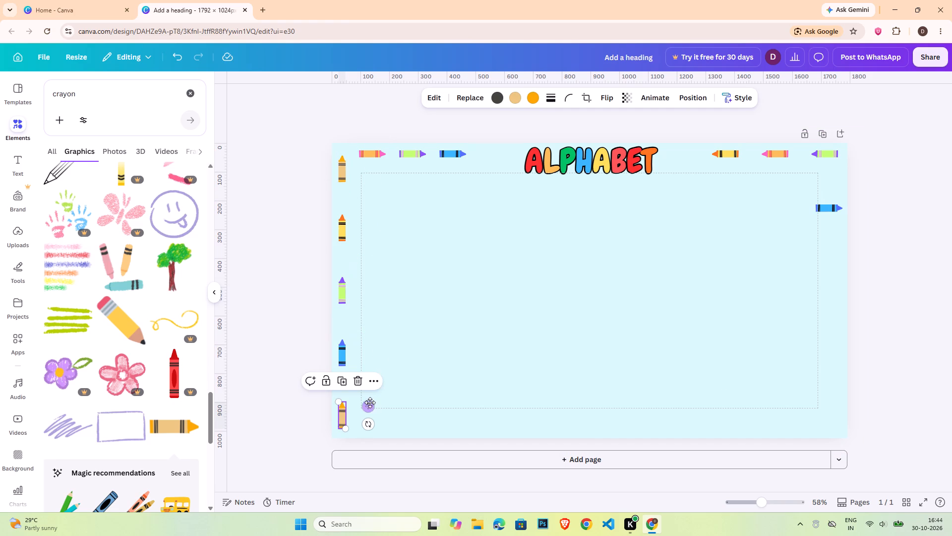
{"action": "left_click", "coordinate": [910, 248]}
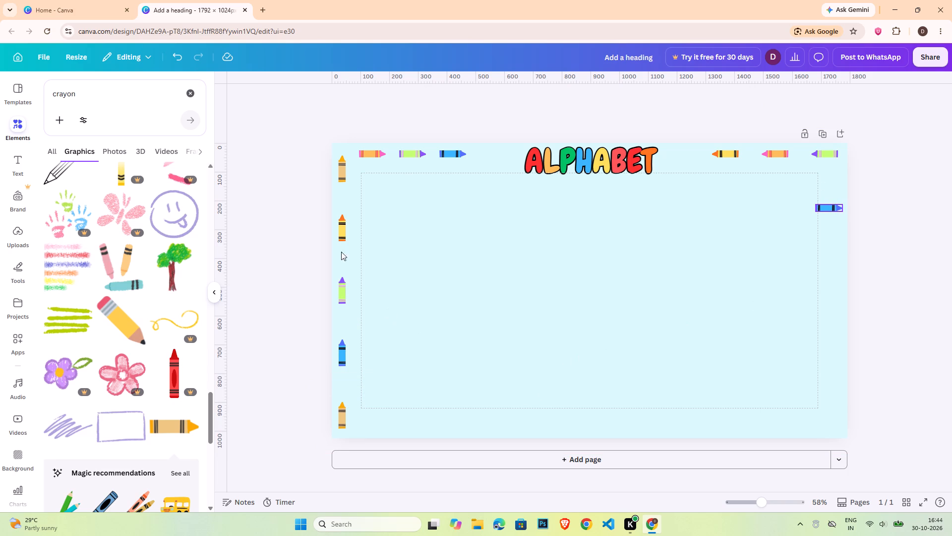
Duplicate the whole column of five vertical crayons and place the copy along the page's right edge, level with the original.
{"action": "left_click_drag", "start_coordinate": [325, 163], "coordinate": [352, 449]}
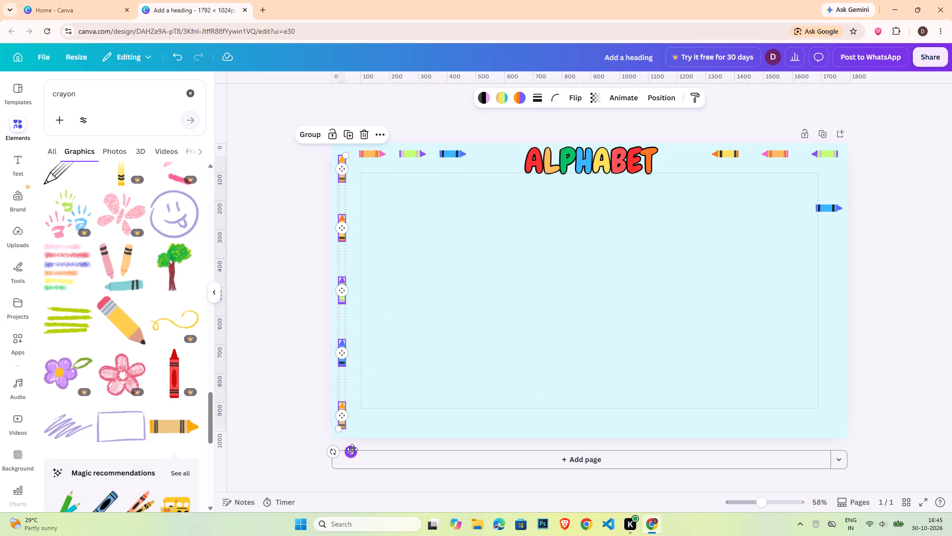
{"action": "key", "text": "ctrl+c"}
{"action": "left_click", "coordinate": [352, 449], "text": "ctrl"}
{"action": "key", "text": "ctrl+v"}
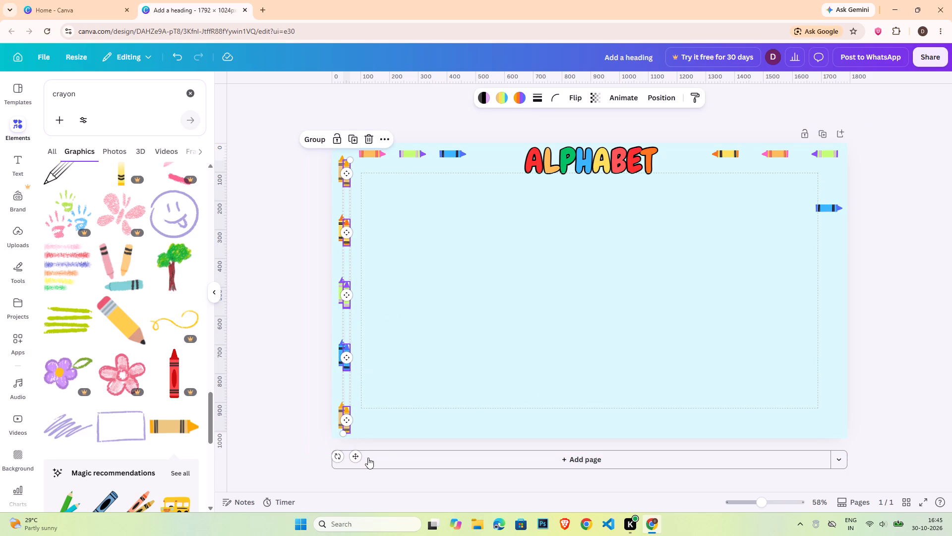
{"action": "left_click_drag", "start_coordinate": [359, 458], "coordinate": [849, 460]}
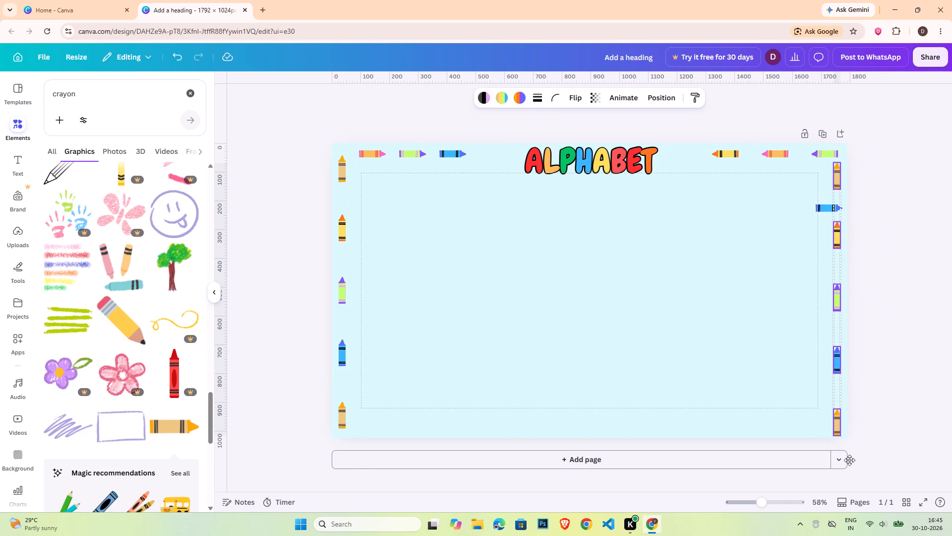
{"action": "left_click_drag", "start_coordinate": [849, 460], "coordinate": [847, 461]}
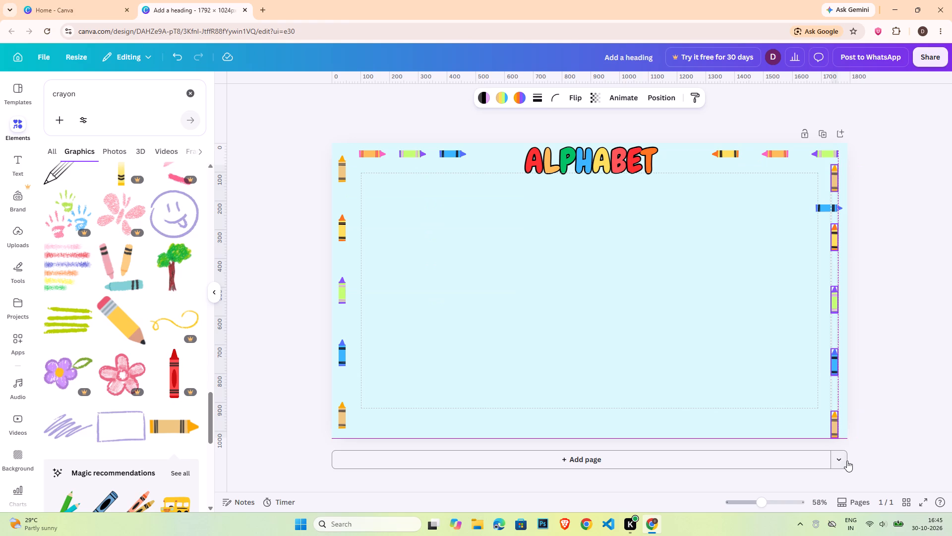
{"action": "left_click_drag", "start_coordinate": [847, 461], "coordinate": [846, 458]}
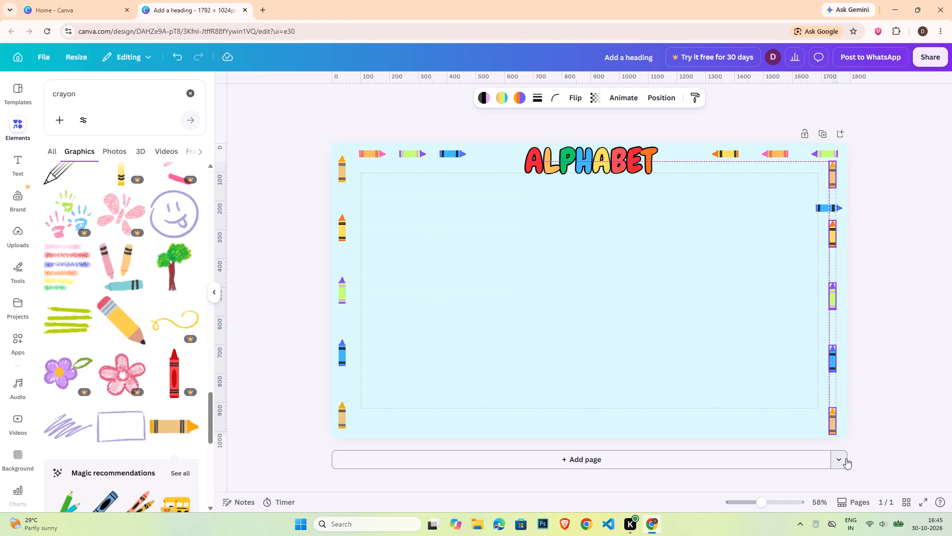
{"action": "left_click_drag", "start_coordinate": [846, 458], "coordinate": [848, 451]}
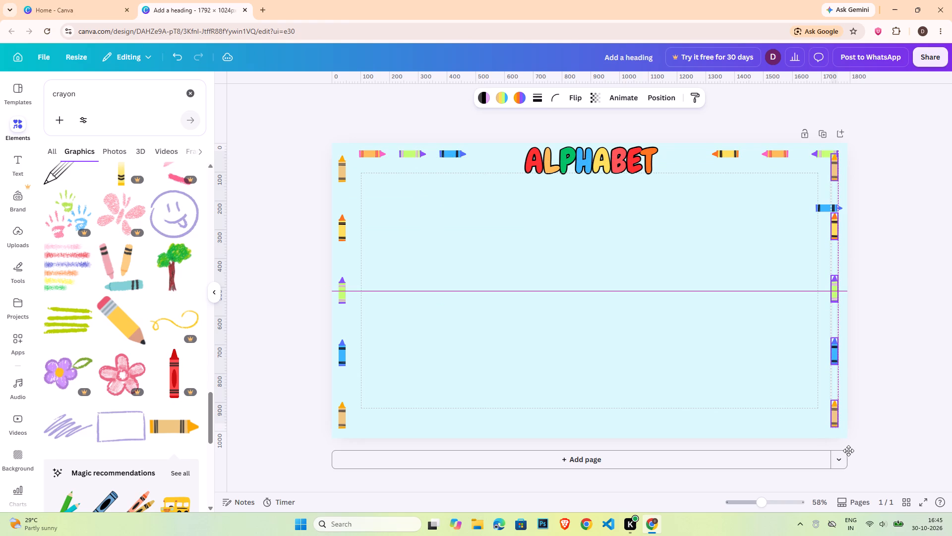
{"action": "left_click_drag", "start_coordinate": [848, 451], "coordinate": [850, 452]}
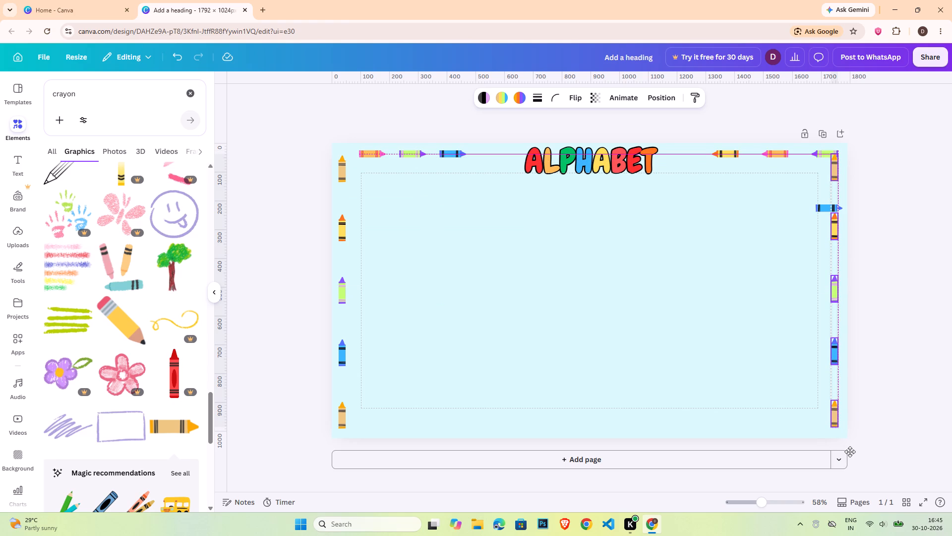
{"action": "left_click_drag", "start_coordinate": [850, 452], "coordinate": [849, 456]}
{"action": "left_click", "coordinate": [909, 350]}
Shift the flipped lime green crayon in the top row slightly inward, clear of the tan crayon in the right-edge column.
{"action": "left_click", "coordinate": [820, 155]}
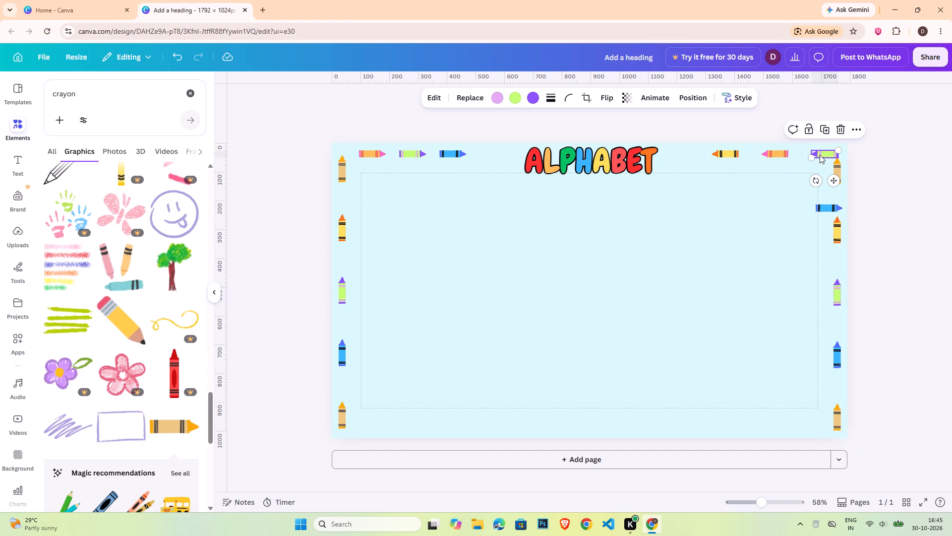
{"action": "left_click_drag", "start_coordinate": [830, 175], "coordinate": [819, 175]}
{"action": "left_click", "coordinate": [875, 190]}
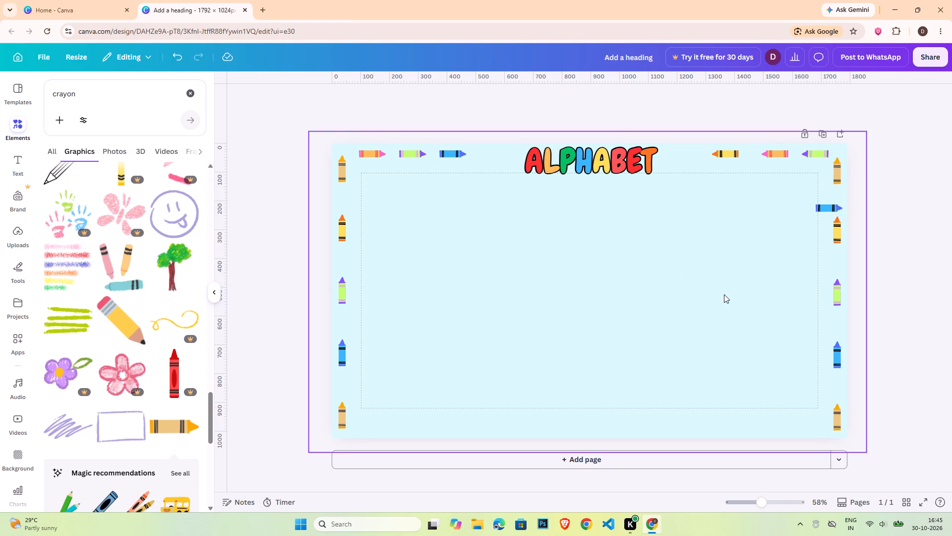
{"action": "left_click_drag", "start_coordinate": [891, 269], "coordinate": [892, 275]}
{"action": "left_click", "coordinate": [895, 368]}
Move the horizontal blue crayon copy from the right-edge column to the bottom row, just after the left column's tan crayon.
{"action": "left_click_drag", "start_coordinate": [820, 206], "coordinate": [724, 265]}
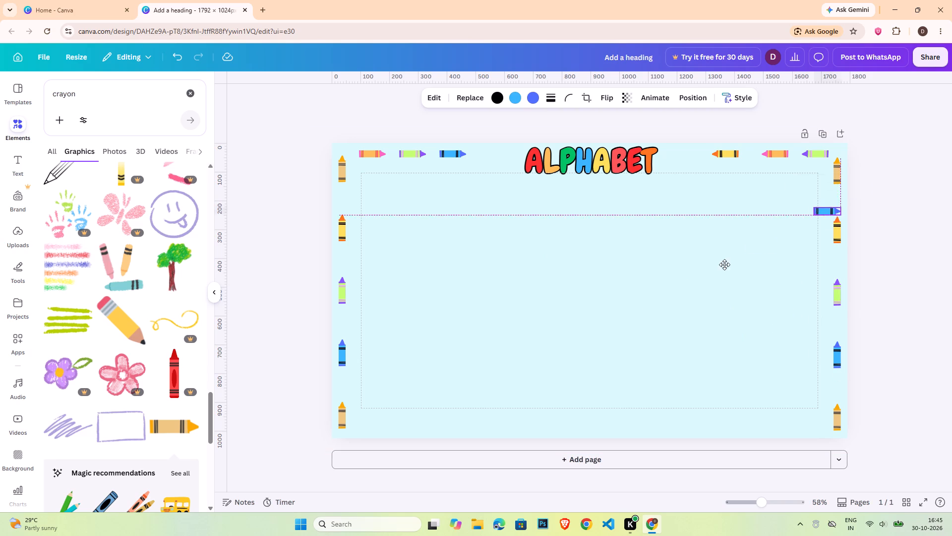
{"action": "left_click_drag", "start_coordinate": [724, 265], "coordinate": [374, 422]}
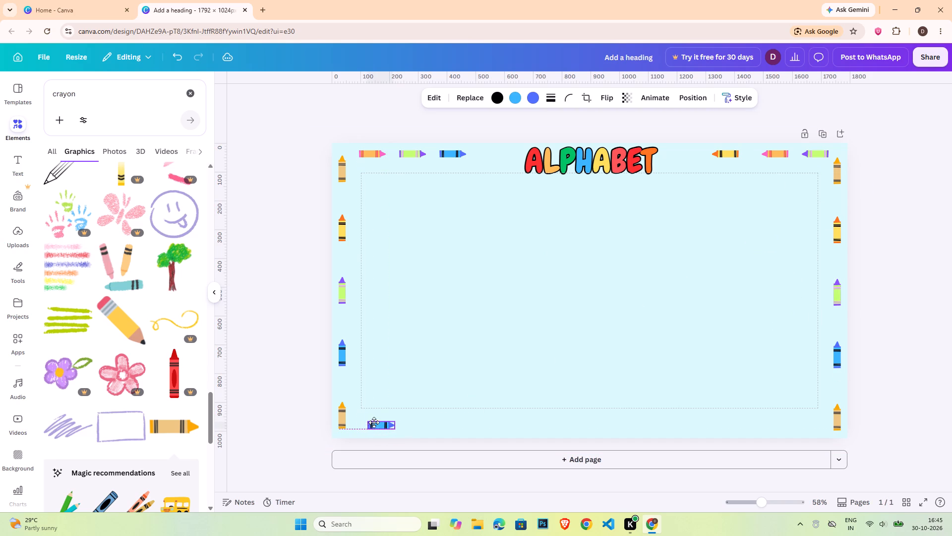
{"action": "left_click_drag", "start_coordinate": [374, 422], "coordinate": [372, 422]}
{"action": "left_click_drag", "start_coordinate": [372, 422], "coordinate": [388, 423]}
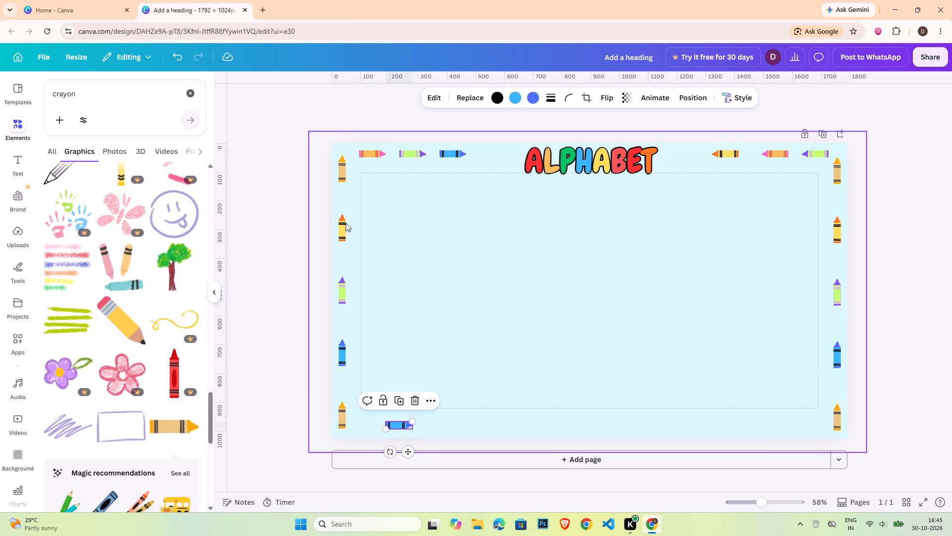
Duplicate the top row's orange and lime green crayons and space the copies out in the bottom row after the blue one.
{"action": "left_click", "coordinate": [342, 221]}
{"action": "key", "text": "ctrl+c"}
{"action": "left_click", "coordinate": [417, 154]}
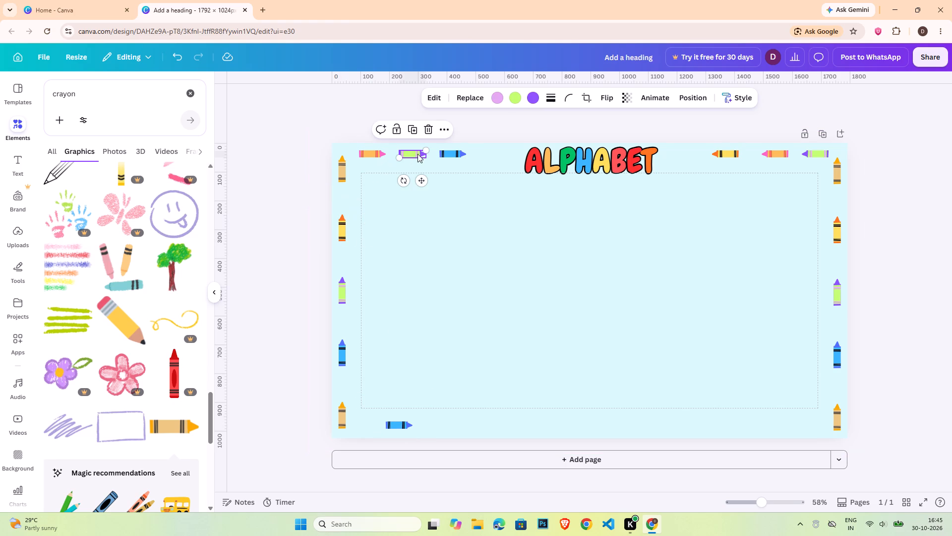
{"action": "left_click", "coordinate": [378, 154], "text": "shift"}
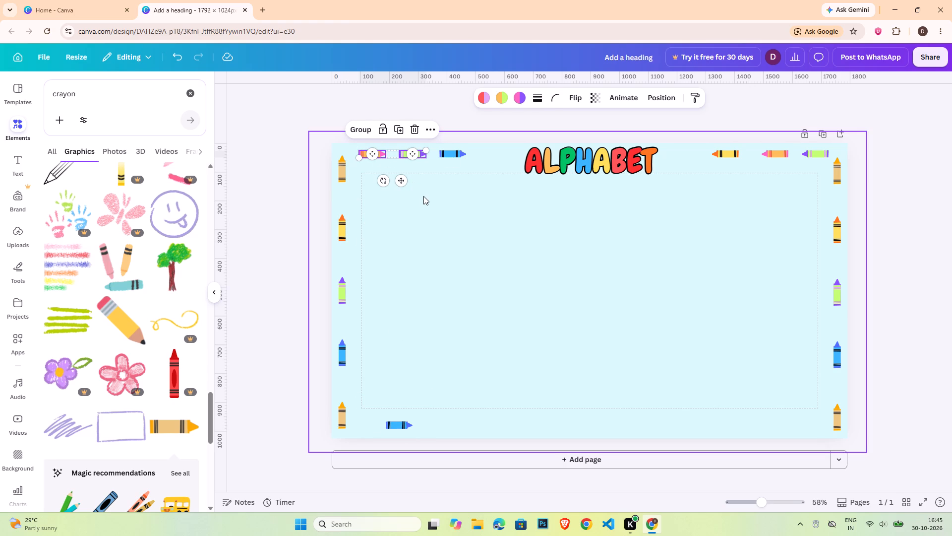
{"action": "key", "text": "ctrl+c"}
{"action": "key", "text": "ctrl+v"}
{"action": "left_click_drag", "start_coordinate": [407, 185], "coordinate": [490, 454]}
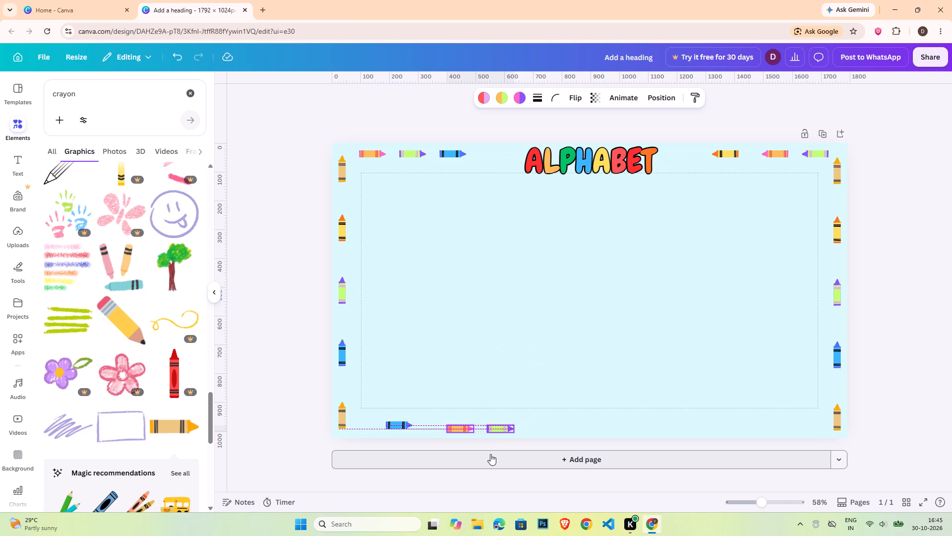
{"action": "left_click_drag", "start_coordinate": [490, 454], "coordinate": [500, 450]}
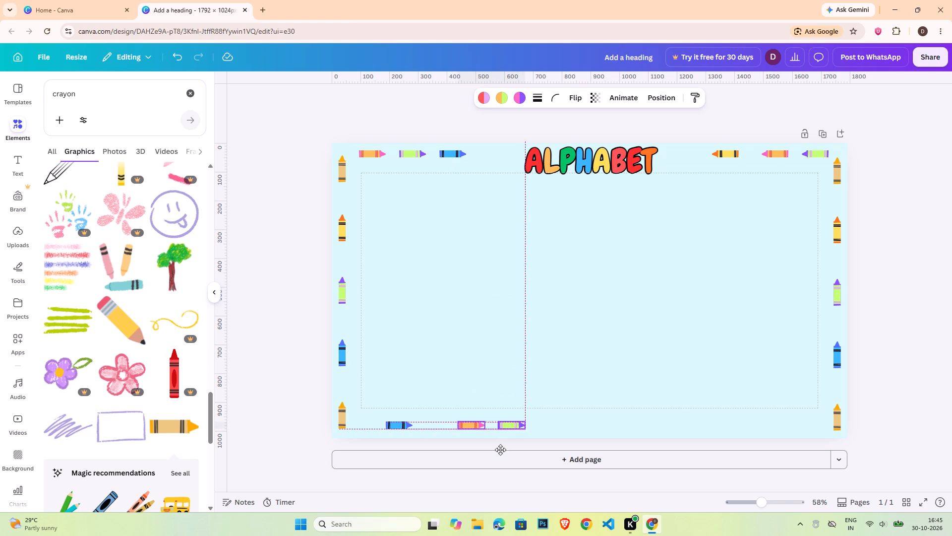
{"action": "left_click_drag", "start_coordinate": [500, 450], "coordinate": [490, 450]}
{"action": "left_click", "coordinate": [541, 429]}
{"action": "left_click_drag", "start_coordinate": [502, 425], "coordinate": [533, 425]}
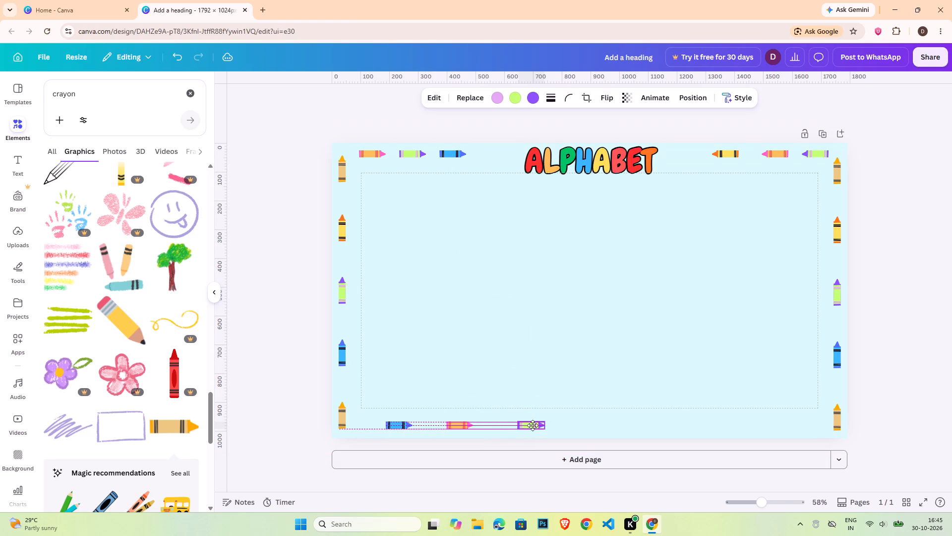
{"action": "left_click_drag", "start_coordinate": [533, 425], "coordinate": [529, 423]}
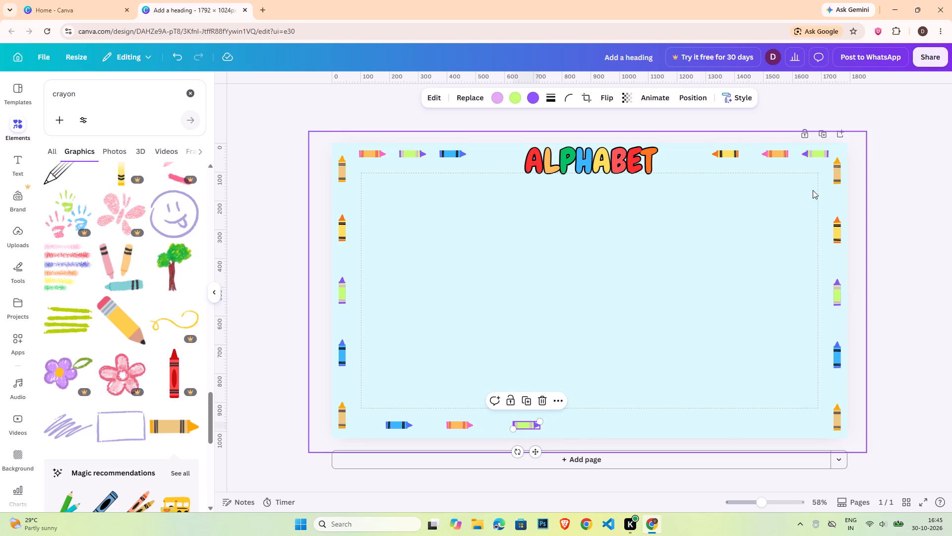
Duplicate the top row's lime green and blue crayons preceding the title and spread the copies along the right half of the bottom row.
{"action": "left_click", "coordinate": [807, 155]}
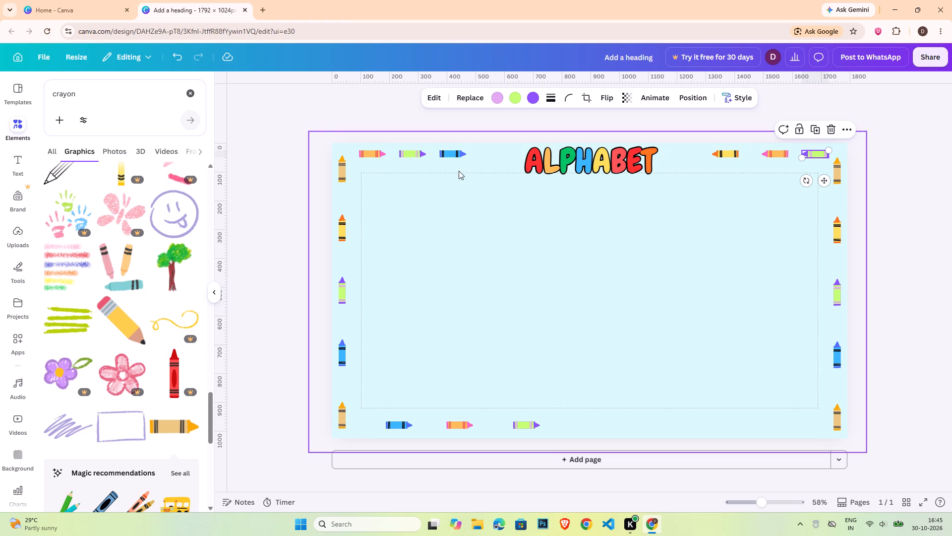
{"action": "left_click", "coordinate": [456, 157]}
{"action": "left_click", "coordinate": [416, 154], "text": "shift"}
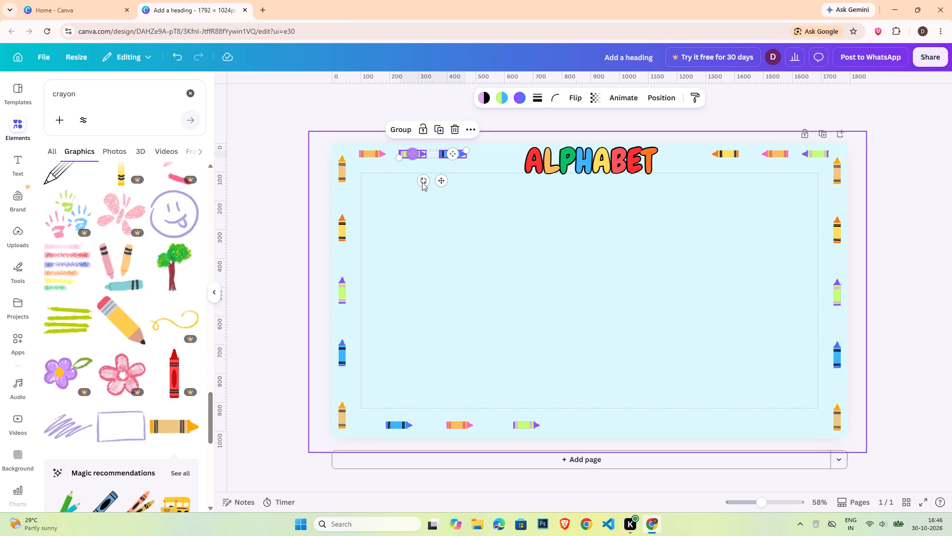
{"action": "key", "text": "ctrl+c"}
{"action": "key", "text": "ctrl+v"}
{"action": "left_click_drag", "start_coordinate": [444, 186], "coordinate": [637, 435]}
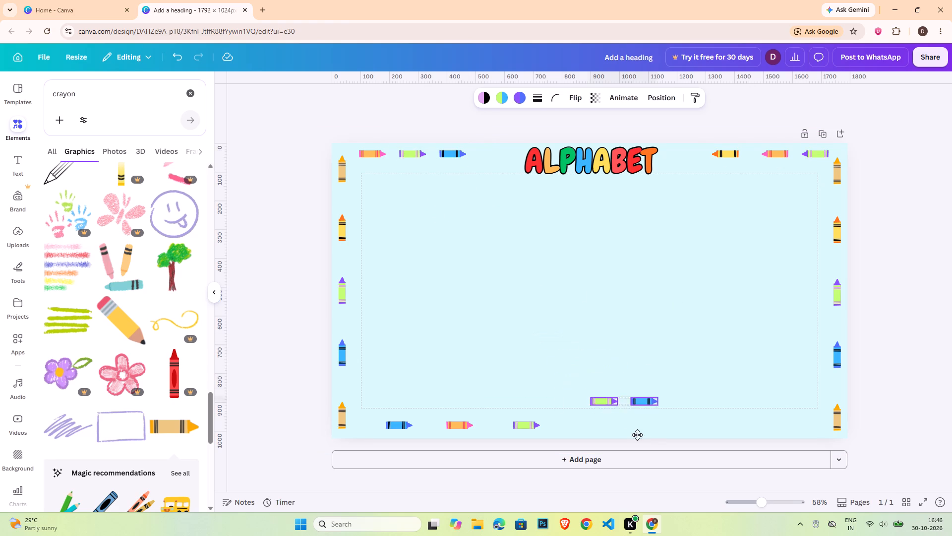
{"action": "left_click_drag", "start_coordinate": [637, 435], "coordinate": [663, 451]}
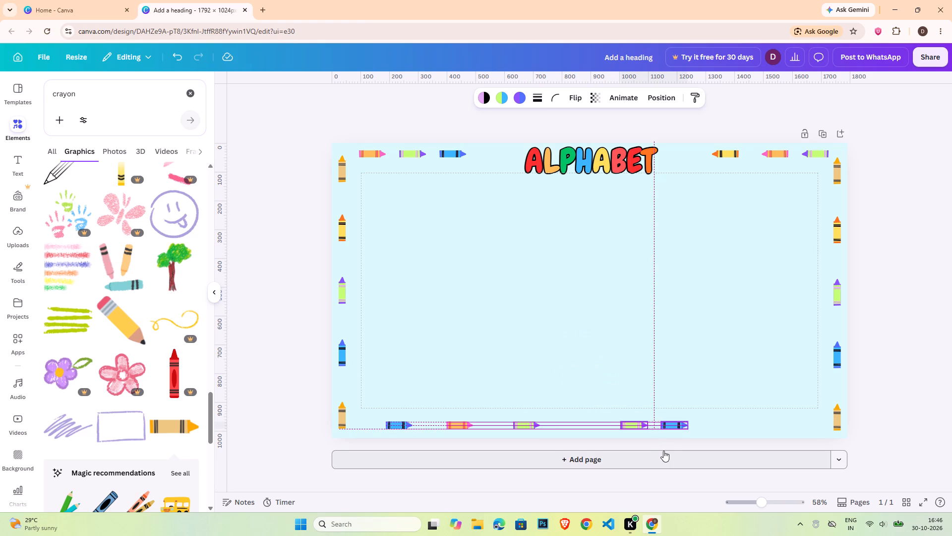
{"action": "left_click_drag", "start_coordinate": [663, 451], "coordinate": [660, 451]}
{"action": "left_click", "coordinate": [699, 424]}
{"action": "left_click_drag", "start_coordinate": [674, 424], "coordinate": [729, 423]}
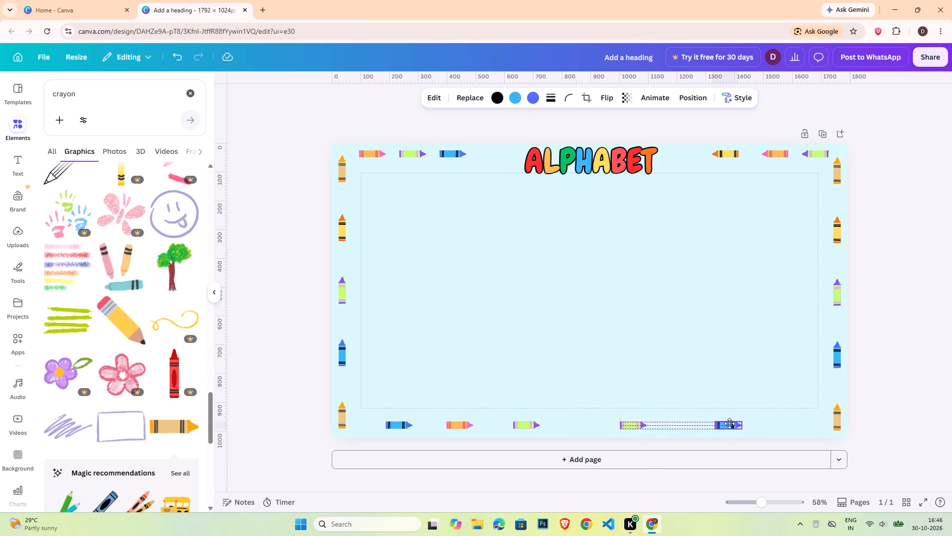
{"action": "left_click_drag", "start_coordinate": [729, 423], "coordinate": [729, 423]}
{"action": "left_click", "coordinate": [866, 385]}
Duplicate the right-edge column's yellow crayon, rotate the copy to horizontal and center it between the bottom row's two lime green crayons.
{"action": "left_click", "coordinate": [838, 225]}
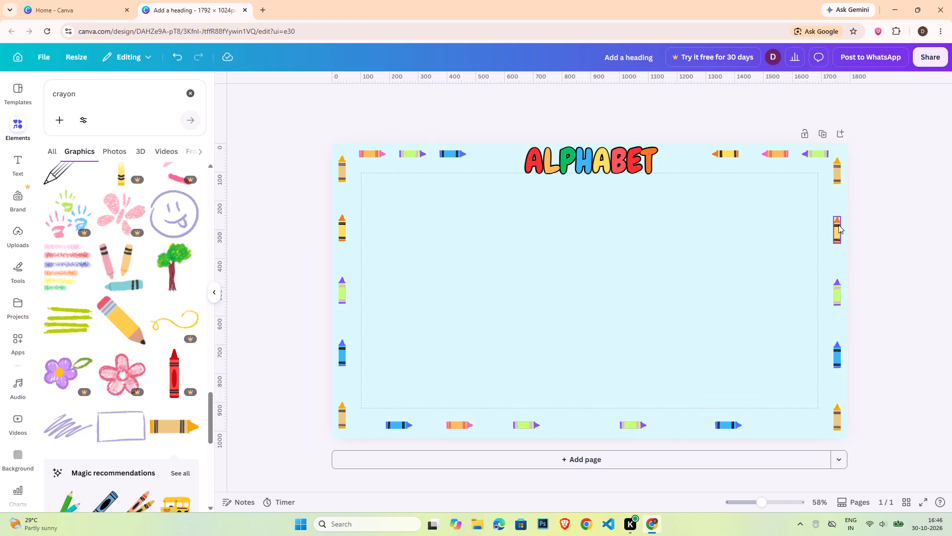
{"action": "key", "text": "ctrl+c"}
{"action": "key", "text": "ctrl+v"}
{"action": "left_click_drag", "start_coordinate": [868, 224], "coordinate": [727, 332]}
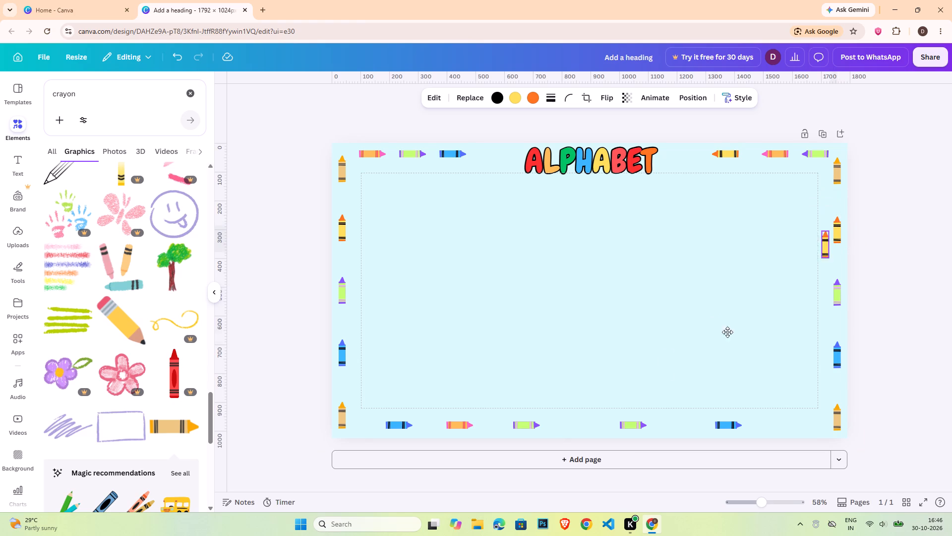
{"action": "left_click_drag", "start_coordinate": [727, 332], "coordinate": [605, 415]}
{"action": "left_click_drag", "start_coordinate": [608, 435], "coordinate": [582, 442]}
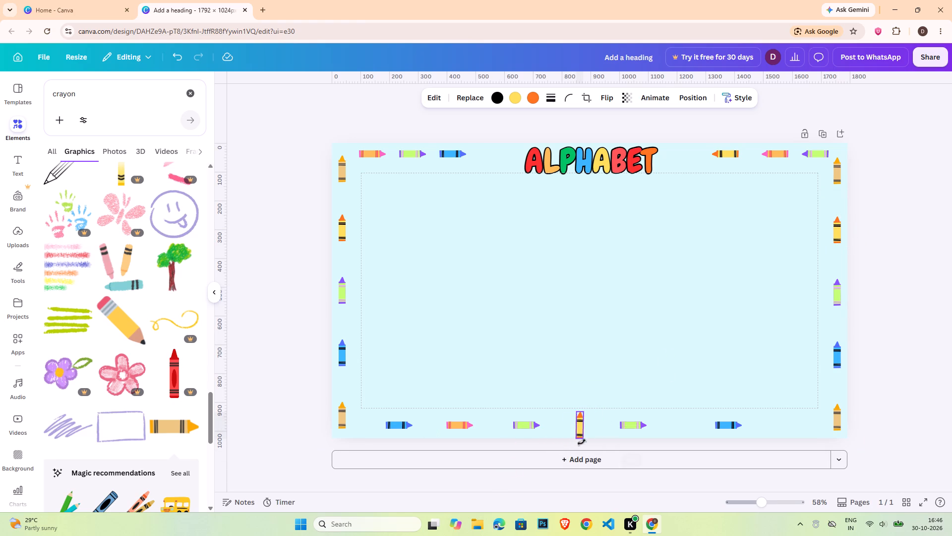
{"action": "left_click_drag", "start_coordinate": [582, 442], "coordinate": [577, 449]}
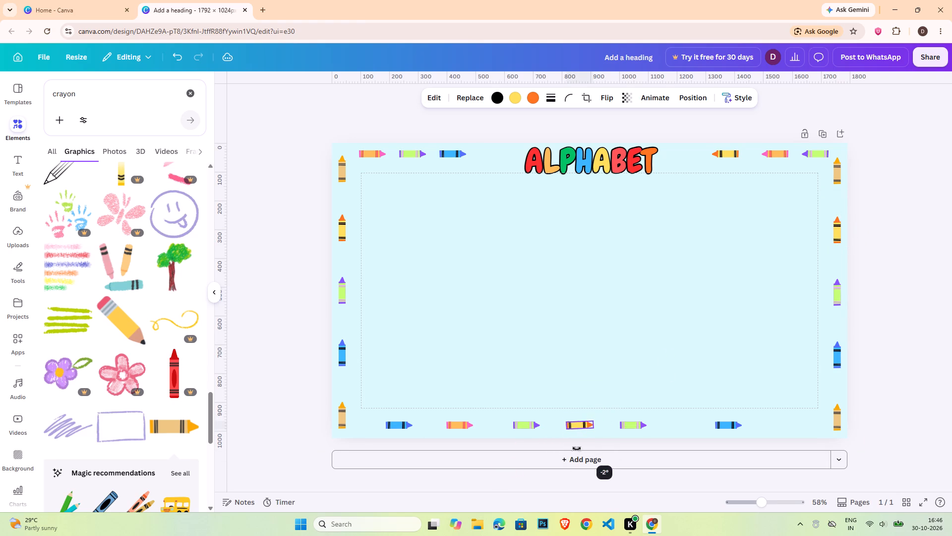
{"action": "left_click_drag", "start_coordinate": [577, 449], "coordinate": [580, 449]}
{"action": "left_click", "coordinate": [587, 450]}
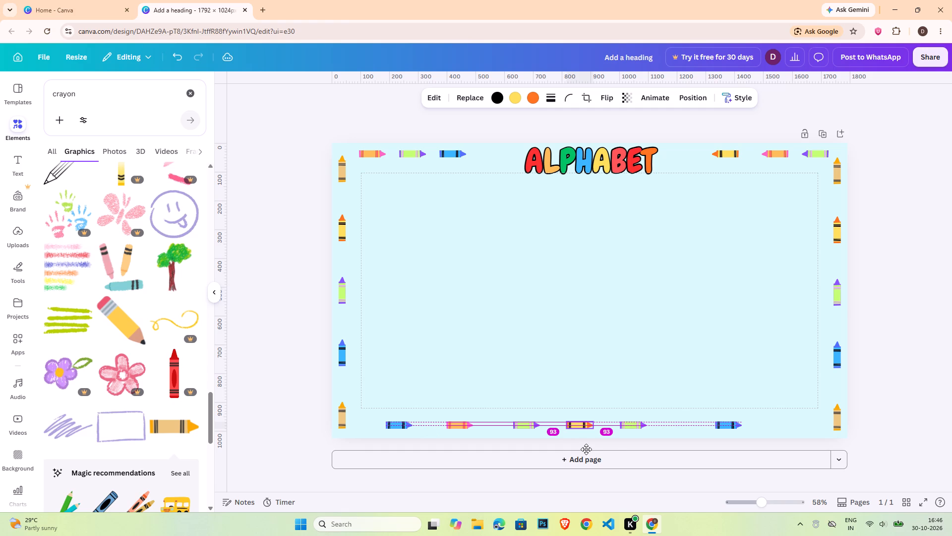
Shift the bottom row's last three crayons, blue, lime green and yellow, farther right to spread them toward the right-edge column.
{"action": "left_click_drag", "start_coordinate": [728, 426], "coordinate": [780, 428]}
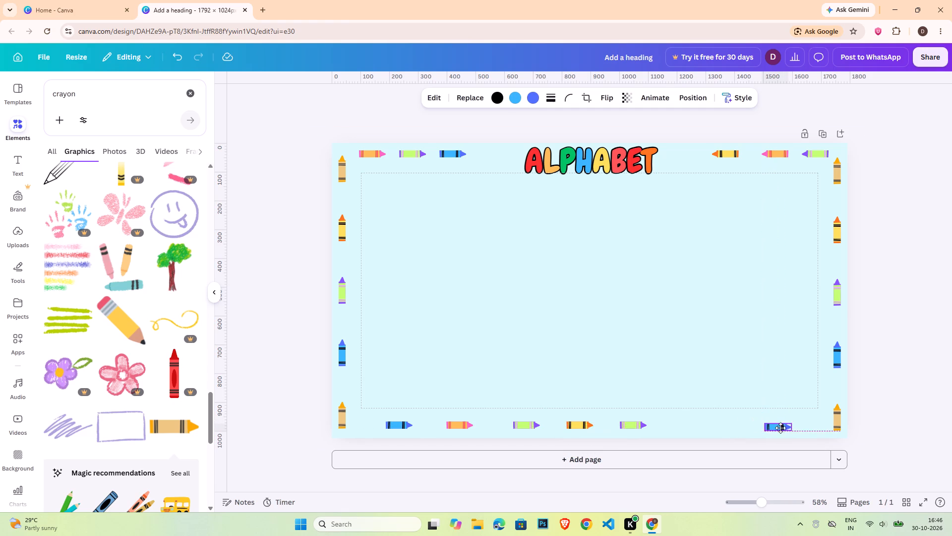
{"action": "left_click_drag", "start_coordinate": [780, 428], "coordinate": [787, 426]}
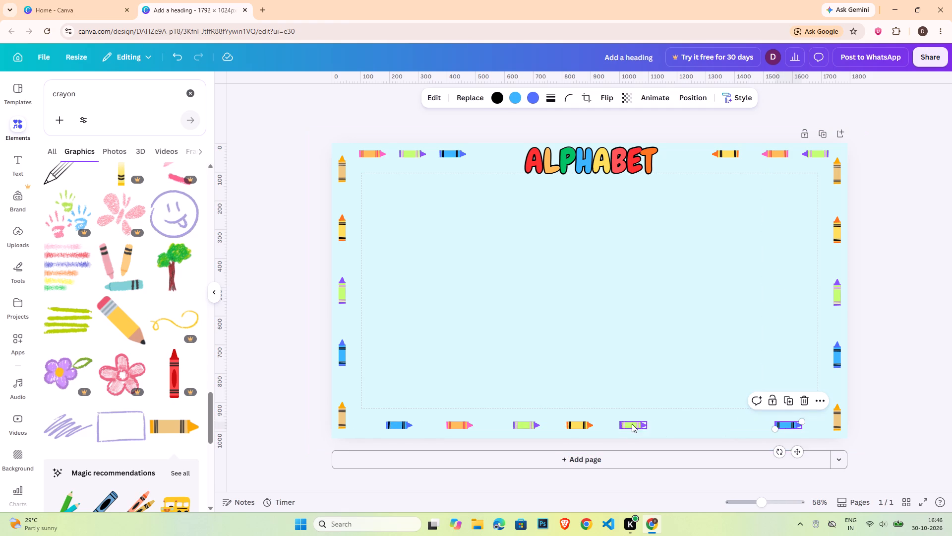
{"action": "left_click_drag", "start_coordinate": [632, 424], "coordinate": [714, 425]}
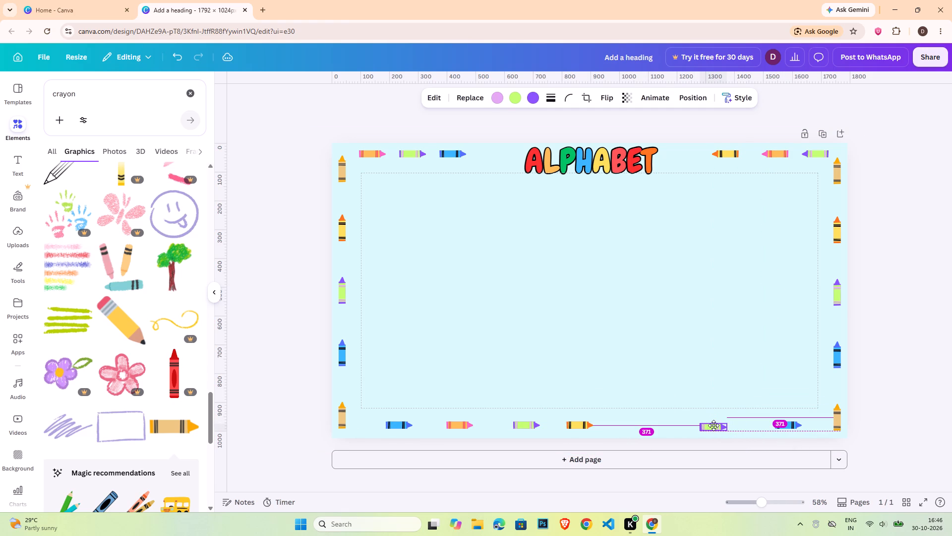
{"action": "left_click_drag", "start_coordinate": [714, 425], "coordinate": [713, 424]}
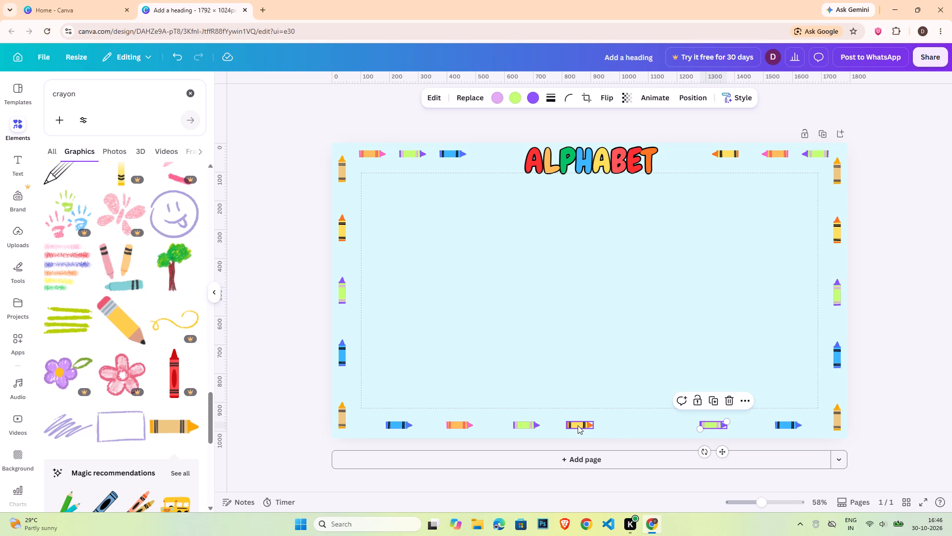
{"action": "left_click_drag", "start_coordinate": [578, 425], "coordinate": [616, 425]}
{"action": "left_click", "coordinate": [886, 388]}
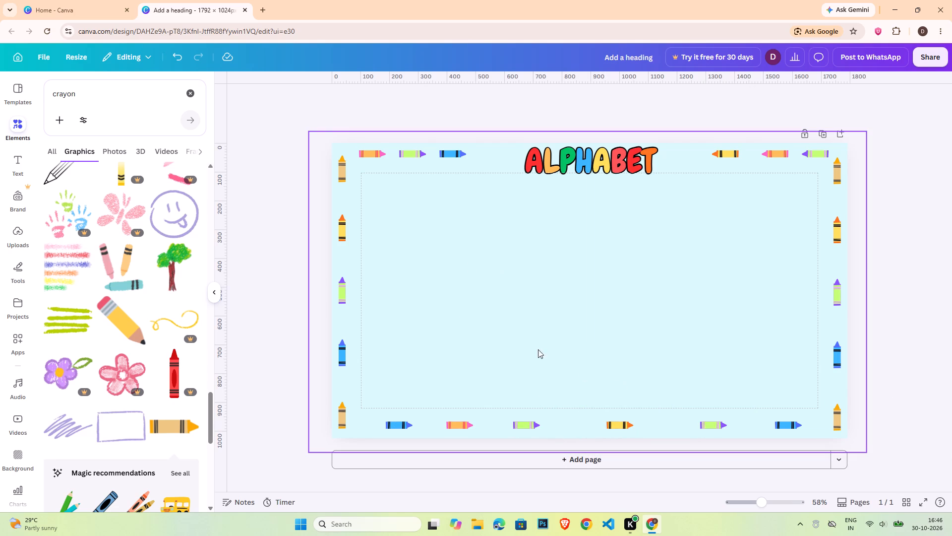
Search the graphics for "scale" and add the vertical yellow ruler with black markings to the page.
{"action": "double_click", "coordinate": [97, 94]}
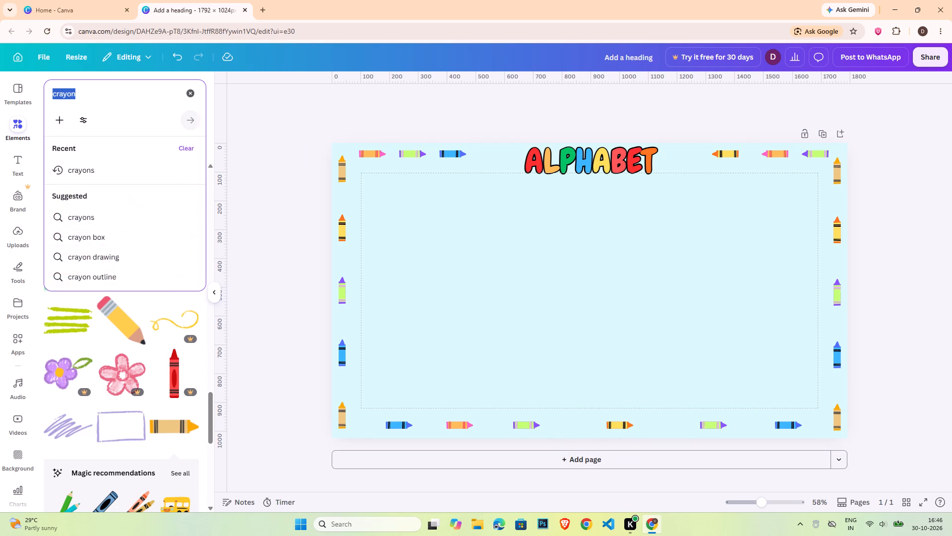
{"action": "type", "text": "scale"}
{"action": "key", "text": "Return"}
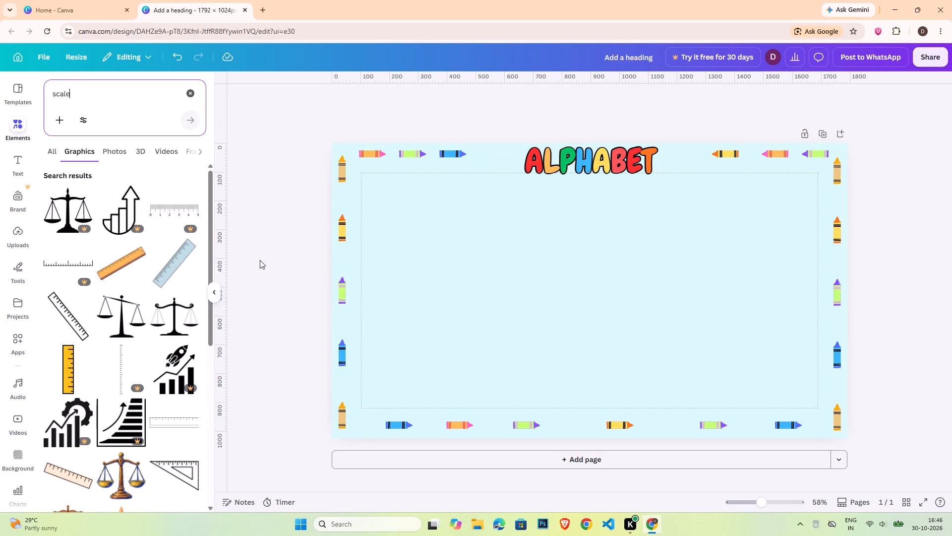
{"action": "left_click", "coordinate": [70, 377]}
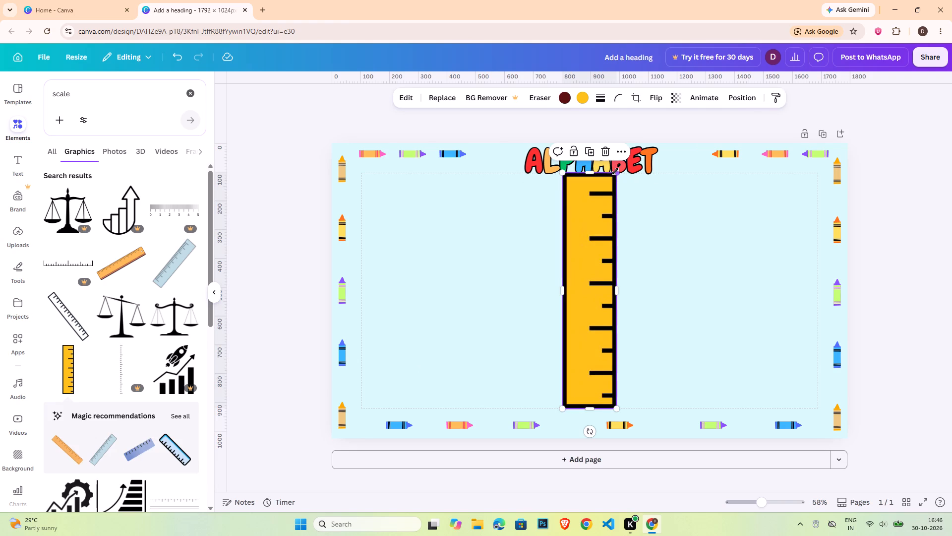
Shrink the ruler to about crayon size, rotate it to horizontal and place it in the bottom row before the yellow crayon.
{"action": "left_click_drag", "start_coordinate": [616, 171], "coordinate": [575, 372]}
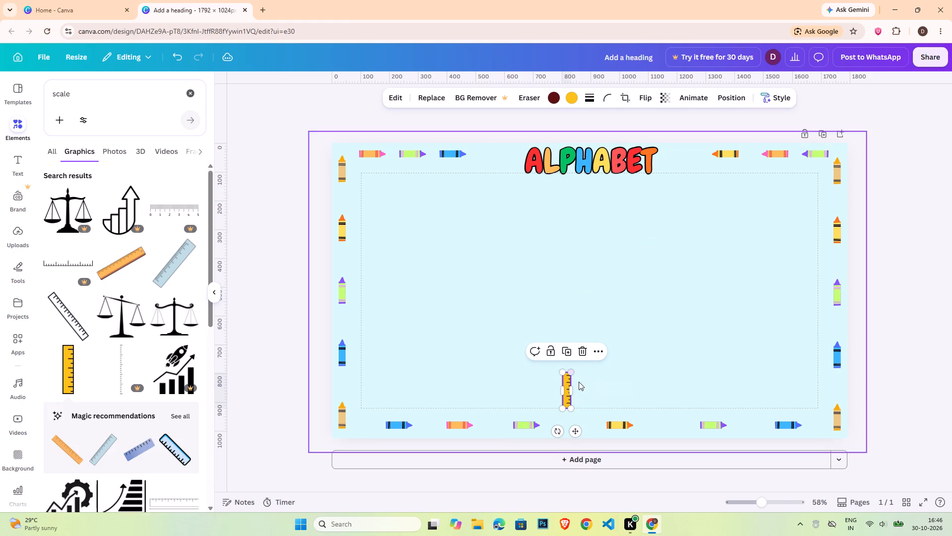
{"action": "left_click_drag", "start_coordinate": [556, 436], "coordinate": [525, 394]}
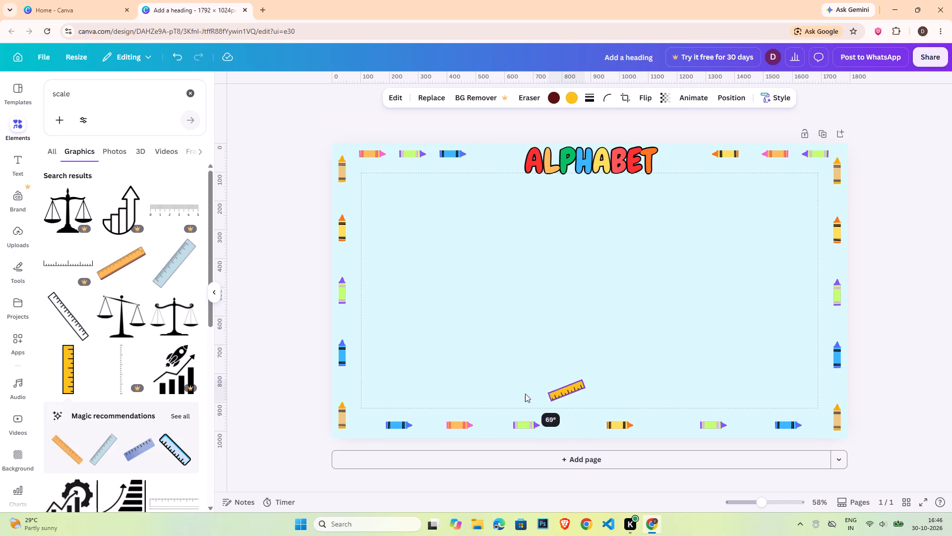
{"action": "left_click_drag", "start_coordinate": [525, 394], "coordinate": [528, 379]}
{"action": "left_click_drag", "start_coordinate": [559, 419], "coordinate": [562, 444]}
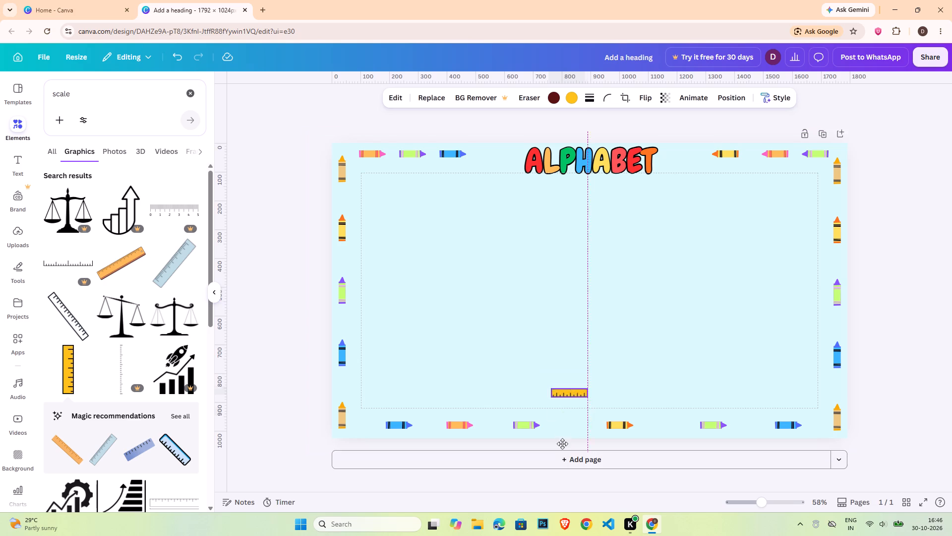
{"action": "left_click_drag", "start_coordinate": [562, 444], "coordinate": [563, 453]}
Shrink the ruler slightly to match the crayons' height and align it with the bottom row between the lime green and yellow crayons.
{"action": "left_click", "coordinate": [781, 503]}
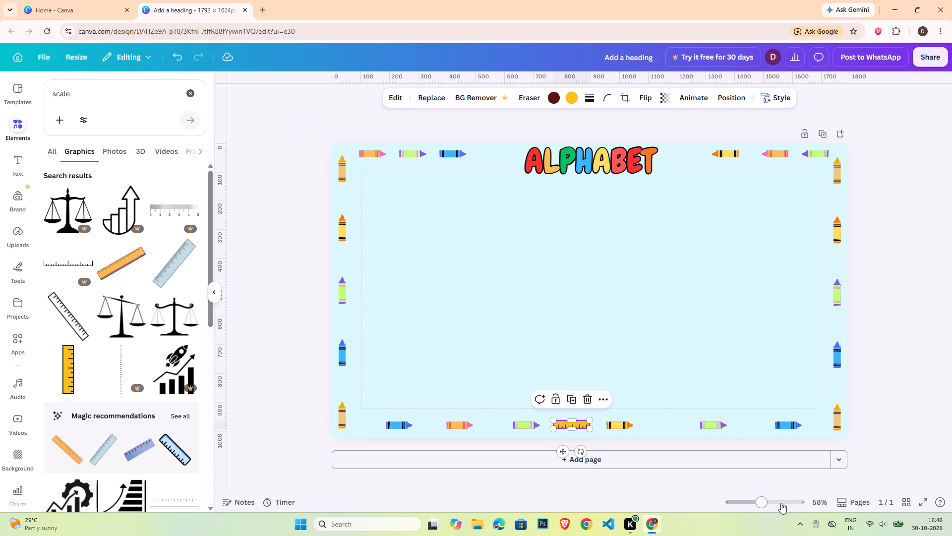
{"action": "scroll", "coordinate": [575, 392], "scroll_direction": "down", "scroll_amount": 8}
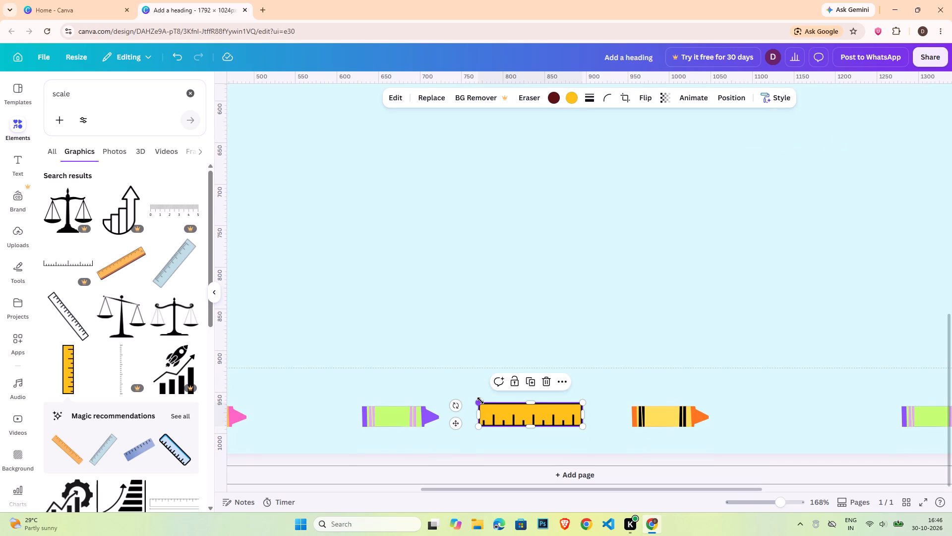
{"action": "left_click_drag", "start_coordinate": [480, 401], "coordinate": [495, 406]}
{"action": "left_click_drag", "start_coordinate": [542, 414], "coordinate": [533, 414]}
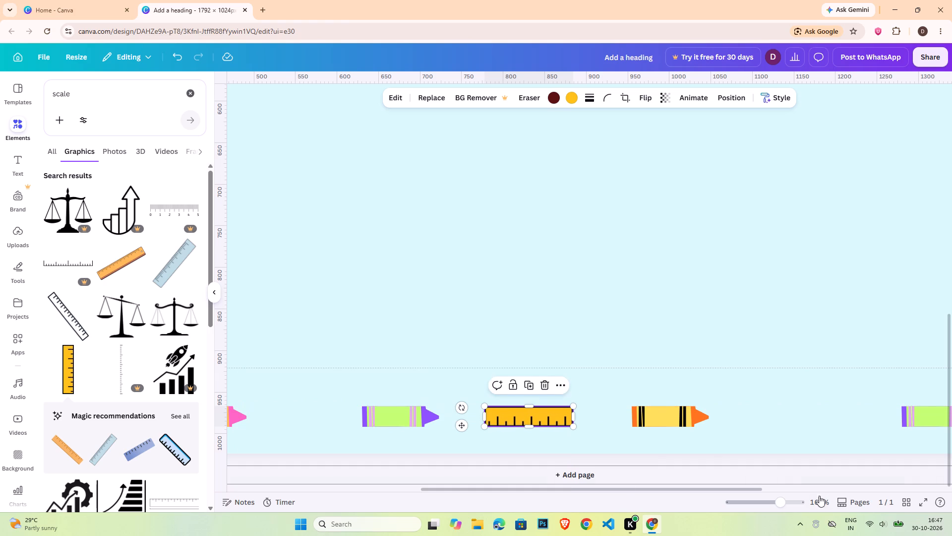
{"action": "left_click", "coordinate": [537, 415]}
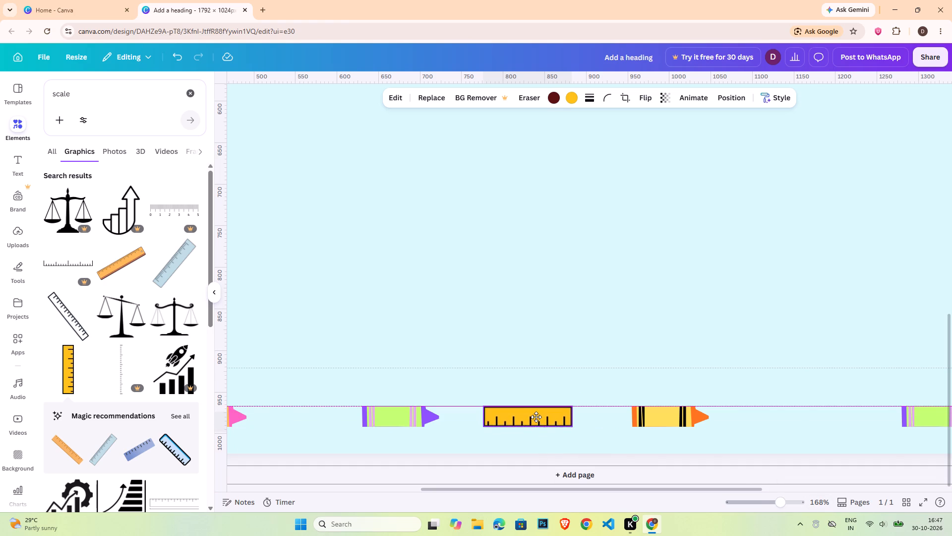
Search the graphics for "pencil" and add the diagonal yellow-orange pencil with a pink eraser to the page.
{"action": "left_click", "coordinate": [772, 505]}
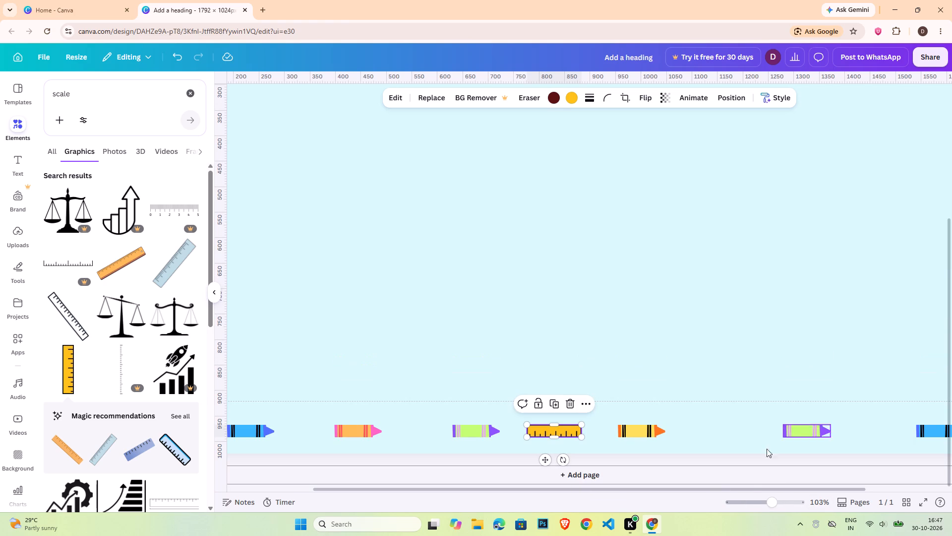
{"action": "left_click", "coordinate": [764, 498]}
{"action": "left_click", "coordinate": [917, 418]}
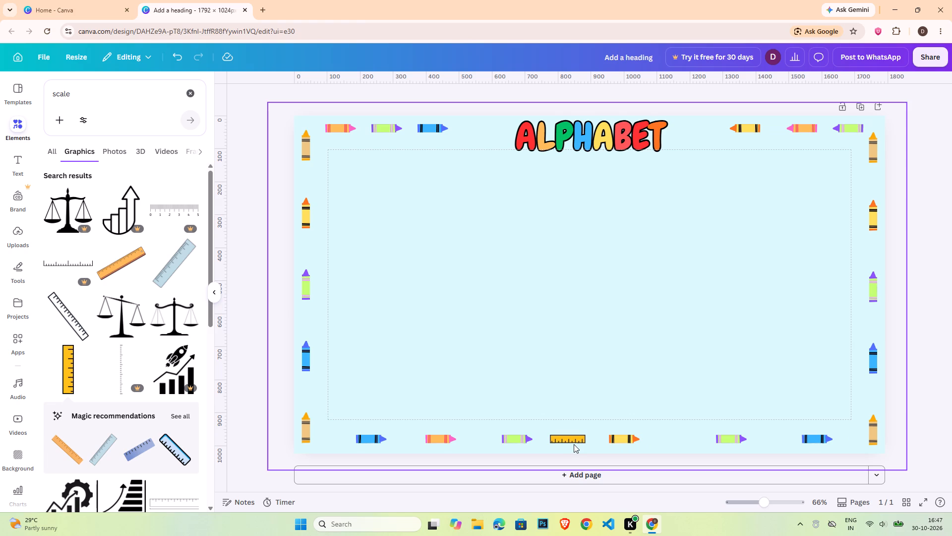
{"action": "double_click", "coordinate": [99, 91]}
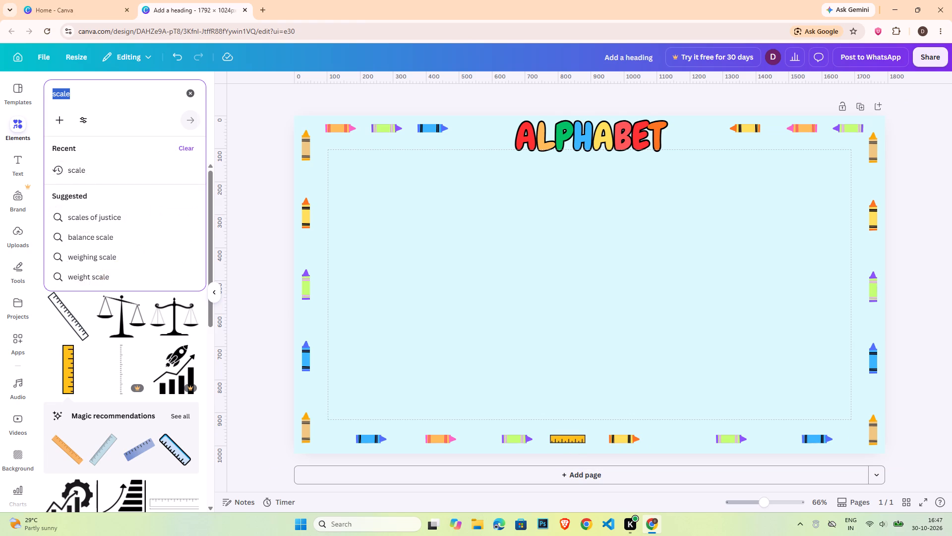
{"action": "type", "text": "penci;"}
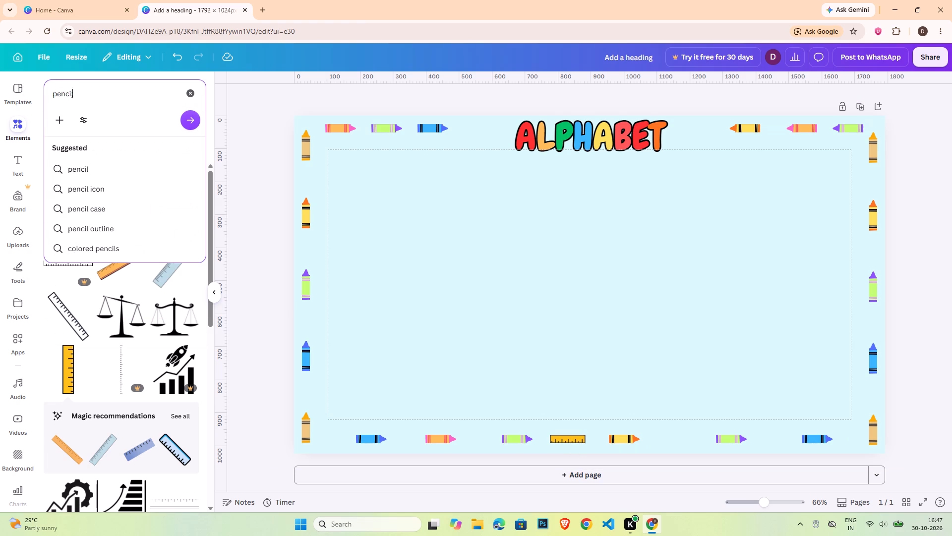
{"action": "key", "text": "BackSpace"}
{"action": "key", "text": "l"}
{"action": "key", "text": "Return"}
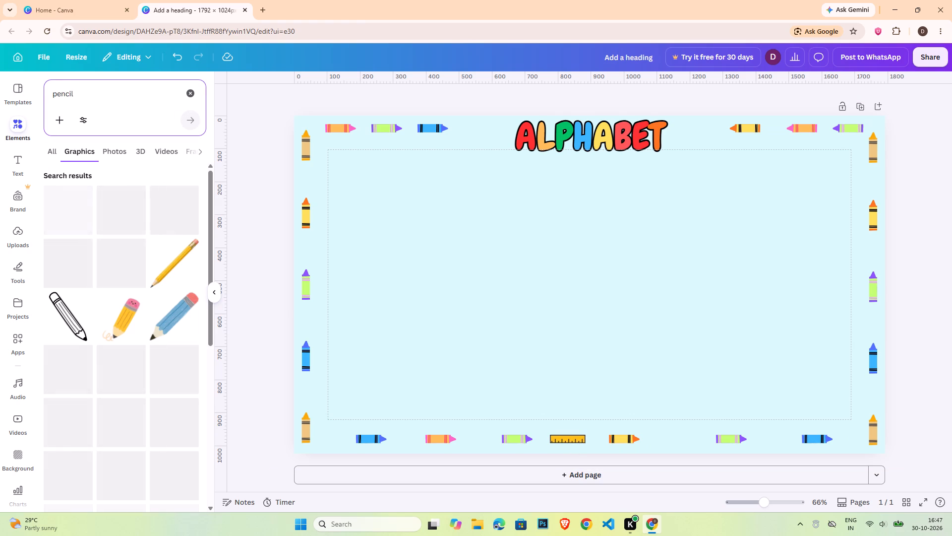
{"action": "left_click", "coordinate": [76, 372]}
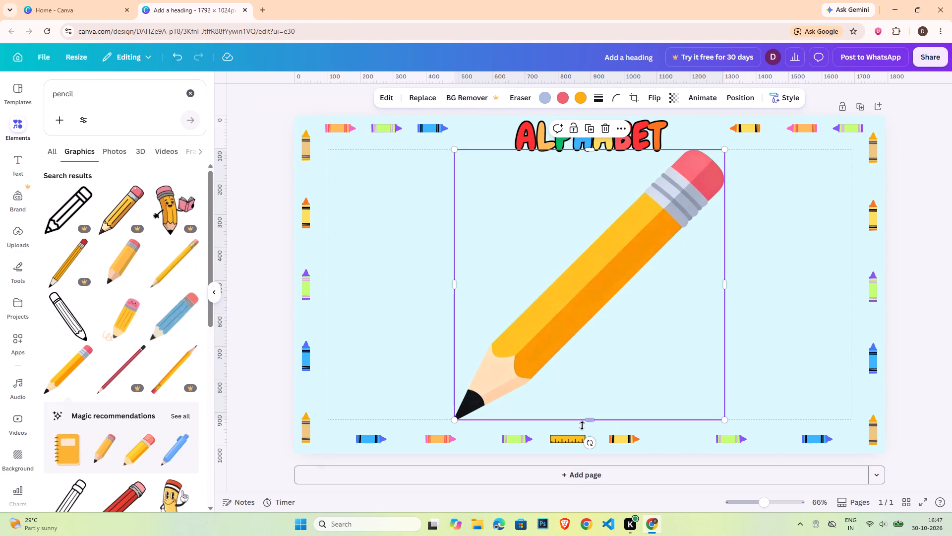
Rotate the pencil 45° to horizontal, shrink it to about crayon size and place it in the bottom row between the yellow and lime green crayons.
{"action": "left_click_drag", "start_coordinate": [588, 441], "coordinate": [487, 383]}
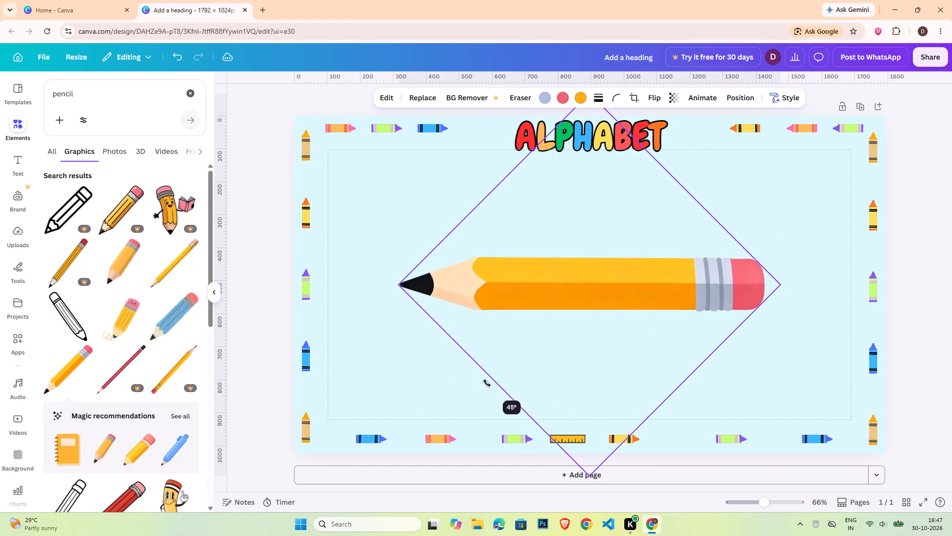
{"action": "left_click_drag", "start_coordinate": [487, 383], "coordinate": [488, 385]}
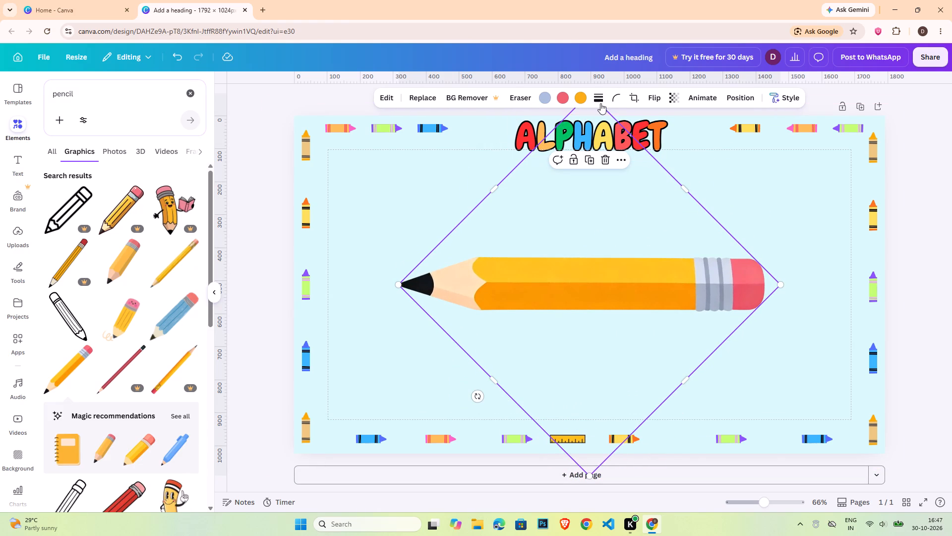
{"action": "left_click_drag", "start_coordinate": [594, 475], "coordinate": [565, 249]}
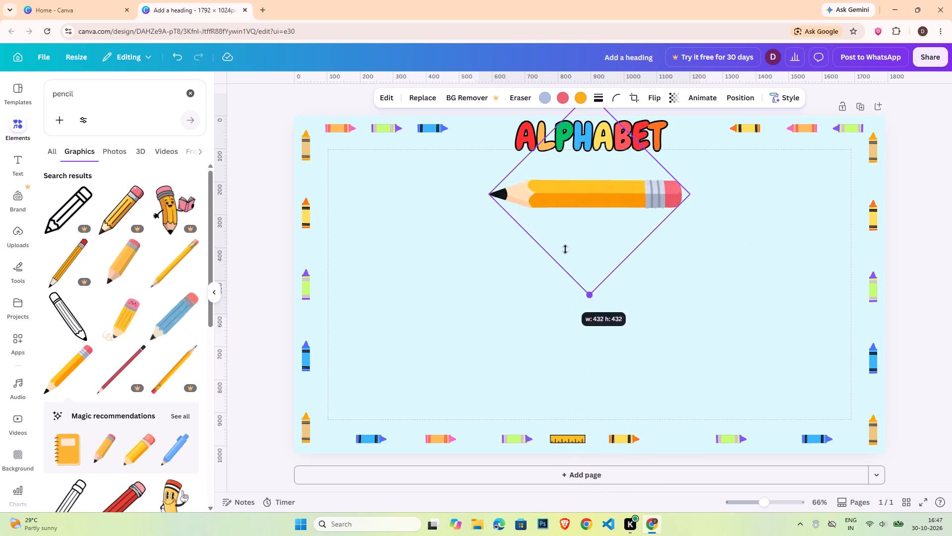
{"action": "left_click_drag", "start_coordinate": [565, 249], "coordinate": [561, 195]}
{"action": "left_click_drag", "start_coordinate": [589, 180], "coordinate": [689, 481]}
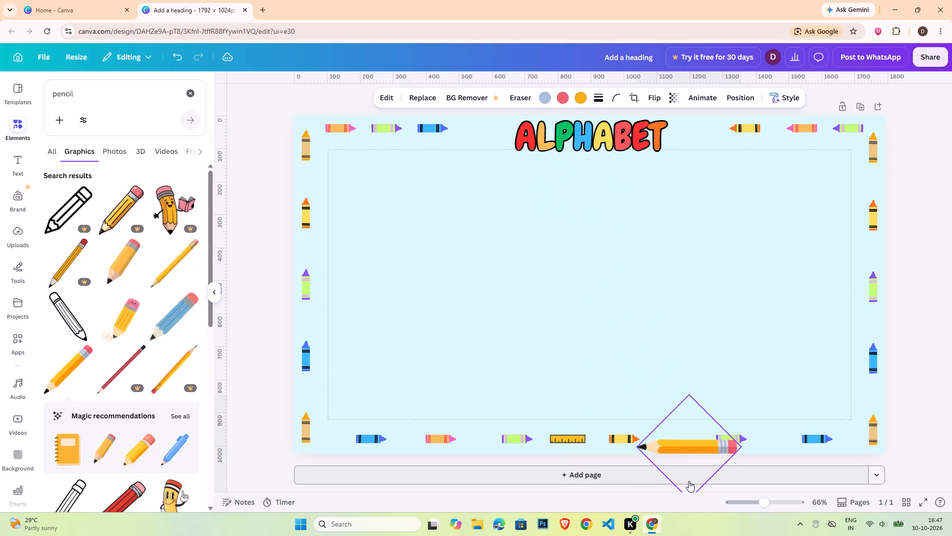
{"action": "left_click_drag", "start_coordinate": [689, 481], "coordinate": [687, 406]}
{"action": "left_click_drag", "start_coordinate": [688, 320], "coordinate": [691, 382]}
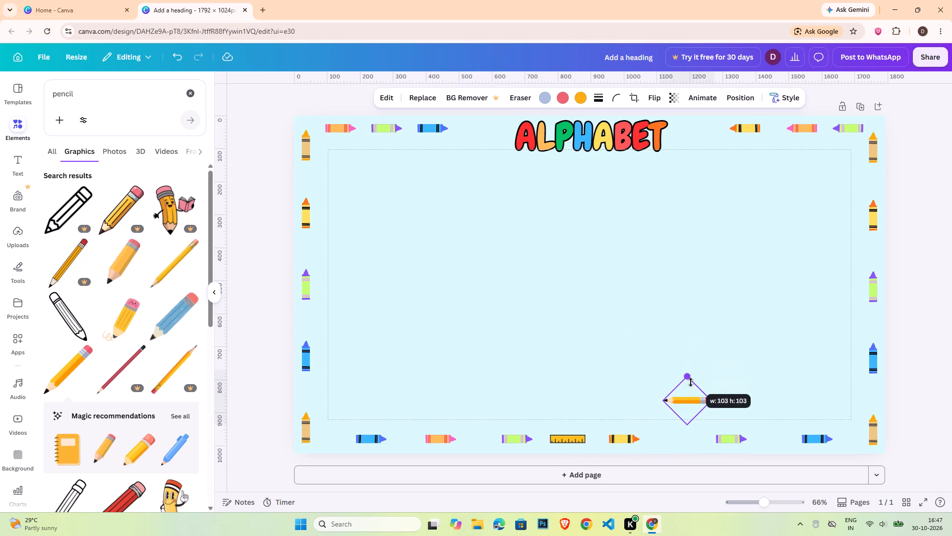
{"action": "left_click_drag", "start_coordinate": [691, 382], "coordinate": [692, 384]}
{"action": "left_click_drag", "start_coordinate": [690, 400], "coordinate": [674, 443]}
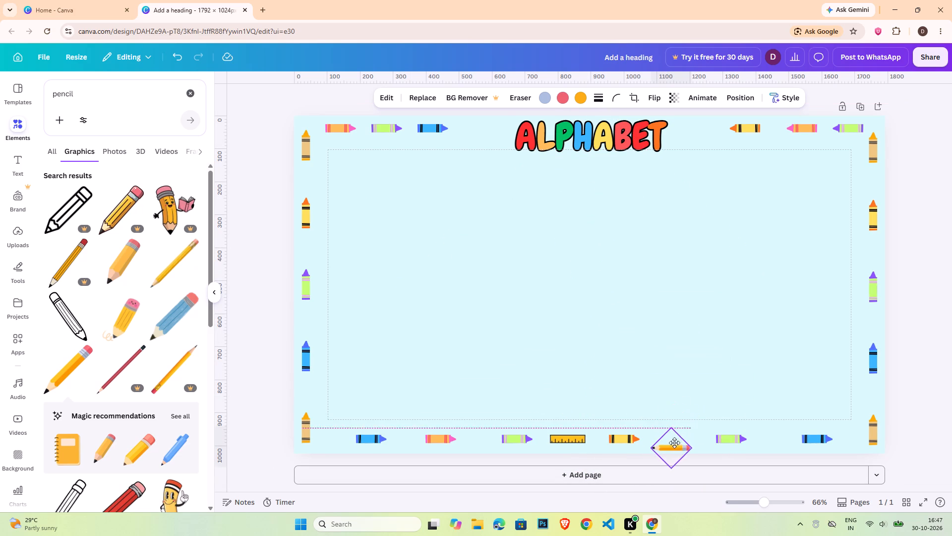
{"action": "left_click_drag", "start_coordinate": [674, 443], "coordinate": [677, 435]}
Duplicate the pencil and place the copy in the bottom row between the lime green crayon and the last blue crayon.
{"action": "key", "text": "ctrl+c"}
{"action": "key", "text": "ctrl+v"}
{"action": "left_click_drag", "start_coordinate": [686, 444], "coordinate": [373, 360]}
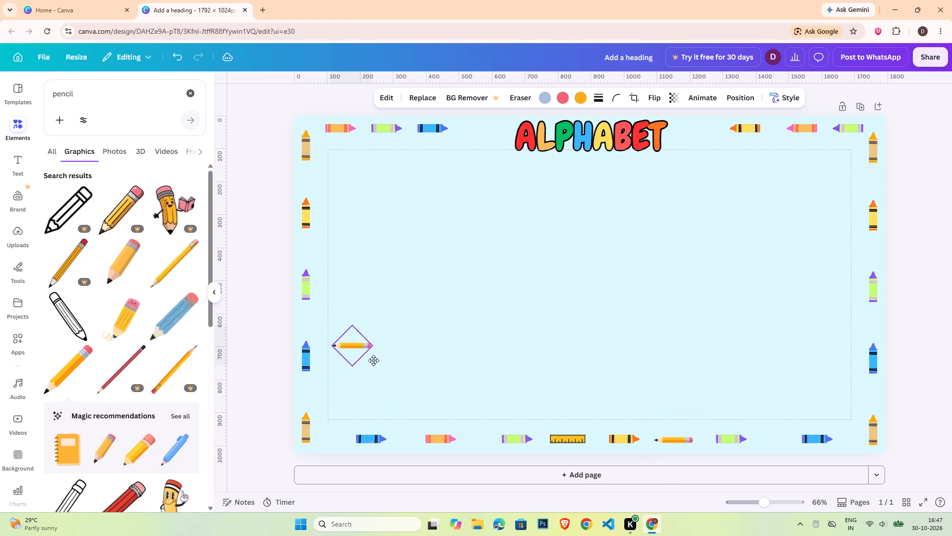
{"action": "left_click_drag", "start_coordinate": [373, 360], "coordinate": [780, 437]}
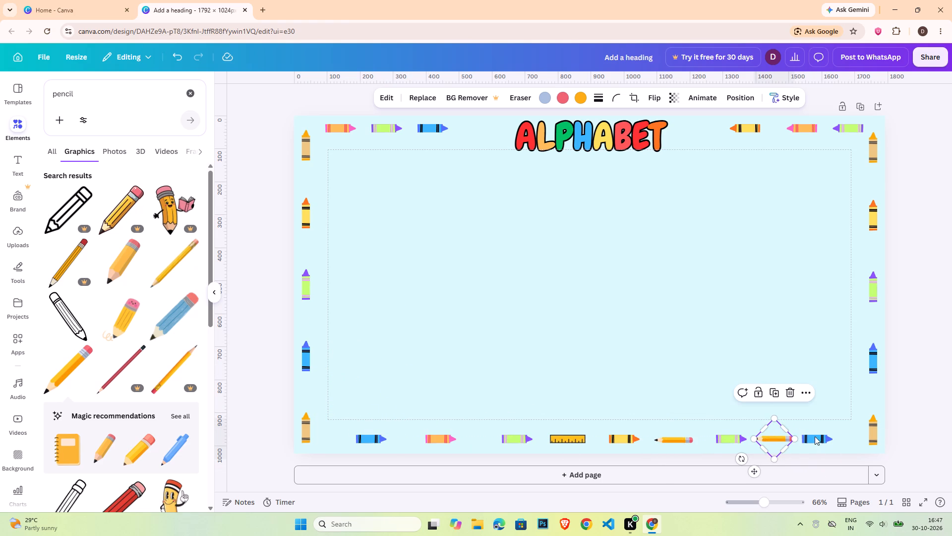
{"action": "left_click", "coordinate": [922, 419]}
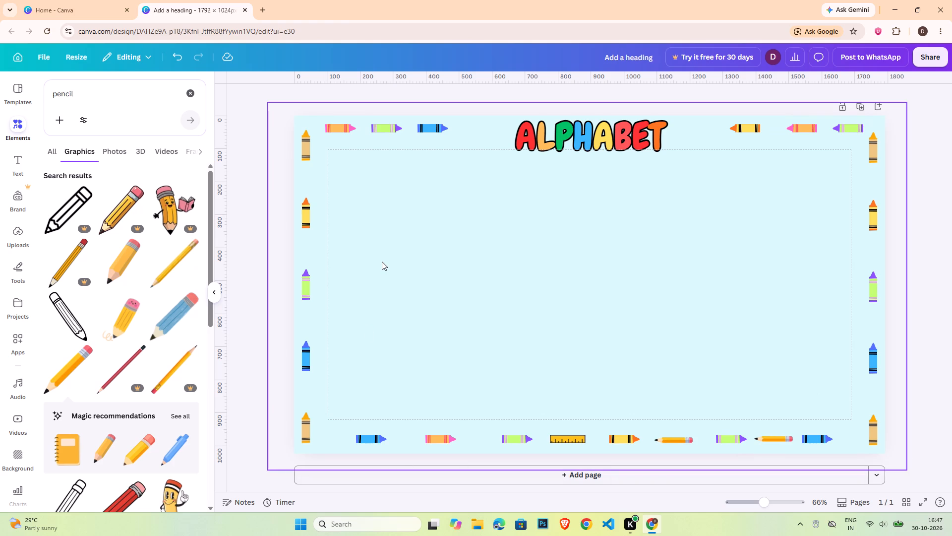
Search the graphics for "star" and add the plain yellow rounded star to the page.
{"action": "left_click", "coordinate": [85, 81]}
{"action": "double_click", "coordinate": [84, 96]}
{"action": "type", "text": "st"}
{"action": "key", "text": "a"}
{"action": "key", "text": "r"}
{"action": "key", "text": "Return"}
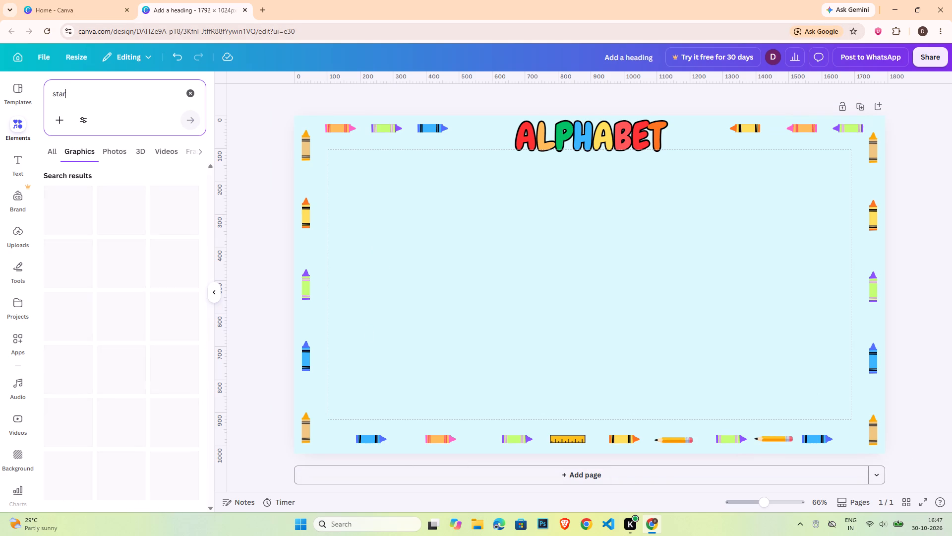
{"action": "left_click", "coordinate": [63, 222]}
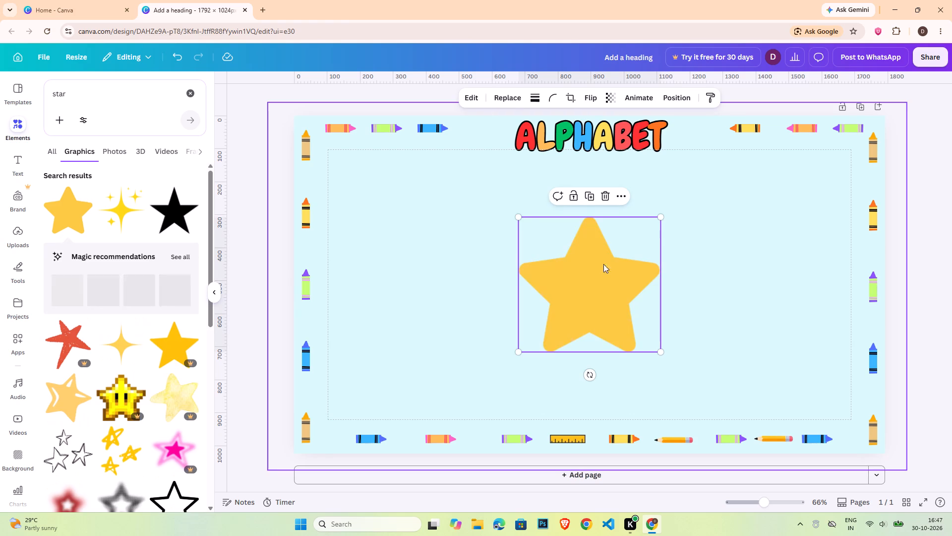
Shrink the star to slightly wider than a crayon and center it between the top two crayons of the left-edge column.
{"action": "left_click_drag", "start_coordinate": [663, 217], "coordinate": [556, 344]}
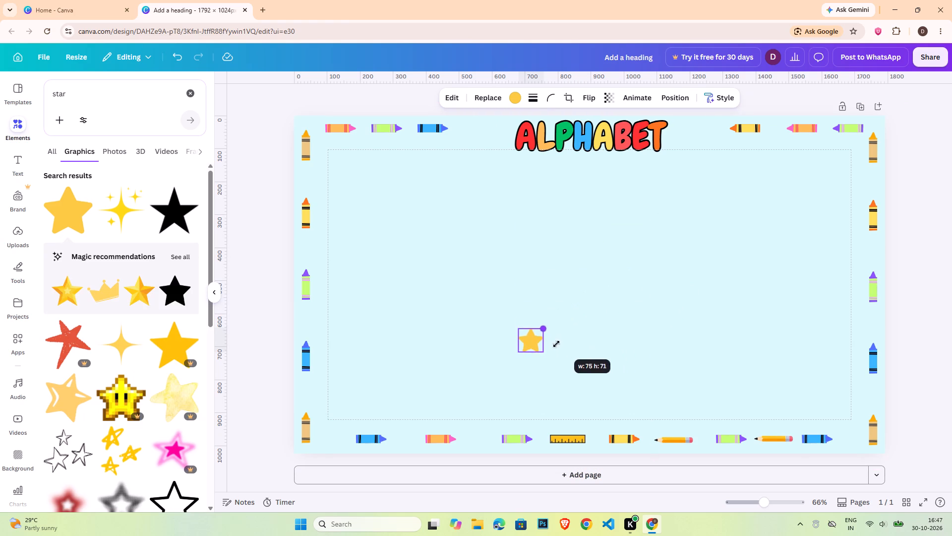
{"action": "left_click_drag", "start_coordinate": [556, 344], "coordinate": [551, 351]}
{"action": "left_click_drag", "start_coordinate": [531, 343], "coordinate": [311, 174]}
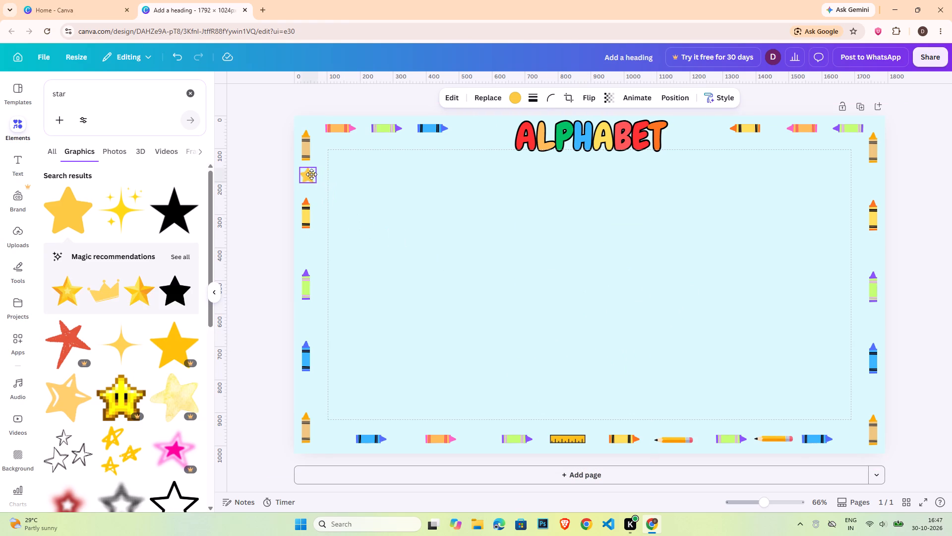
{"action": "left_click_drag", "start_coordinate": [311, 174], "coordinate": [311, 175]}
Duplicate the star three times down the left-edge column, filling the remaining gaps between the yellow, lime green, blue and tan crayons.
{"action": "key", "text": "ctrl+c"}
{"action": "key", "text": "ctrl+v"}
{"action": "left_click_drag", "start_coordinate": [322, 213], "coordinate": [322, 267]}
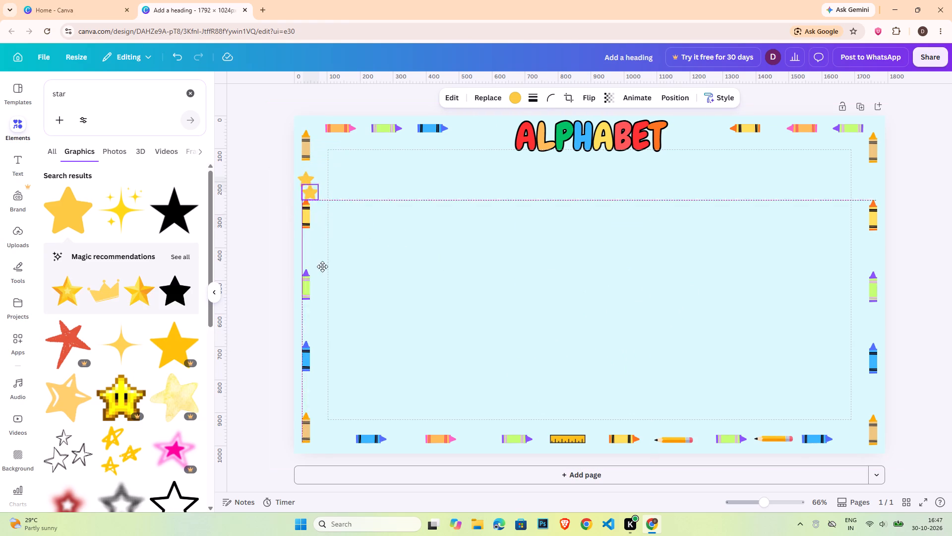
{"action": "left_click_drag", "start_coordinate": [322, 267], "coordinate": [316, 280]}
{"action": "key", "text": "ctrl+c"}
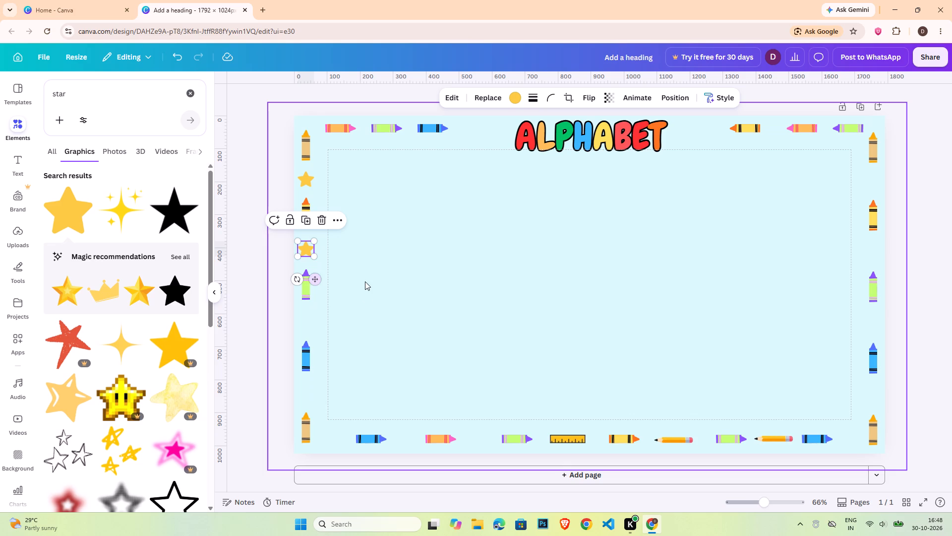
{"action": "key", "text": "ctrl+v"}
{"action": "left_click_drag", "start_coordinate": [319, 287], "coordinate": [314, 360]}
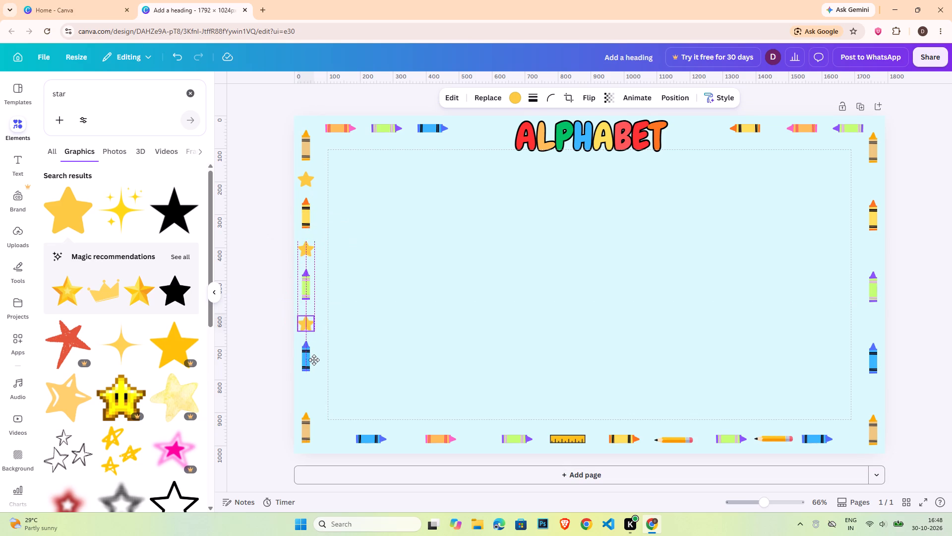
{"action": "left_click_drag", "start_coordinate": [314, 360], "coordinate": [315, 355]}
{"action": "key", "text": "ctrl+c"}
{"action": "key", "text": "ctrl+v"}
{"action": "left_click_drag", "start_coordinate": [322, 355], "coordinate": [320, 381]}
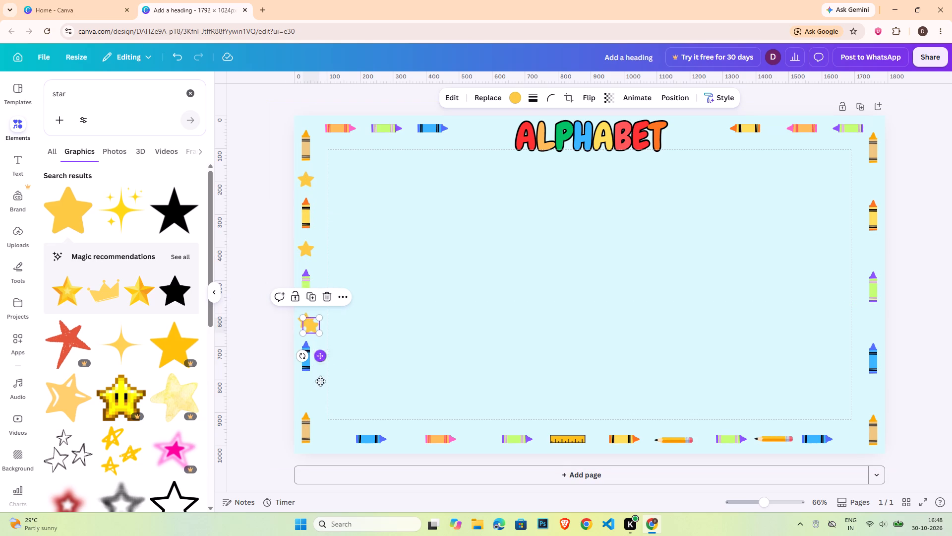
{"action": "left_click_drag", "start_coordinate": [320, 381], "coordinate": [316, 425]}
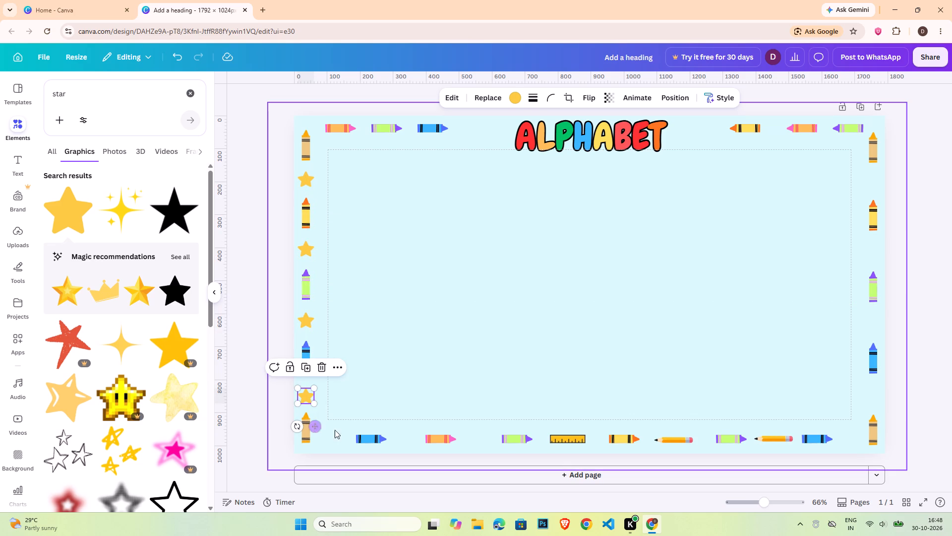
Add three star copies to the bottom row: before the first blue crayon, before the orange crayon and before the first lime green crayon.
{"action": "key", "text": "ctrl+c"}
{"action": "key", "text": "ctrl+v"}
{"action": "left_click_drag", "start_coordinate": [318, 430], "coordinate": [335, 466]}
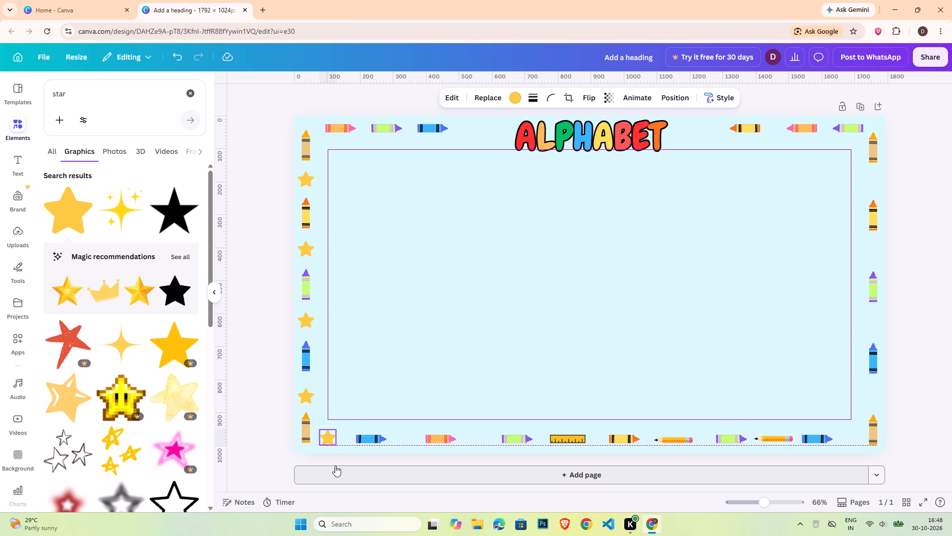
{"action": "left_click_drag", "start_coordinate": [335, 466], "coordinate": [336, 466]}
{"action": "key", "text": "ctrl+c"}
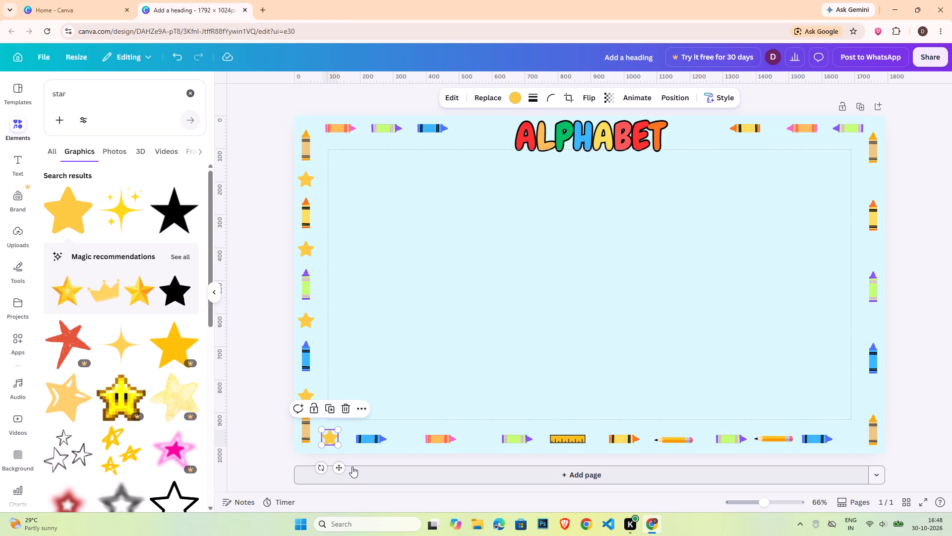
{"action": "key", "text": "ctrl+v"}
{"action": "left_click_drag", "start_coordinate": [345, 469], "coordinate": [414, 465]}
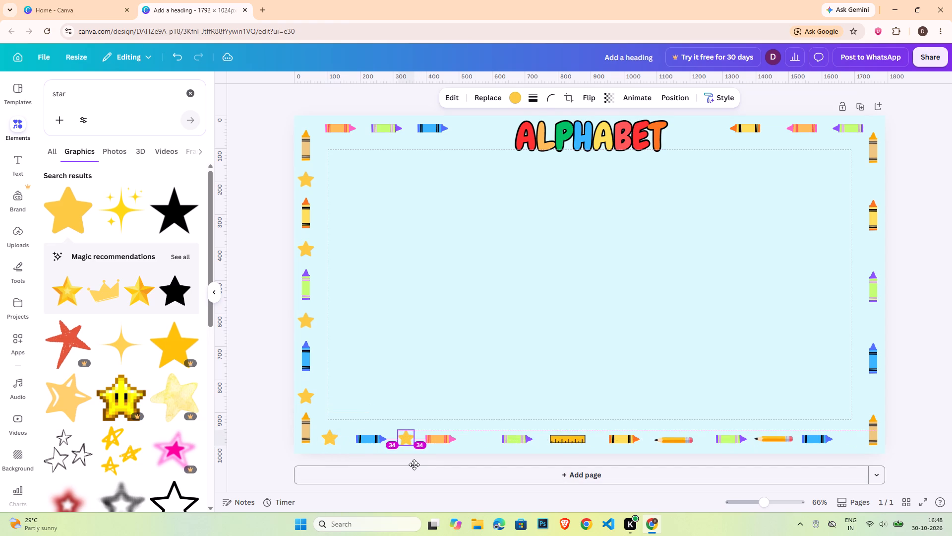
{"action": "left_click_drag", "start_coordinate": [414, 465], "coordinate": [414, 467]}
{"action": "key", "text": "ctrl+c"}
{"action": "key", "text": "ctrl+v"}
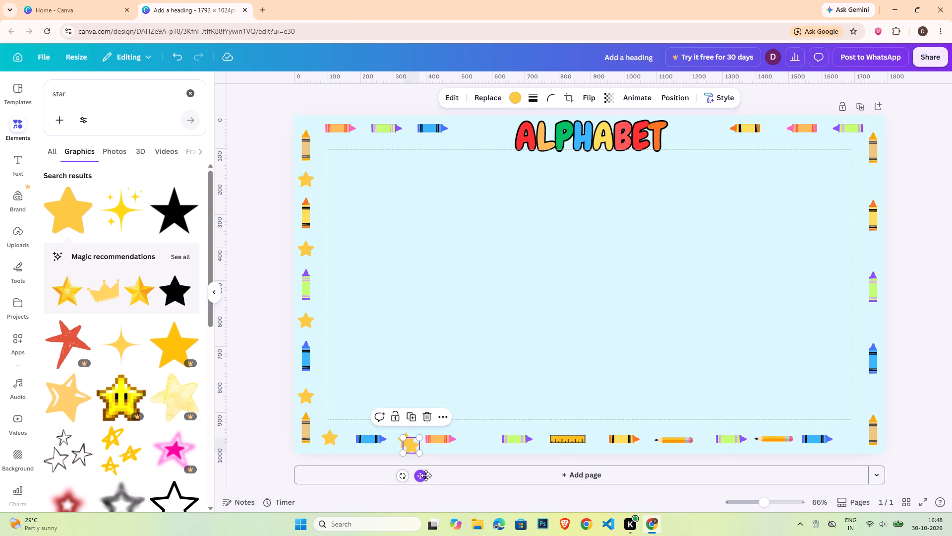
{"action": "left_click_drag", "start_coordinate": [422, 476], "coordinate": [490, 469]}
Add two more star copies to the bottom row, between the ruler and yellow crayon and after the last blue crayon.
{"action": "key", "text": "ctrl+c"}
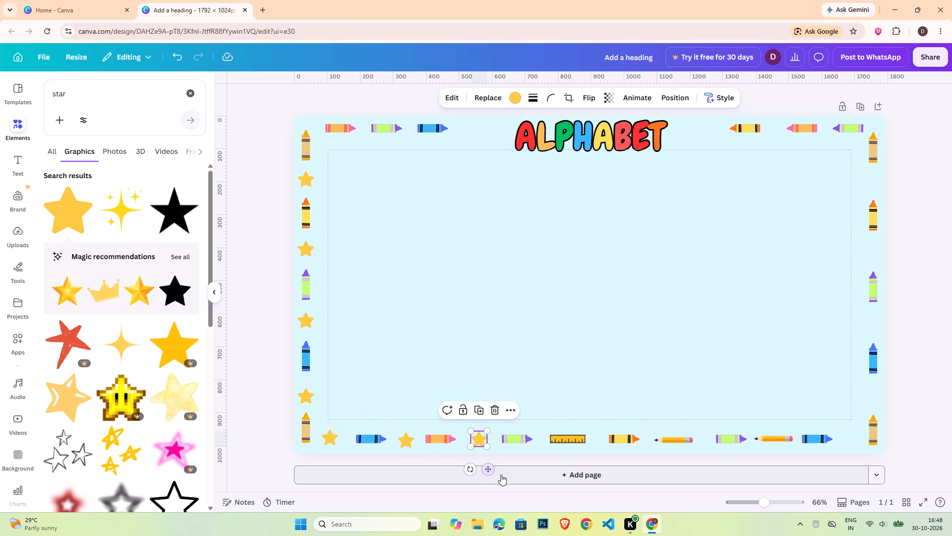
{"action": "key", "text": "ctrl+v"}
{"action": "left_click_drag", "start_coordinate": [494, 471], "coordinate": [608, 467]}
{"action": "key", "text": "ctrl+c"}
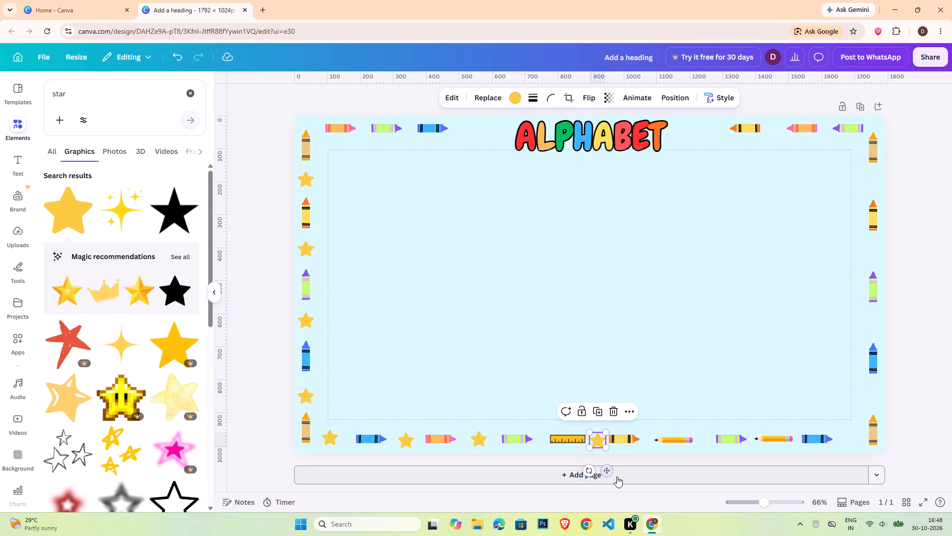
{"action": "key", "text": "ctrl+v"}
{"action": "left_click_drag", "start_coordinate": [613, 477], "coordinate": [803, 475]}
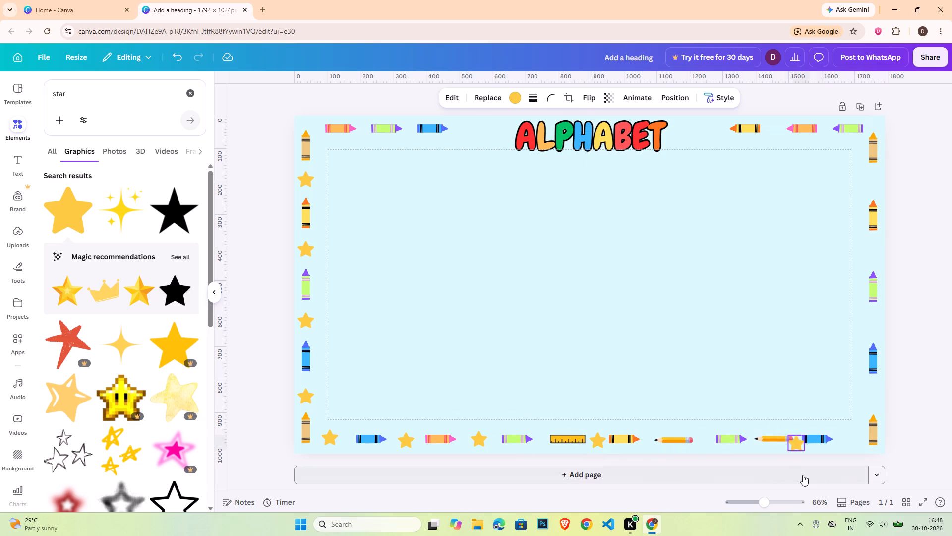
{"action": "left_click_drag", "start_coordinate": [803, 475], "coordinate": [858, 471]}
Add four star copies down the right-edge column, one in each gap between the tan, blue, lime green and yellow crayons.
{"action": "key", "text": "ctrl+c"}
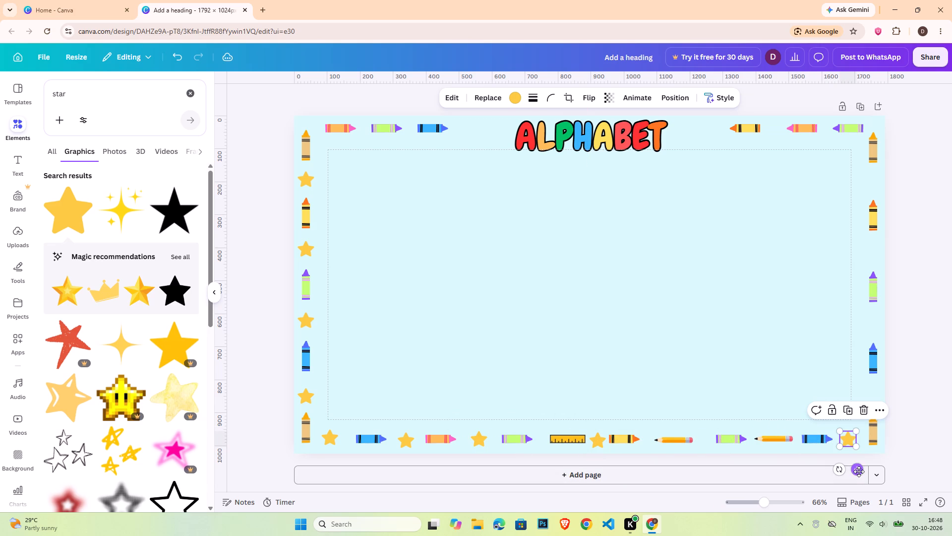
{"action": "key", "text": "ctrl+v"}
{"action": "left_click_drag", "start_coordinate": [862, 473], "coordinate": [880, 424]}
{"action": "key", "text": "ctrl+c"}
{"action": "key", "text": "ctrl+v"}
{"action": "left_click_drag", "start_coordinate": [892, 431], "coordinate": [886, 352]}
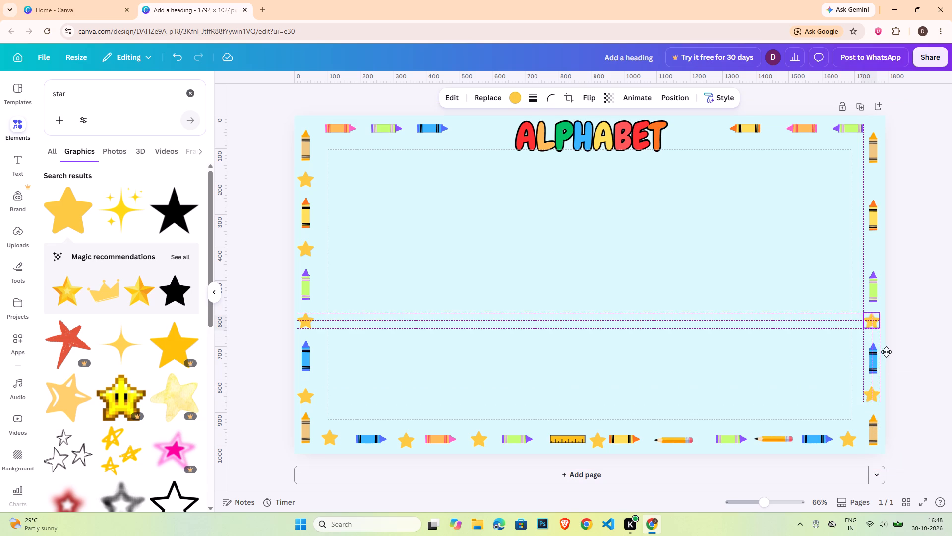
{"action": "left_click_drag", "start_coordinate": [886, 352], "coordinate": [888, 355]}
{"action": "key", "text": "ctrl+c"}
{"action": "key", "text": "ctrl+v"}
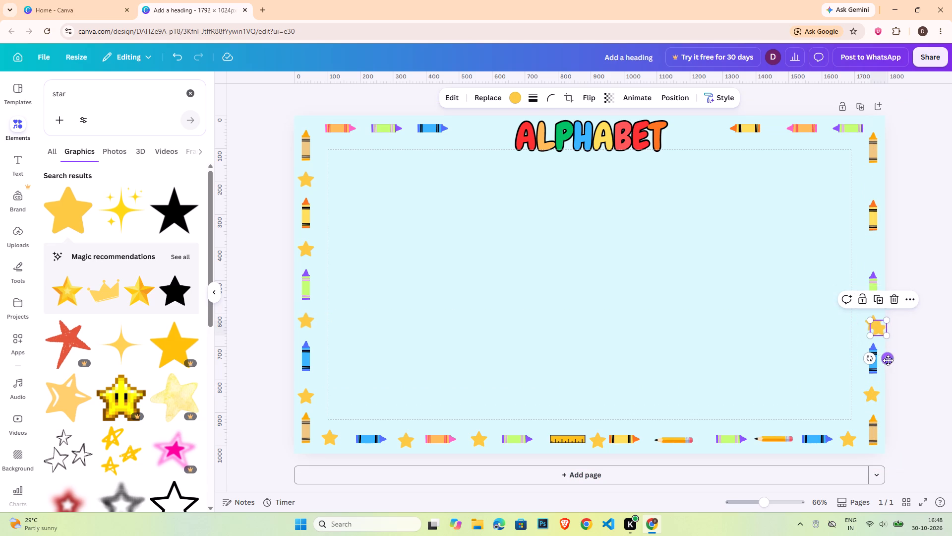
{"action": "left_click_drag", "start_coordinate": [888, 360], "coordinate": [884, 284]}
{"action": "key", "text": "ctrl+c"}
{"action": "key", "text": "ctrl+v"}
{"action": "left_click_drag", "start_coordinate": [890, 287], "coordinate": [888, 214]}
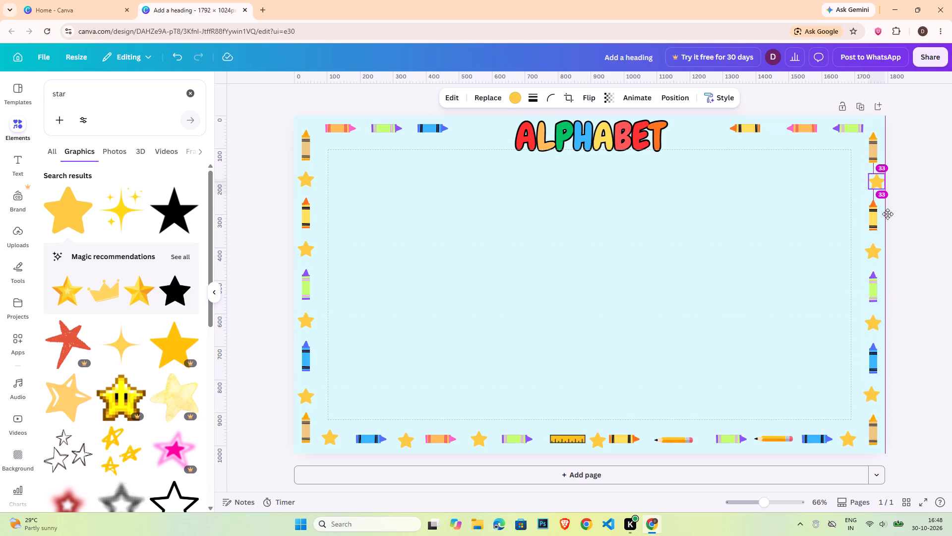
{"action": "left_click_drag", "start_coordinate": [888, 214], "coordinate": [886, 211]}
Add three star copies to the top row: between the right-hand yellow and orange crayons, after the blue crayon, and before the yellow crayon.
{"action": "scroll", "coordinate": [910, 255], "scroll_direction": "up", "scroll_amount": 3}
{"action": "key", "text": "ctrl+c"}
{"action": "key", "text": "ctrl+v"}
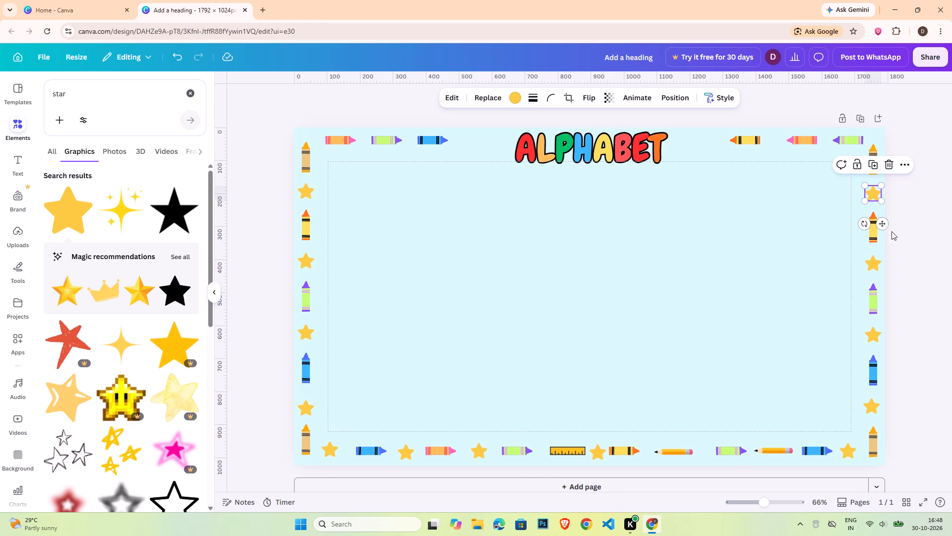
{"action": "left_click_drag", "start_coordinate": [892, 227], "coordinate": [786, 171]}
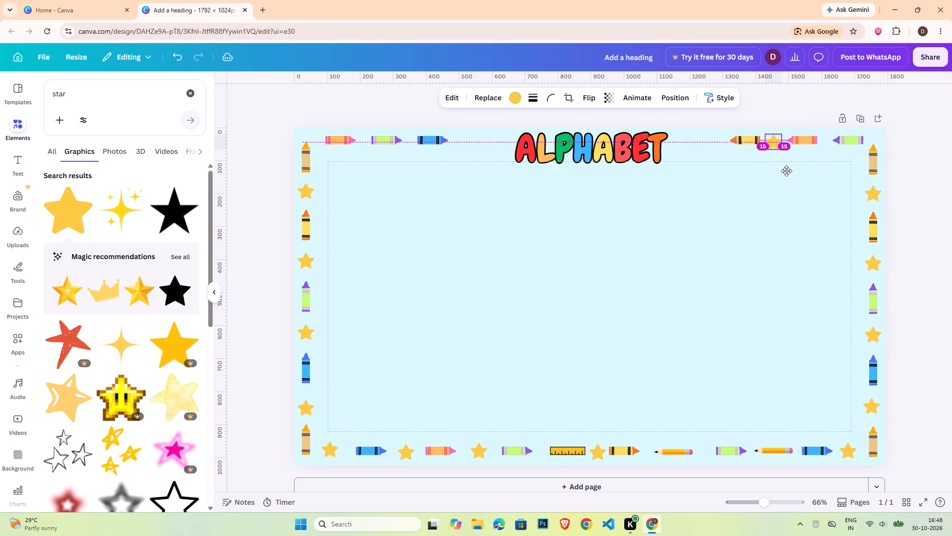
{"action": "left_click_drag", "start_coordinate": [786, 171], "coordinate": [787, 167]}
{"action": "key", "text": "ctrl+c"}
{"action": "key", "text": "ctrl+v"}
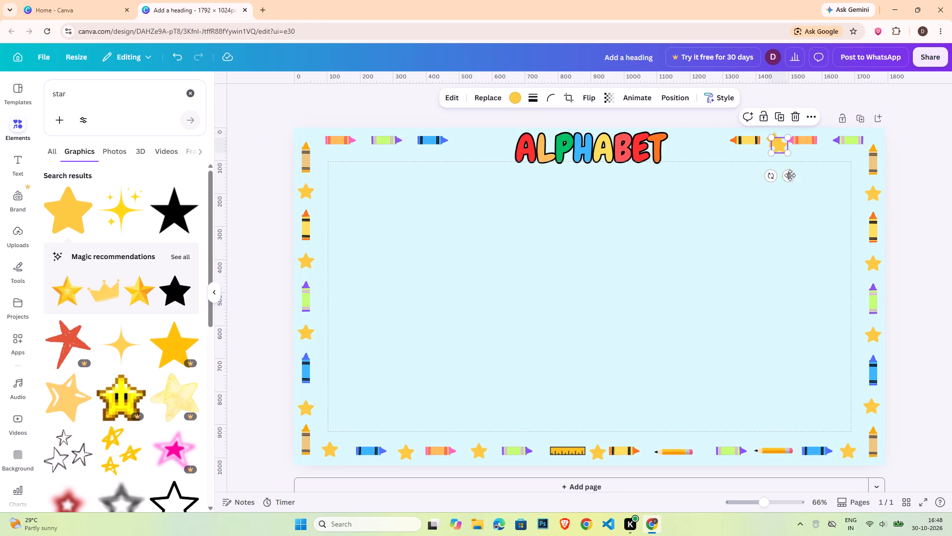
{"action": "left_click_drag", "start_coordinate": [789, 175], "coordinate": [392, 168]}
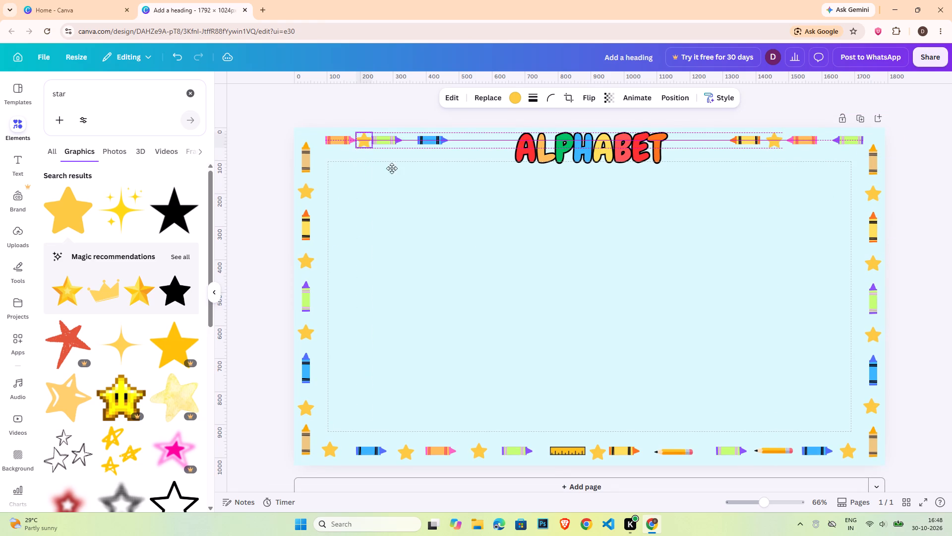
{"action": "left_click_drag", "start_coordinate": [392, 168], "coordinate": [473, 171]}
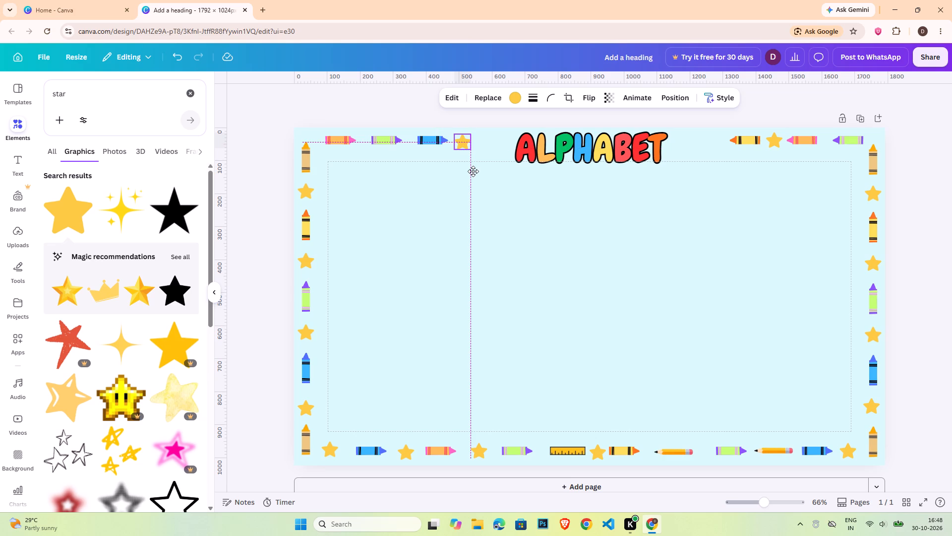
{"action": "left_click_drag", "start_coordinate": [473, 171], "coordinate": [470, 172]}
{"action": "key", "text": "ctrl+c"}
{"action": "key", "text": "ctrl+v"}
{"action": "left_click_drag", "start_coordinate": [474, 175], "coordinate": [676, 177]}
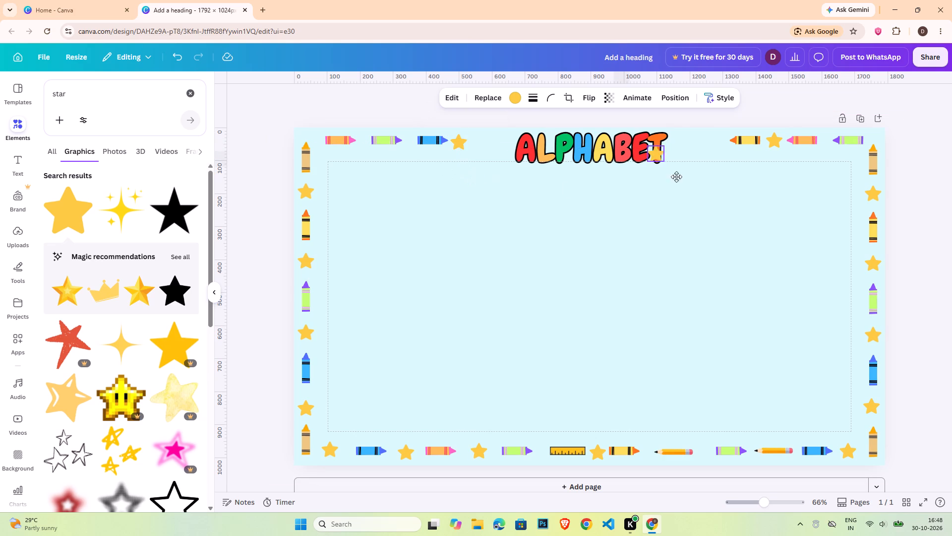
{"action": "left_click_drag", "start_coordinate": [676, 177], "coordinate": [727, 167]}
Place two more star copies beside the ALPHABET title, one near the base of each end.
{"action": "key", "text": "ctrl+c"}
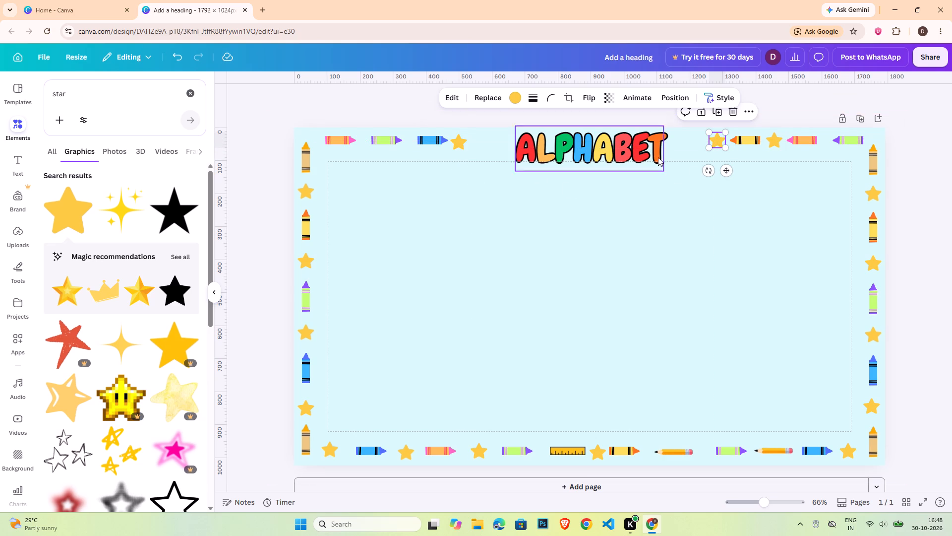
{"action": "key", "text": "ctrl+c"}
{"action": "key", "text": "ctrl+v"}
{"action": "left_click_drag", "start_coordinate": [732, 174], "coordinate": [538, 181]}
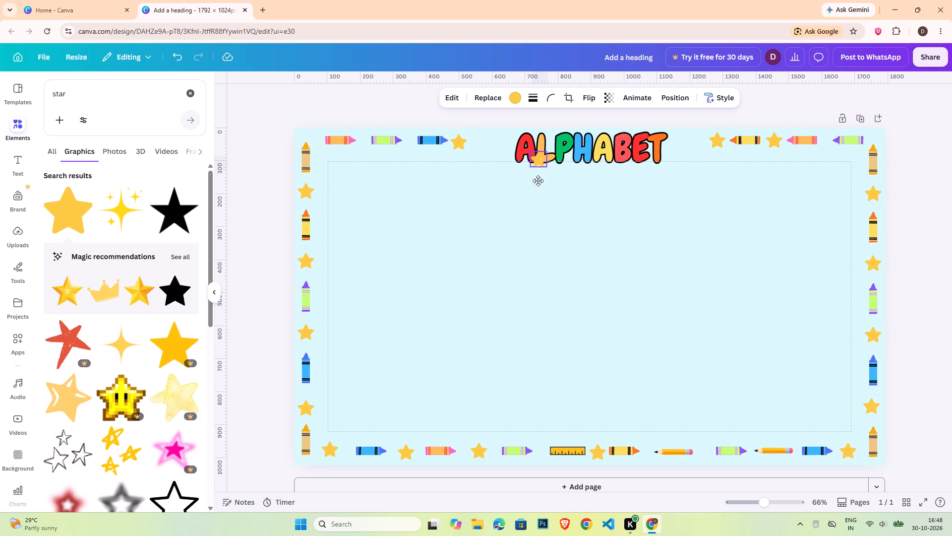
{"action": "left_click_drag", "start_coordinate": [538, 181], "coordinate": [501, 185]}
{"action": "key", "text": "ctrl+c"}
{"action": "key", "text": "ctrl+v"}
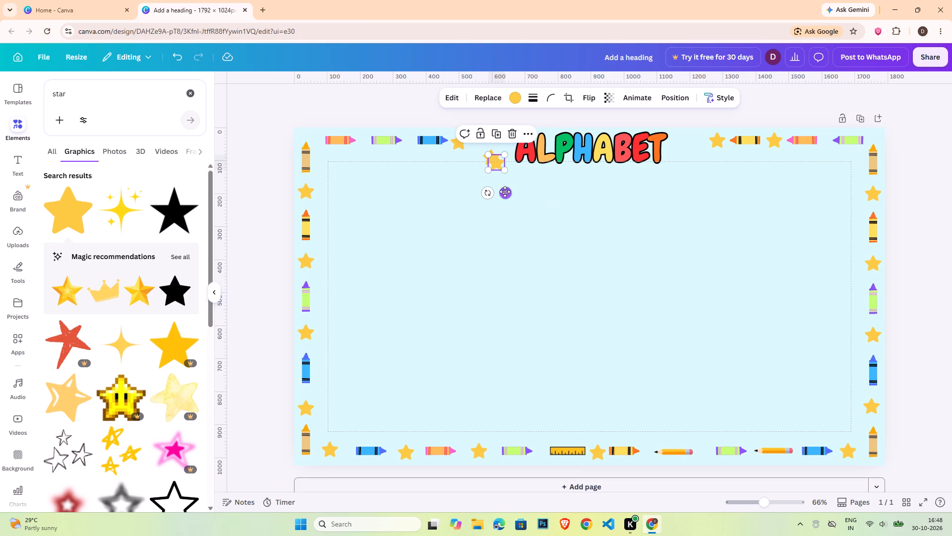
{"action": "left_click_drag", "start_coordinate": [505, 192], "coordinate": [686, 186]}
{"action": "left_click", "coordinate": [936, 280]}
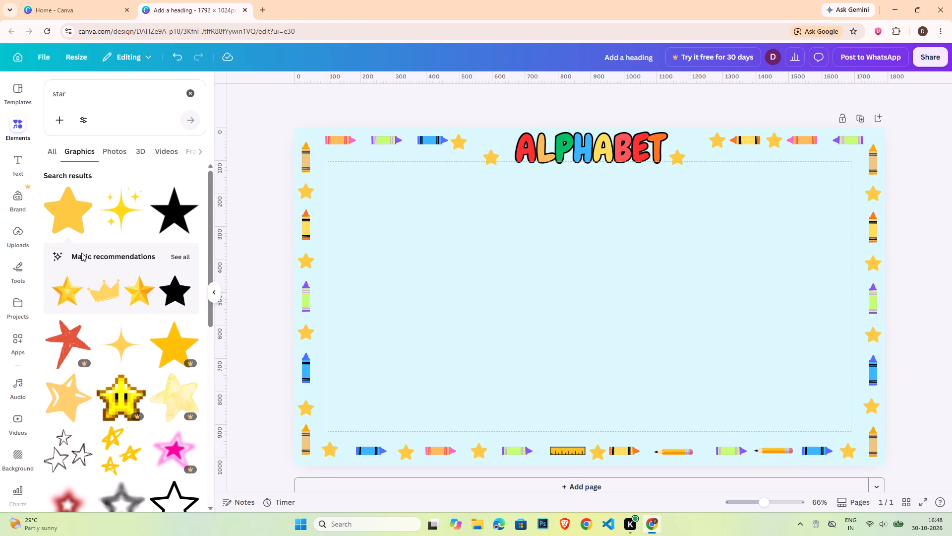
Add a rounded square below the title and widen it into a 307 px high banner filling the space between the side columns.
{"action": "left_click", "coordinate": [177, 99]}
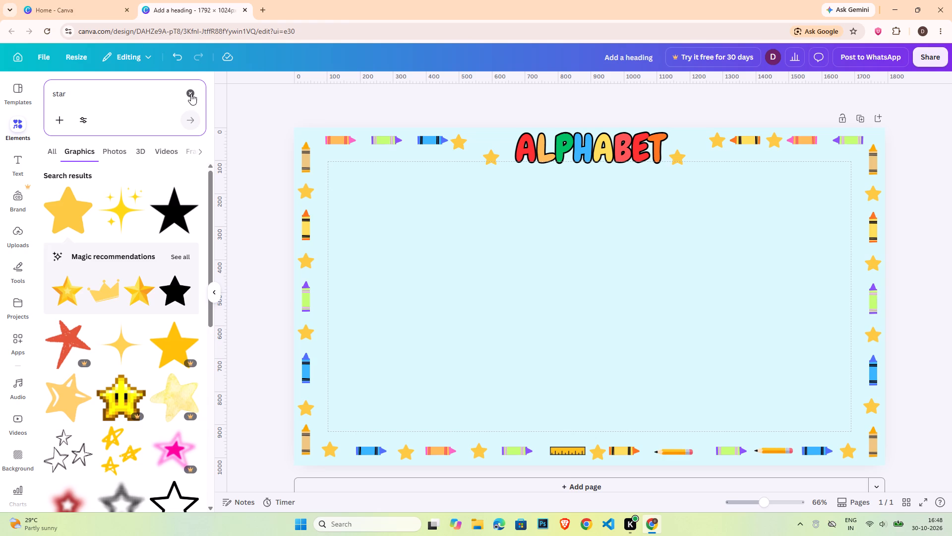
{"action": "left_click", "coordinate": [195, 92]}
{"action": "left_click", "coordinate": [250, 221]}
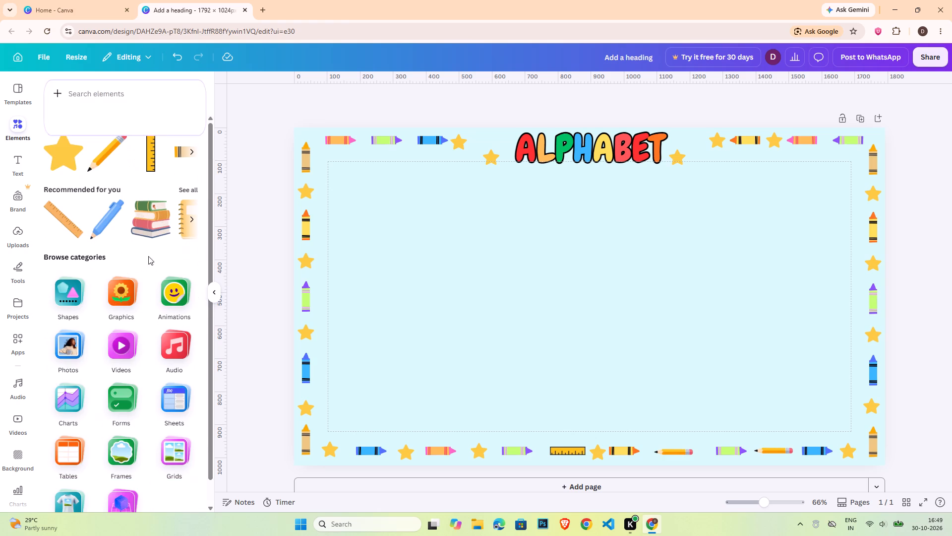
{"action": "left_click", "coordinate": [67, 296]}
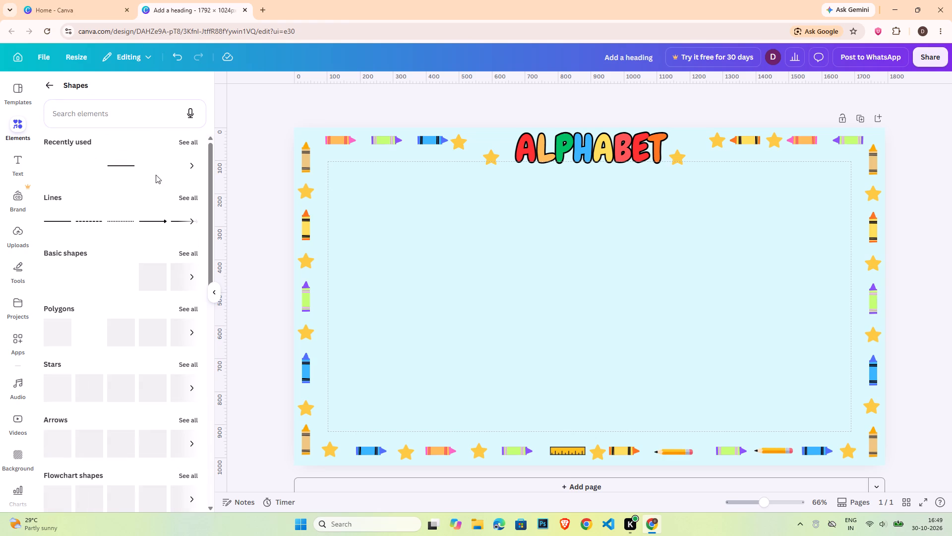
{"action": "left_click", "coordinate": [146, 169]}
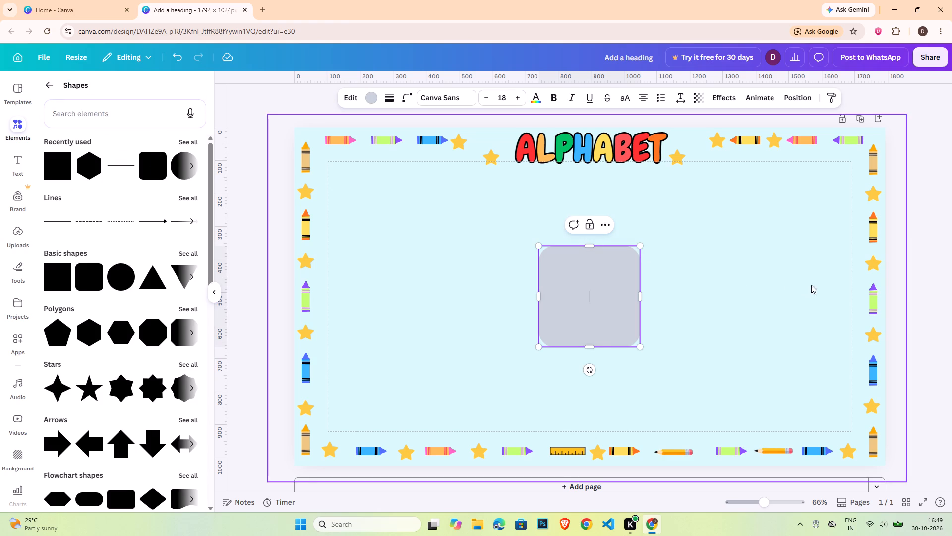
{"action": "left_click", "coordinate": [915, 250]}
{"action": "left_click_drag", "start_coordinate": [613, 290], "coordinate": [398, 207]}
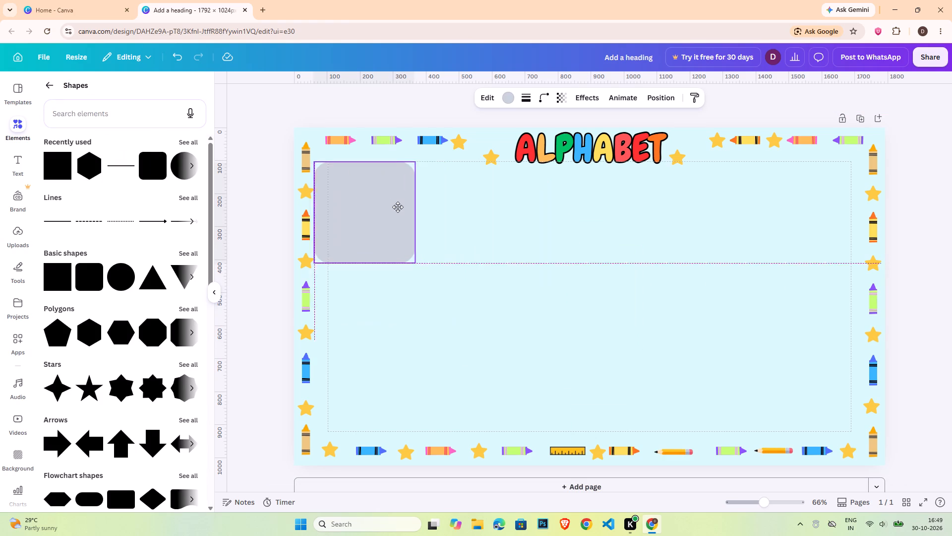
{"action": "left_click_drag", "start_coordinate": [398, 207], "coordinate": [396, 213]}
{"action": "left_click_drag", "start_coordinate": [423, 221], "coordinate": [823, 236]}
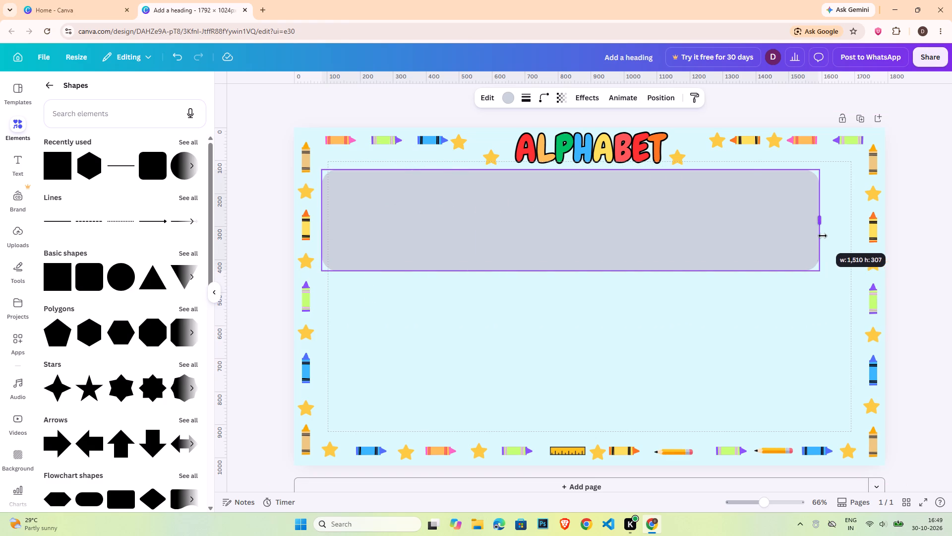
{"action": "left_click_drag", "start_coordinate": [823, 236], "coordinate": [860, 241]}
Give the rounded rectangle a solid border with a stroke weight of 2.
{"action": "left_click", "coordinate": [523, 101]}
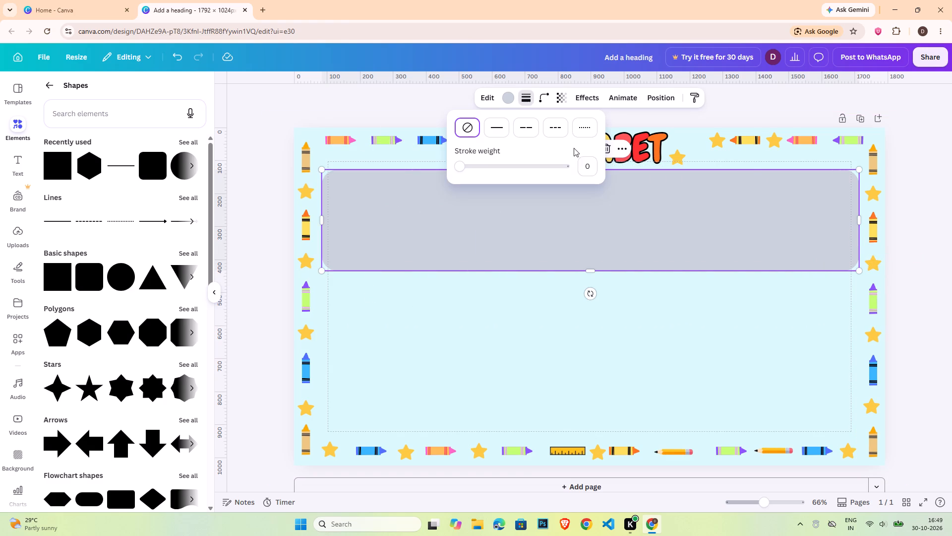
{"action": "left_click", "coordinate": [584, 162]}
{"action": "key", "text": "2"}
{"action": "key", "text": "Return"}
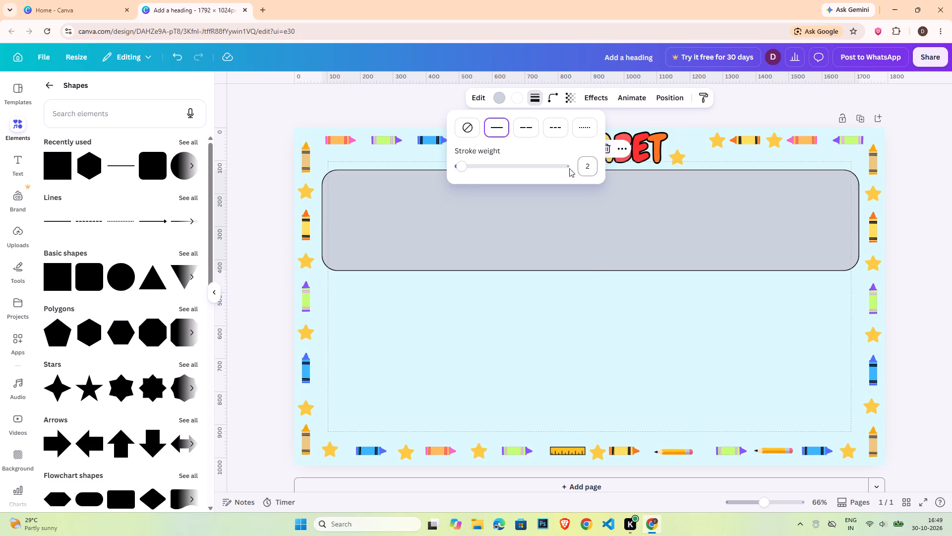
Fill the rounded rectangle with solid white.
{"action": "left_click", "coordinate": [491, 94]}
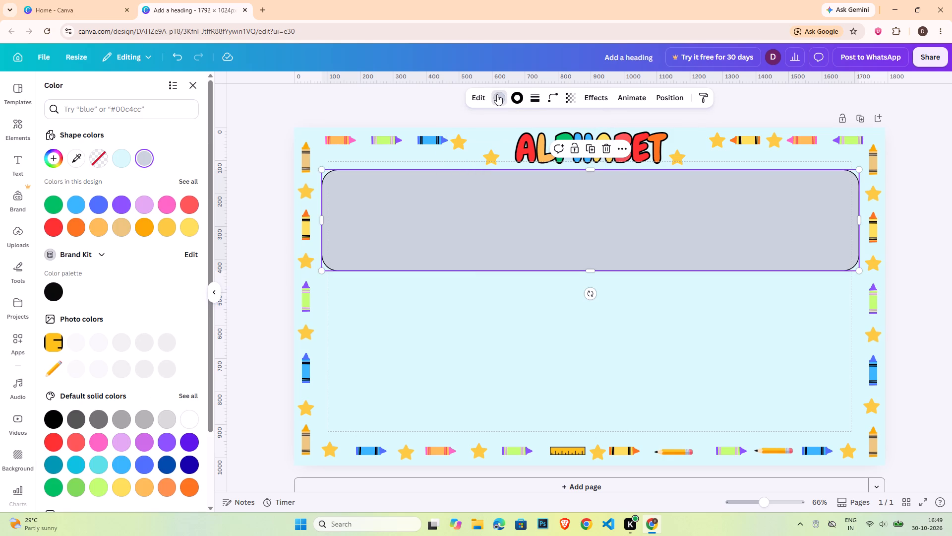
{"action": "left_click", "coordinate": [192, 412]}
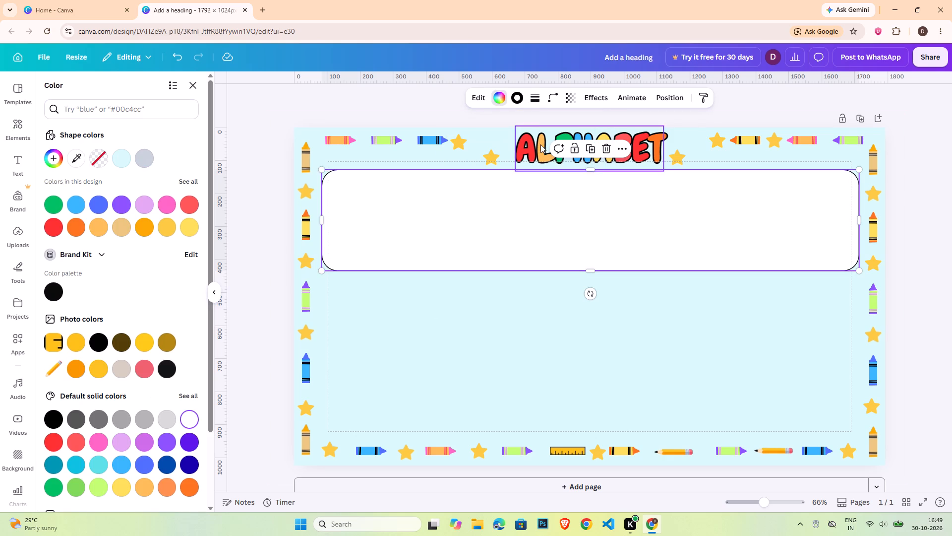
Change the rounded rectangle's border colour to the default red-to-purple gradient.
{"action": "left_click", "coordinate": [518, 96]}
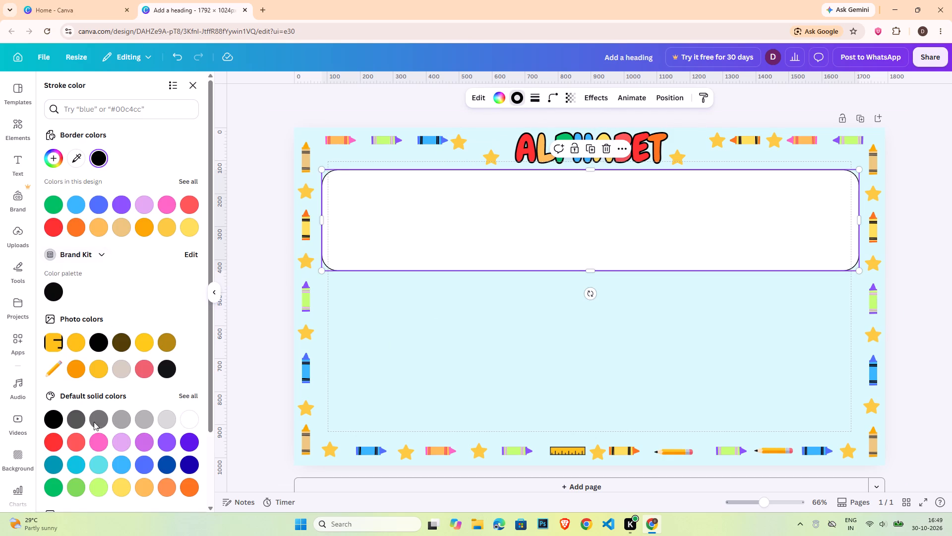
{"action": "scroll", "coordinate": [117, 448], "scroll_direction": "down", "scroll_amount": 9}
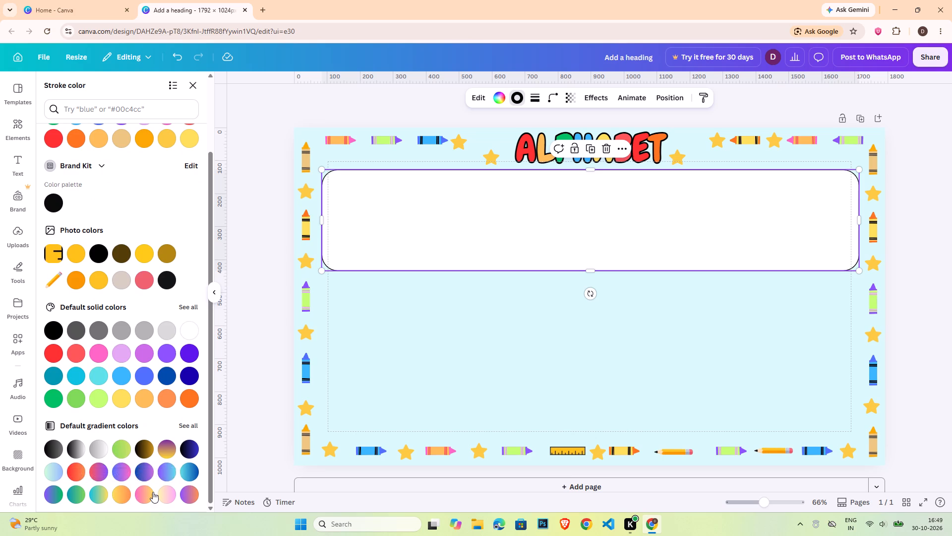
{"action": "left_click", "coordinate": [104, 472]}
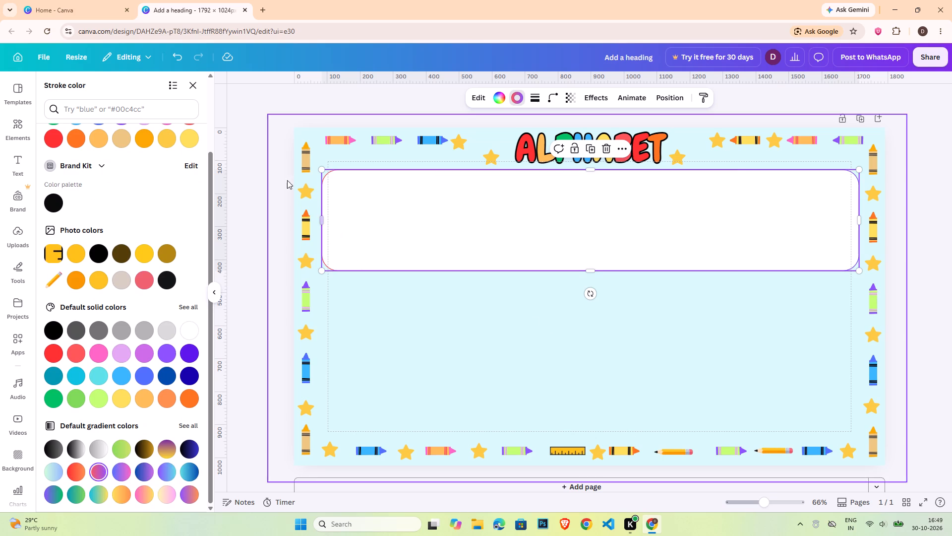
{"action": "double_click", "coordinate": [274, 172]}
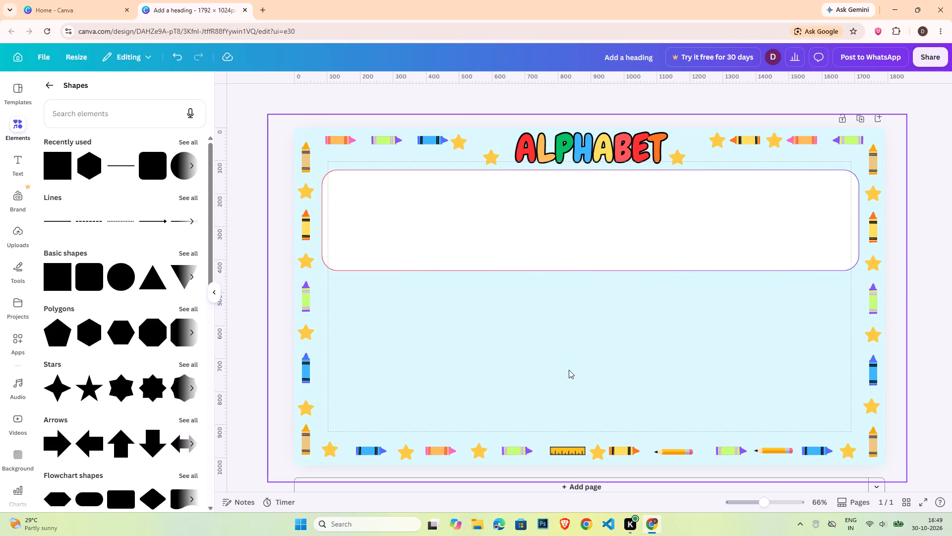
Increase the rounded rectangle's border stroke weight to 5.
{"action": "left_click", "coordinate": [565, 333]}
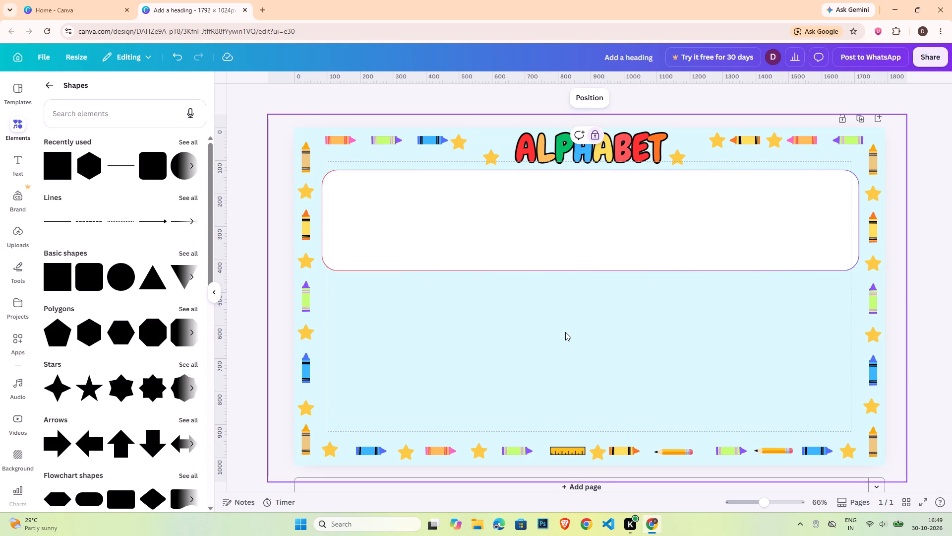
{"action": "left_click", "coordinate": [543, 209]}
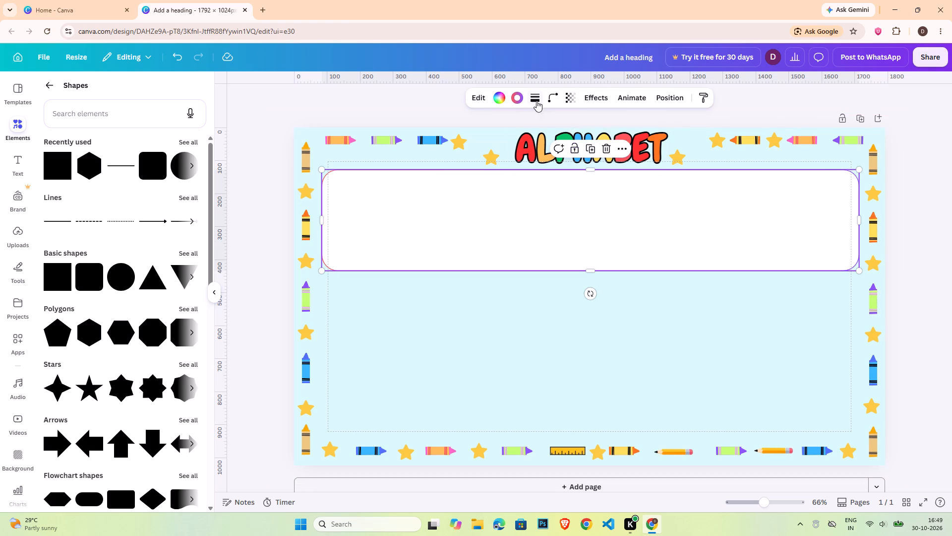
{"action": "left_click", "coordinate": [536, 101]}
{"action": "left_click", "coordinate": [596, 169]}
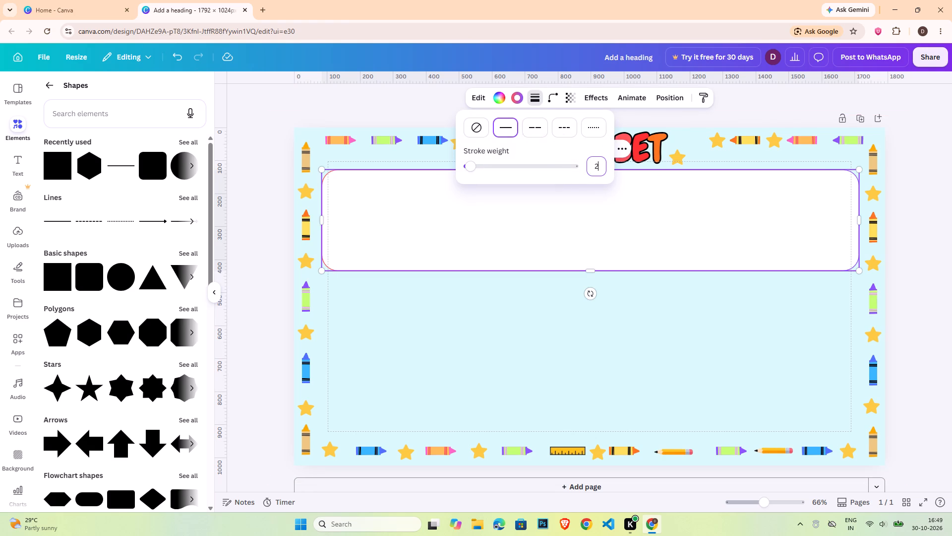
{"action": "key", "text": "Up"}
{"action": "key", "text": "Up"}
{"action": "key", "text": "Up"}
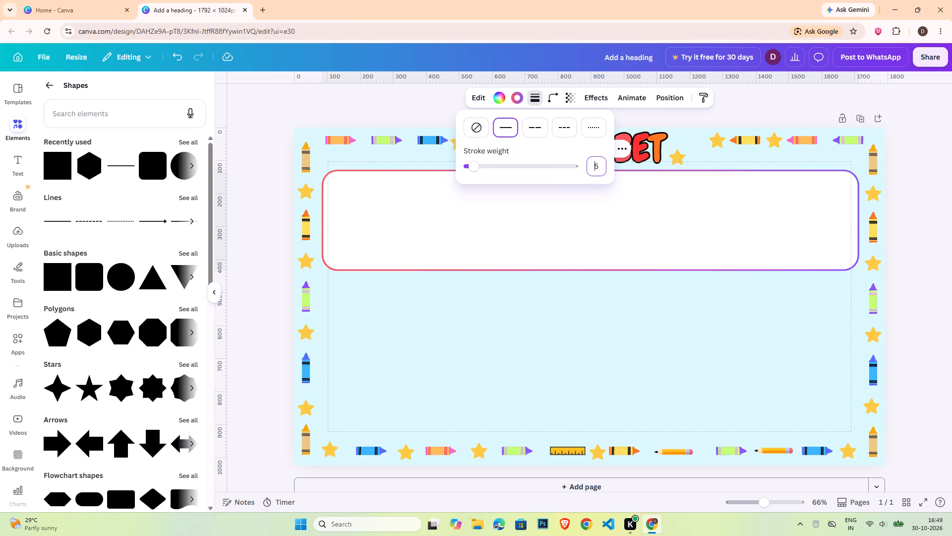
{"action": "double_click", "coordinate": [944, 233]}
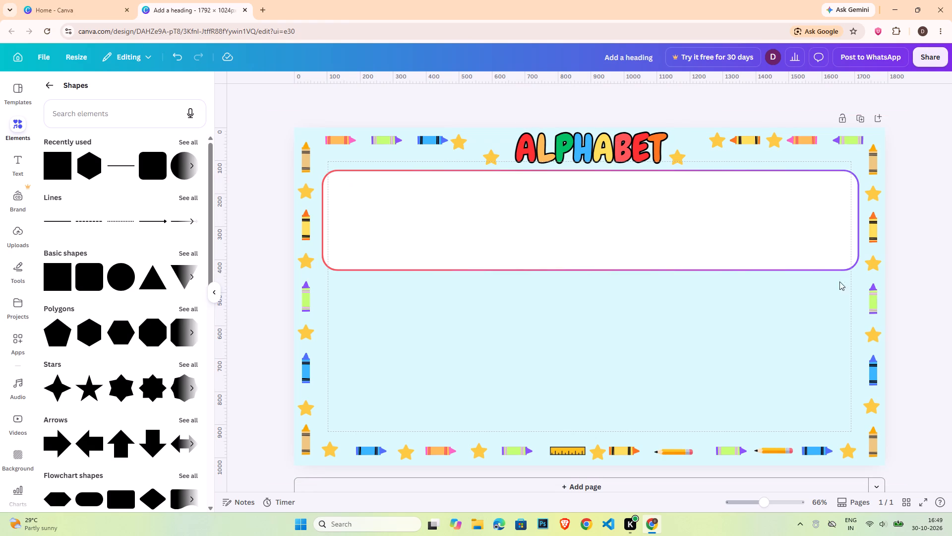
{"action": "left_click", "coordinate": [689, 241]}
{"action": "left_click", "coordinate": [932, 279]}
Add a heading text box to the page containing the letters "Aa".
{"action": "left_click", "coordinate": [21, 167]}
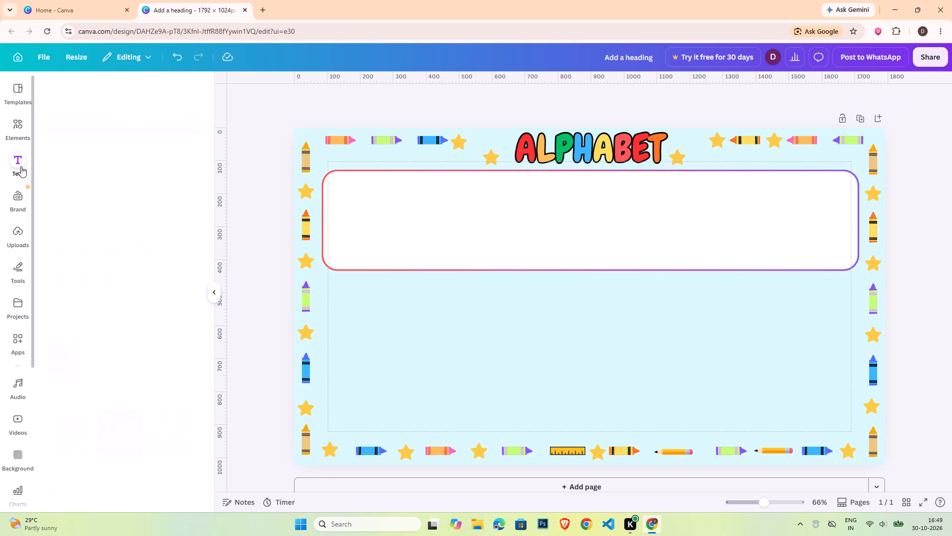
{"action": "left_click", "coordinate": [125, 246]}
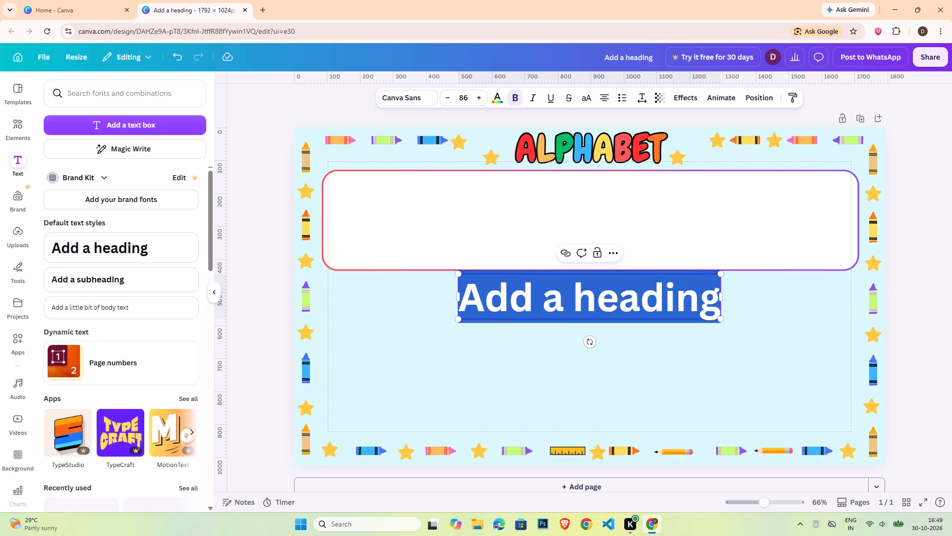
{"action": "double_click", "coordinate": [559, 321]}
{"action": "triple_click", "coordinate": [561, 298]}
{"action": "key", "text": "shift+a"}
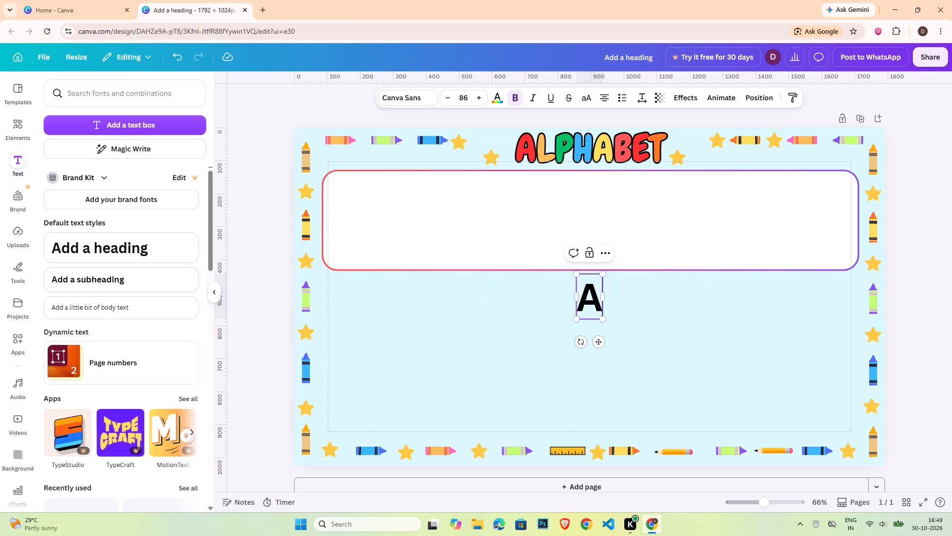
{"action": "key", "text": "a"}
{"action": "left_click", "coordinate": [935, 358]}
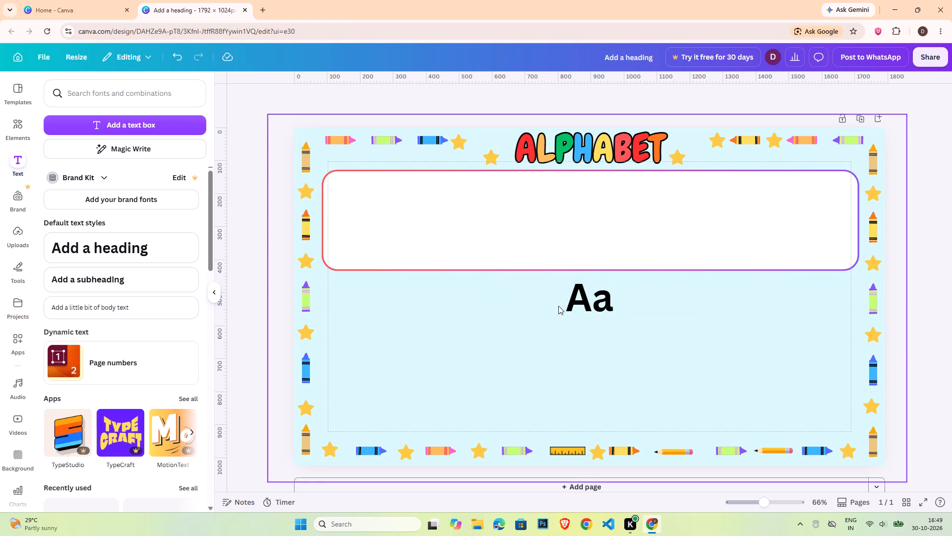
Set the "Aa" text's font to Comic Sans.
{"action": "double_click", "coordinate": [597, 298]}
{"action": "triple_click", "coordinate": [600, 300]}
{"action": "left_click", "coordinate": [406, 105]}
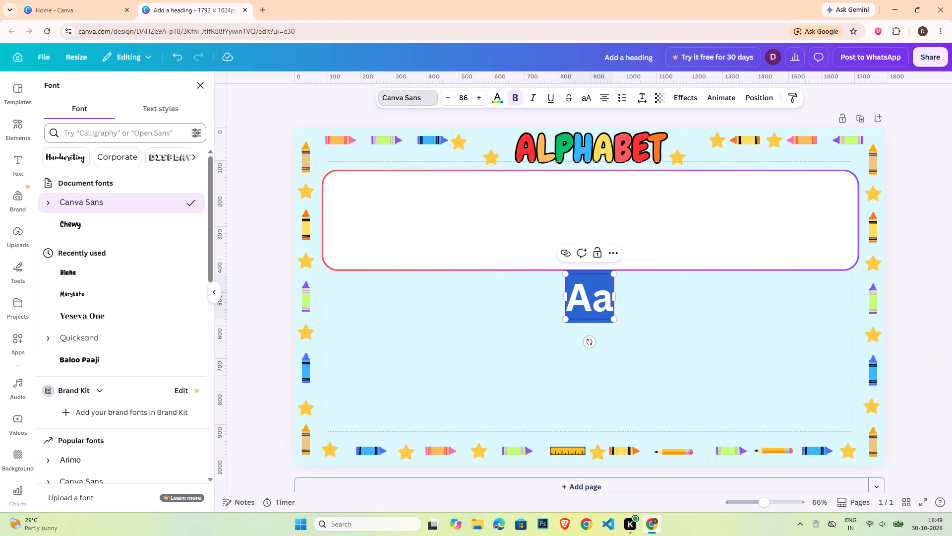
{"action": "left_click", "coordinate": [93, 140]}
{"action": "type", "text": "sa"}
{"action": "key", "text": "n"}
{"action": "key", "text": "s"}
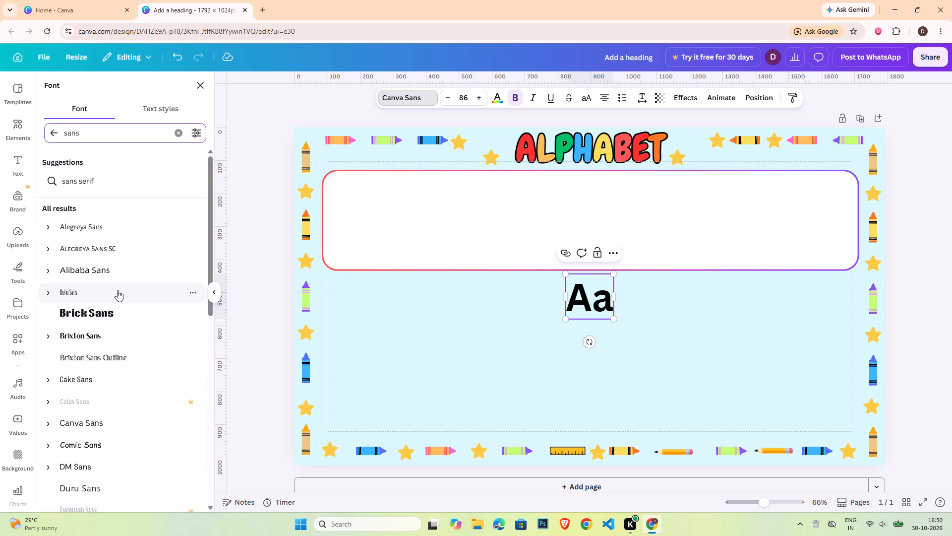
{"action": "left_click", "coordinate": [137, 450]}
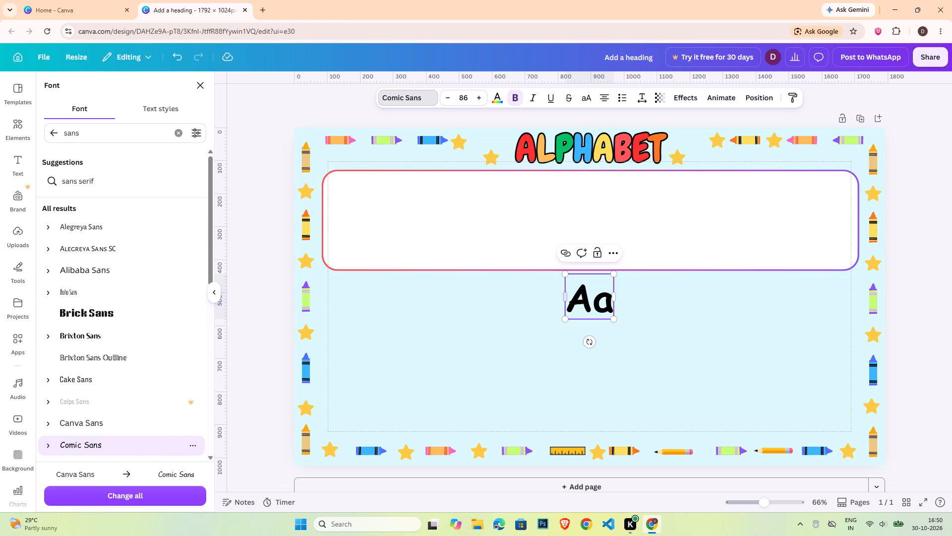
{"action": "double_click", "coordinate": [900, 276]}
Shrink the "Aa" text to about size 53.7 and place it in the white box's upper-left corner.
{"action": "left_click_drag", "start_coordinate": [586, 294], "coordinate": [346, 194]}
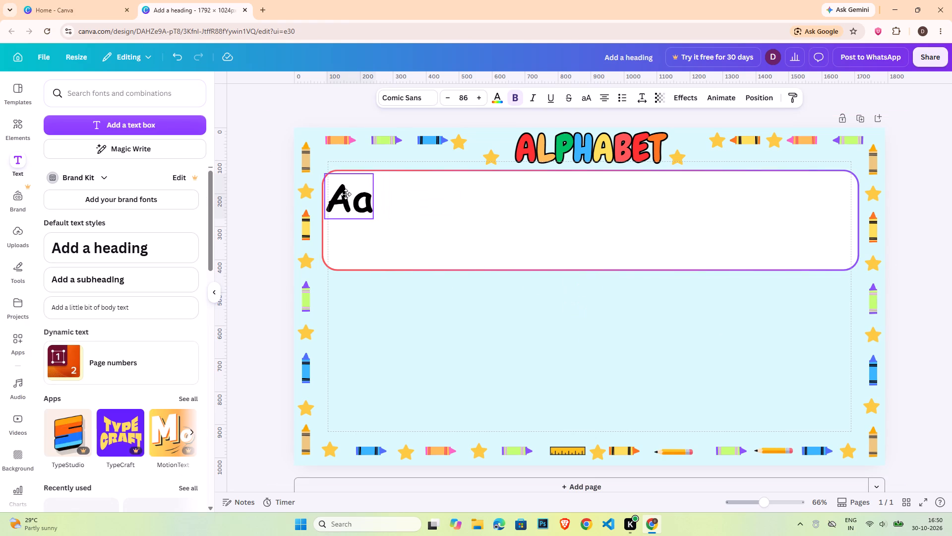
{"action": "left_click_drag", "start_coordinate": [346, 194], "coordinate": [350, 192]}
{"action": "left_click_drag", "start_coordinate": [379, 172], "coordinate": [359, 188]}
{"action": "left_click_drag", "start_coordinate": [341, 209], "coordinate": [340, 196]}
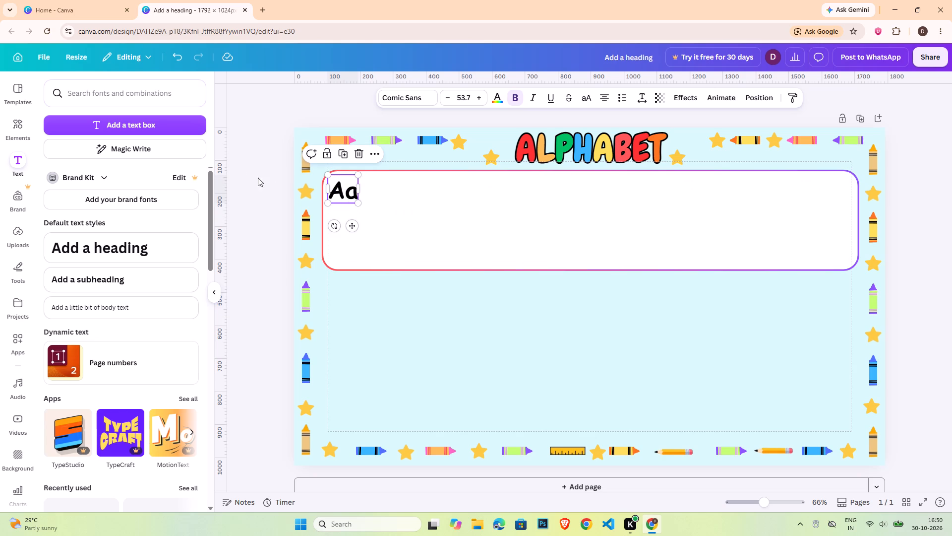
Search the elements for "apple" and insert the free flat red apple graphic with a green leaf.
{"action": "left_click", "coordinate": [18, 130]}
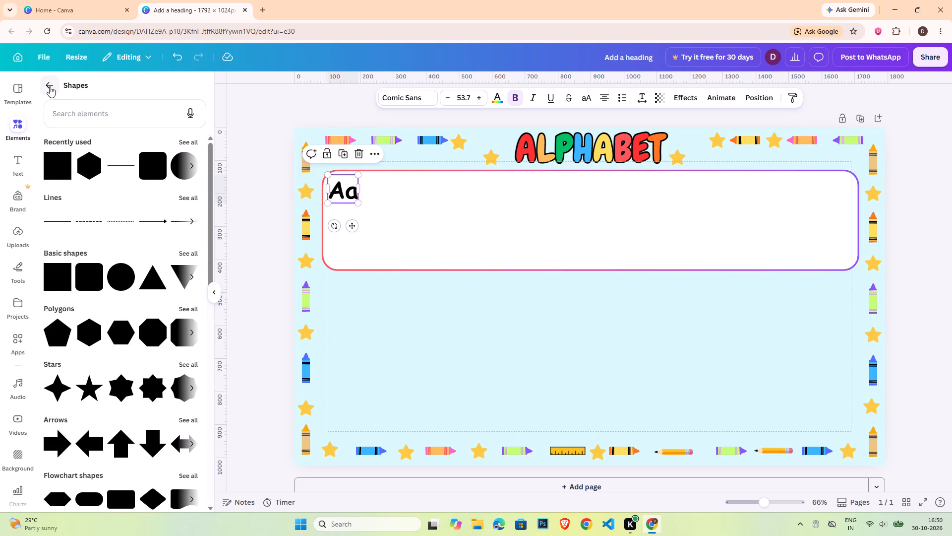
{"action": "left_click", "coordinate": [50, 86]}
{"action": "left_click", "coordinate": [97, 95]}
{"action": "key", "text": "a"}
{"action": "type", "text": "pple"}
{"action": "key", "text": "Return"}
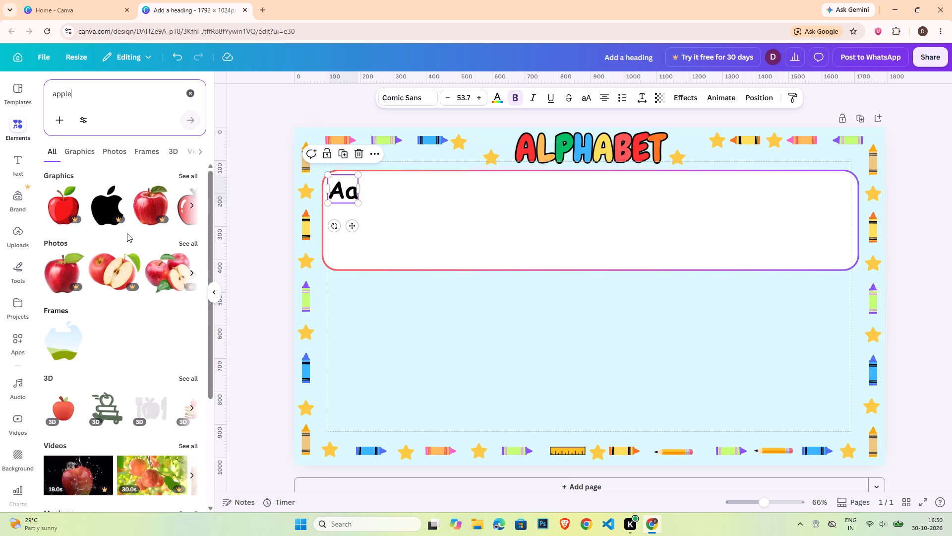
{"action": "left_click", "coordinate": [184, 178]}
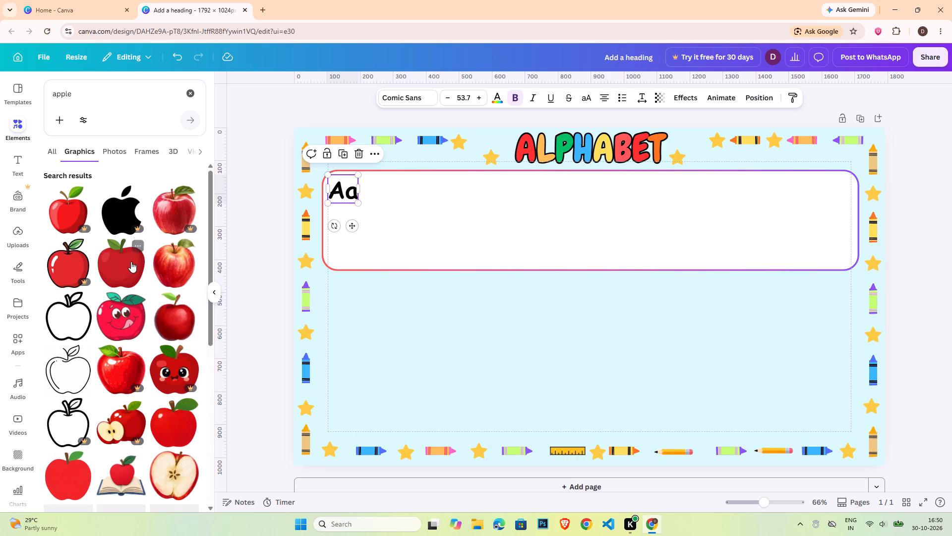
{"action": "left_click", "coordinate": [131, 262]}
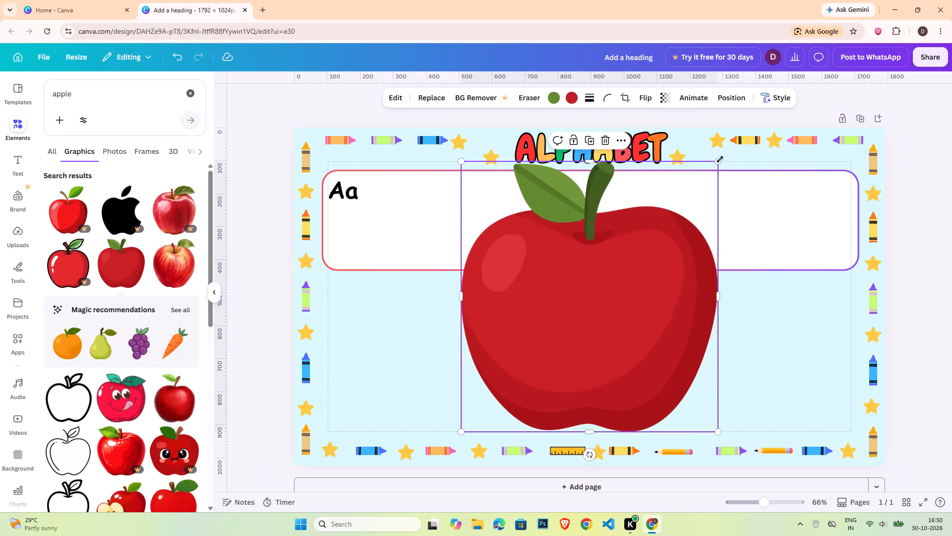
Shrink the apple graphic to roughly letter height and place it directly to the right of "Aa".
{"action": "left_click_drag", "start_coordinate": [717, 161], "coordinate": [481, 398]}
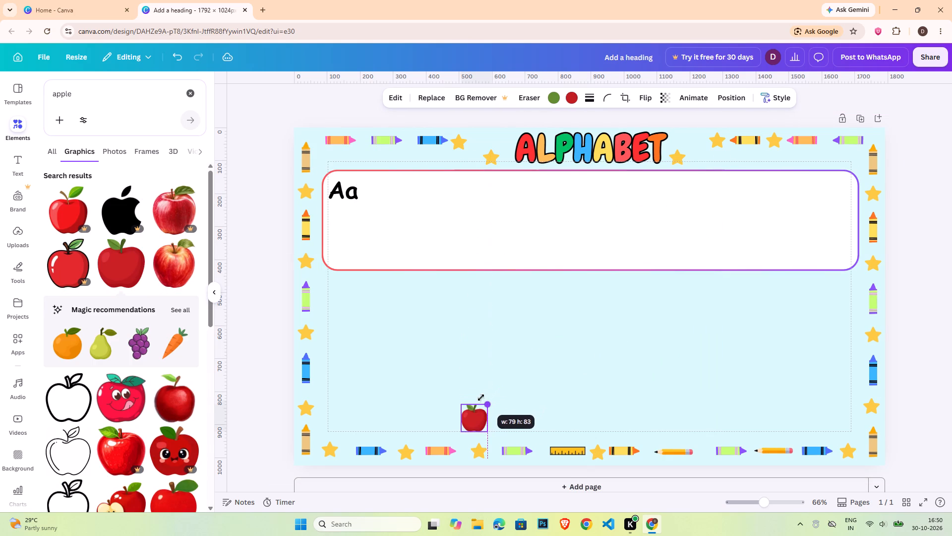
{"action": "left_click_drag", "start_coordinate": [481, 398], "coordinate": [477, 405]}
{"action": "left_click_drag", "start_coordinate": [476, 420], "coordinate": [380, 190]}
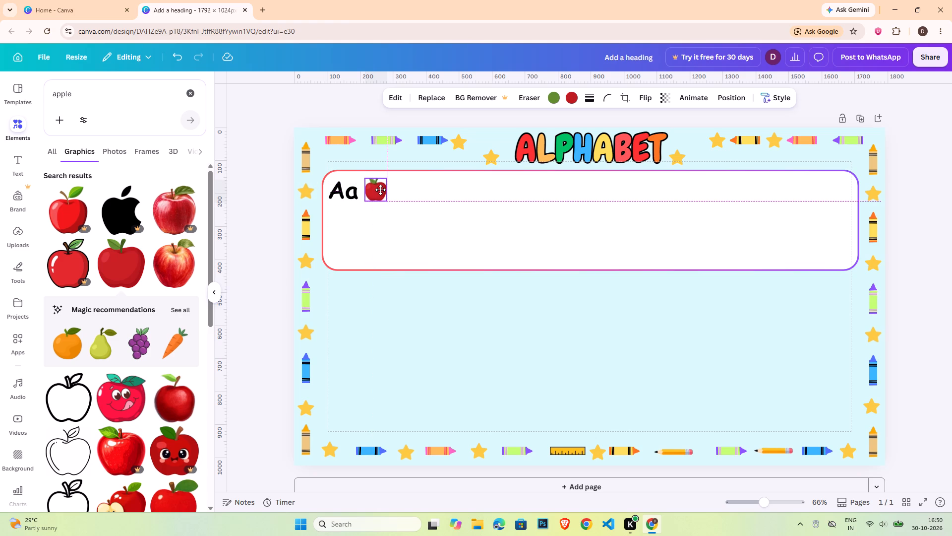
{"action": "left_click_drag", "start_coordinate": [380, 190], "coordinate": [377, 190]}
Apply an Outline effect to the "Aa" text and make the outline black.
{"action": "double_click", "coordinate": [342, 190]}
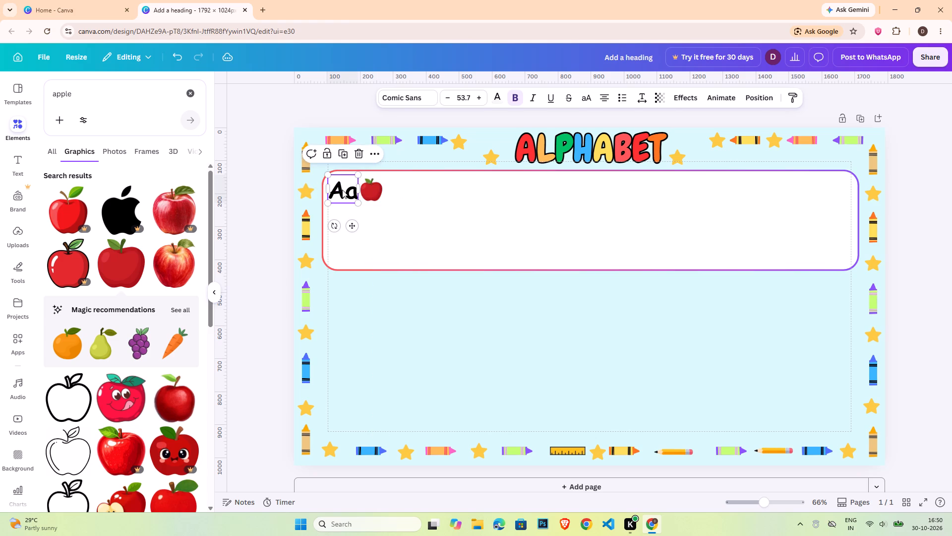
{"action": "left_click_drag", "start_coordinate": [341, 190], "coordinate": [334, 190]}
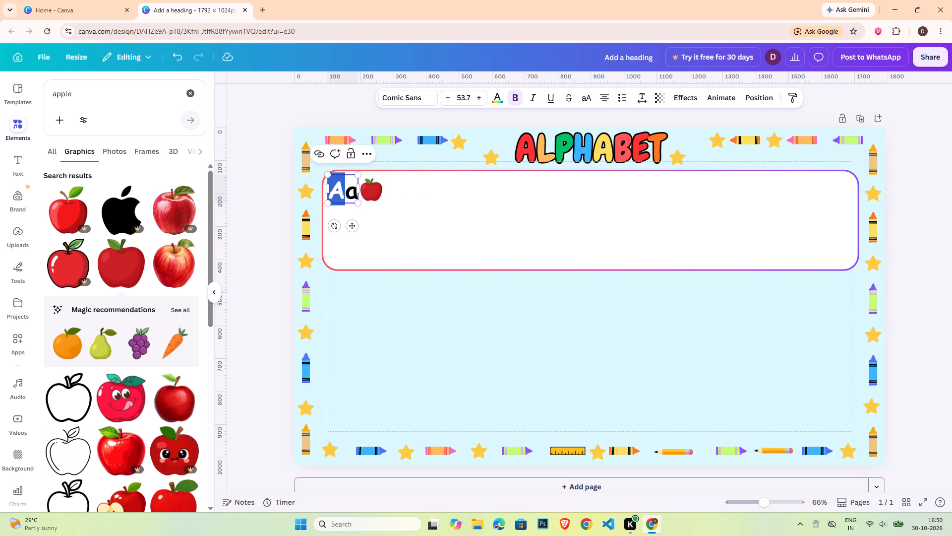
{"action": "left_click", "coordinate": [334, 190]}
{"action": "double_click", "coordinate": [334, 190]}
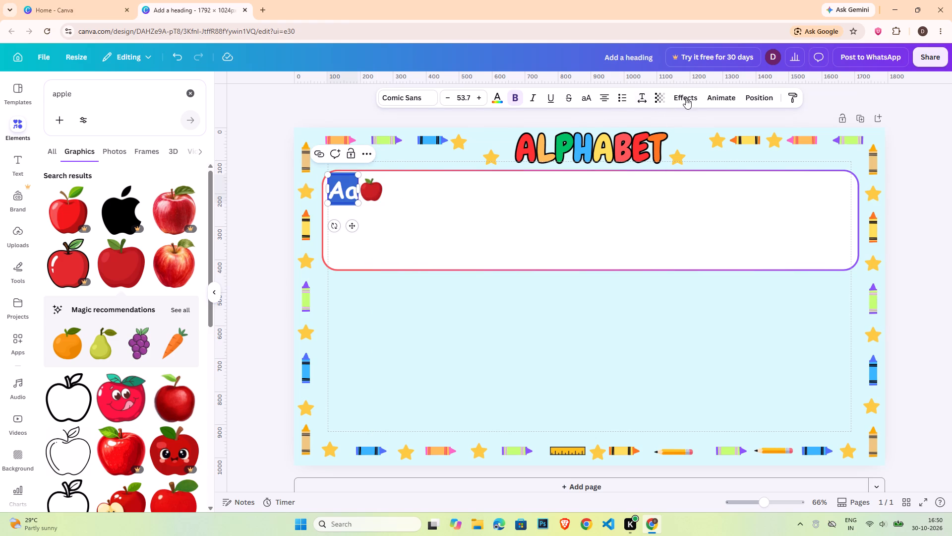
{"action": "left_click", "coordinate": [687, 96]}
{"action": "left_click", "coordinate": [66, 190]}
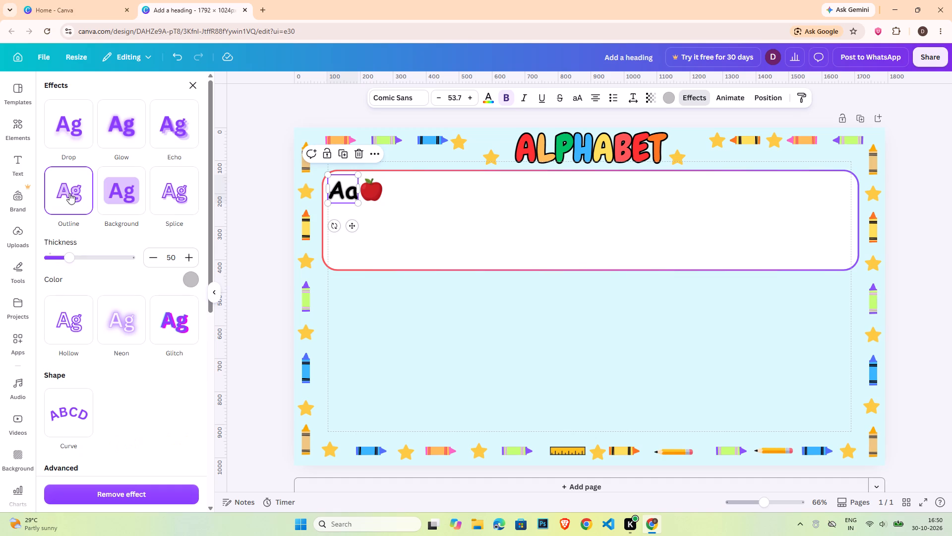
{"action": "left_click", "coordinate": [673, 91]}
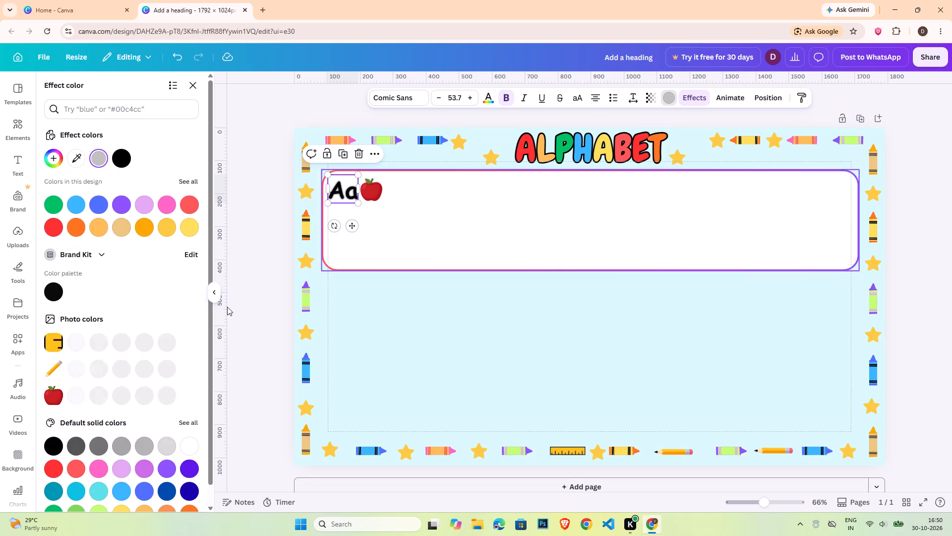
{"action": "left_click", "coordinate": [95, 343]}
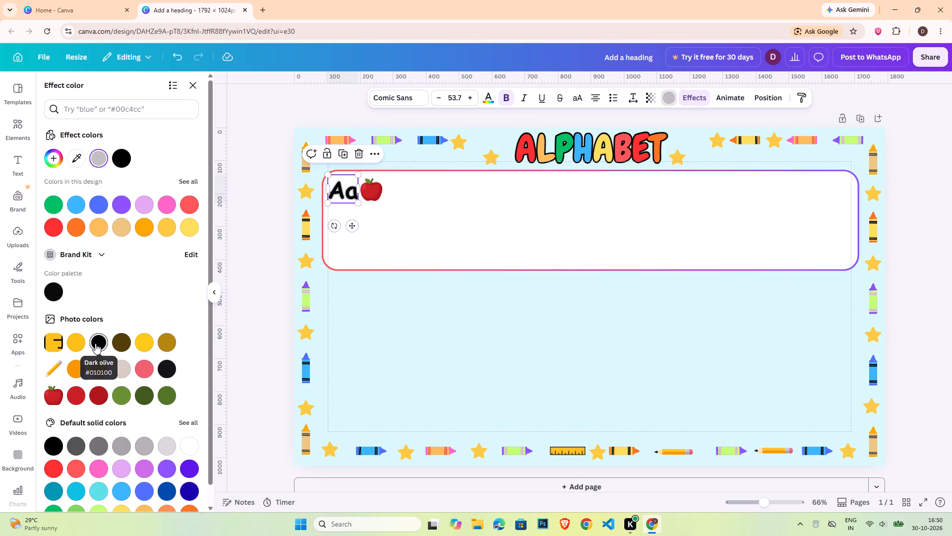
Colour the "Aa" text bright red, matching the red used in the title.
{"action": "left_click", "coordinate": [484, 98]}
{"action": "left_click", "coordinate": [124, 154]}
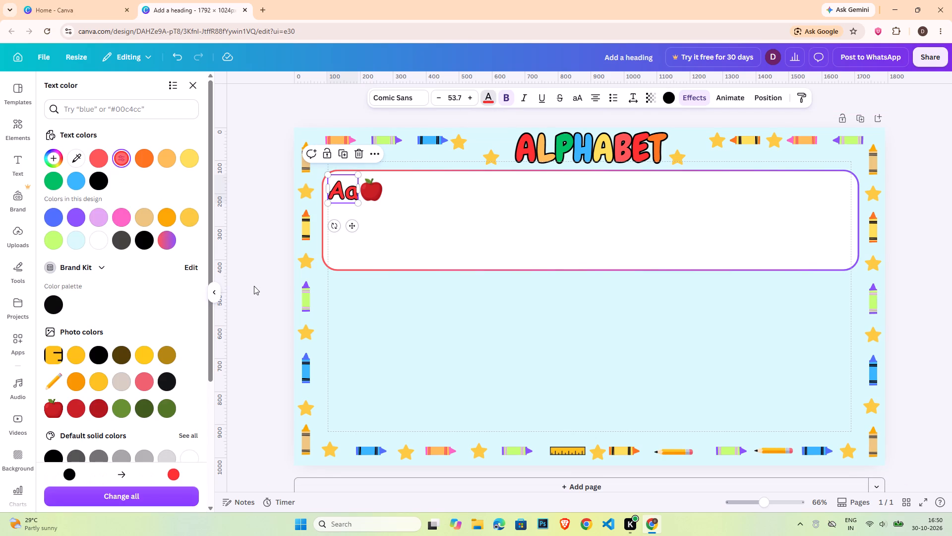
{"action": "double_click", "coordinate": [260, 277]}
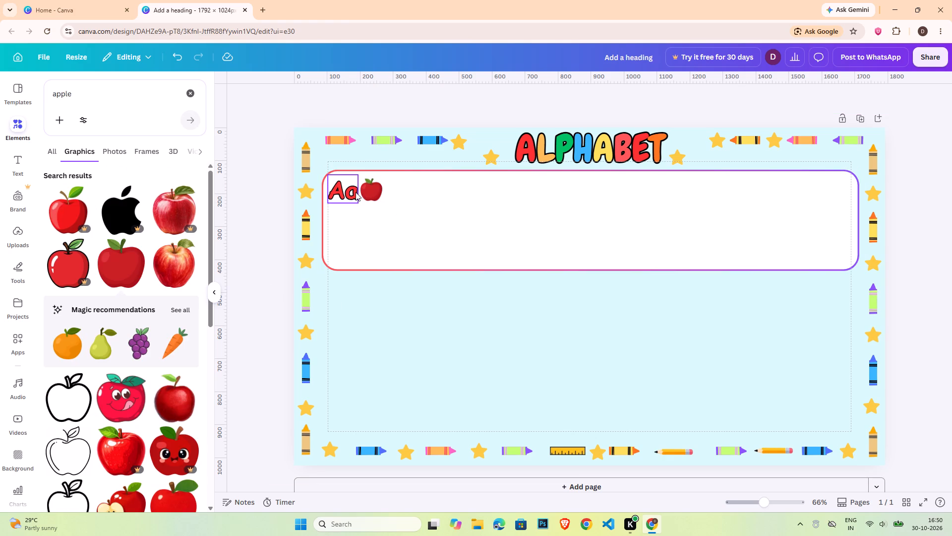
Duplicate the "Aa" text, place the copy to the right of the apple, and change it to "Bb".
{"action": "left_click", "coordinate": [354, 194]}
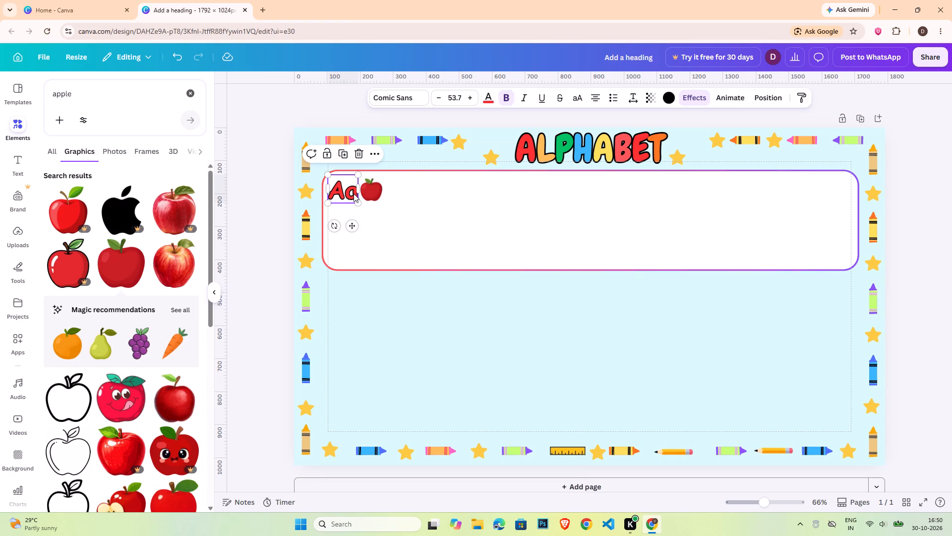
{"action": "key", "text": "ctrl+c"}
{"action": "key", "text": "ctrl+v"}
{"action": "left_click_drag", "start_coordinate": [353, 198], "coordinate": [408, 193]}
{"action": "double_click", "coordinate": [406, 193]}
{"action": "key", "text": "shift+b"}
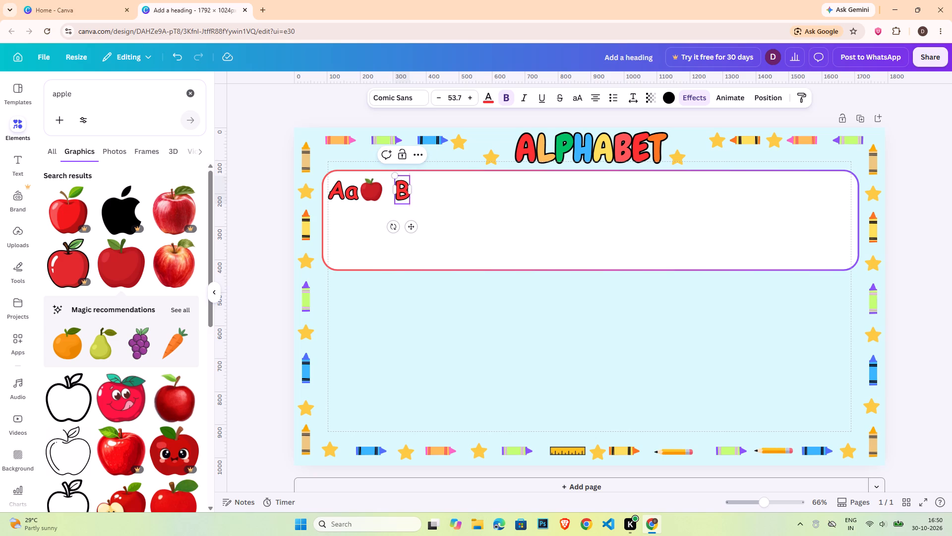
{"action": "key", "text": "b"}
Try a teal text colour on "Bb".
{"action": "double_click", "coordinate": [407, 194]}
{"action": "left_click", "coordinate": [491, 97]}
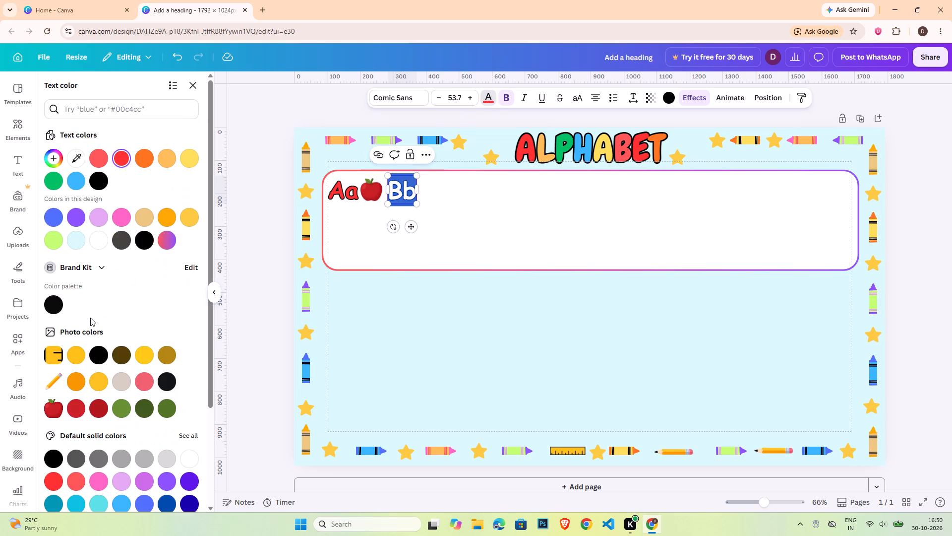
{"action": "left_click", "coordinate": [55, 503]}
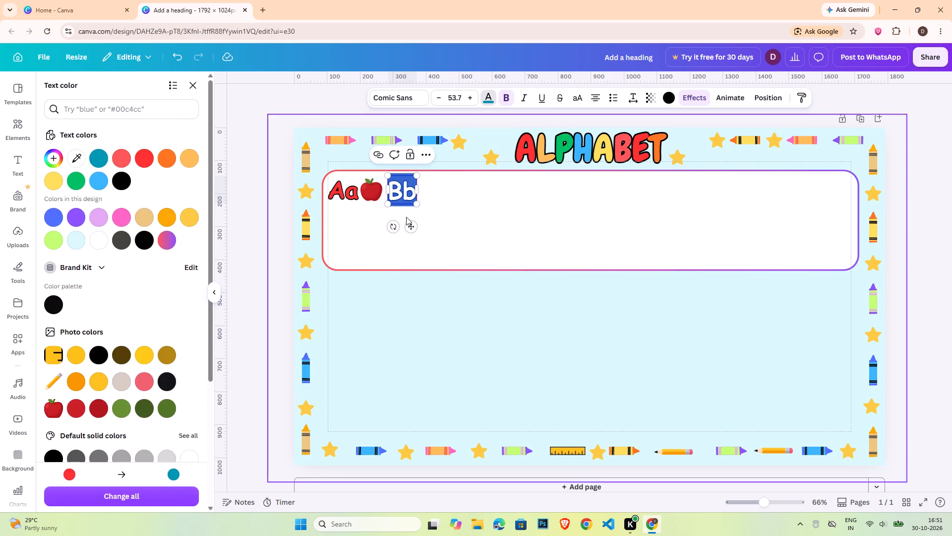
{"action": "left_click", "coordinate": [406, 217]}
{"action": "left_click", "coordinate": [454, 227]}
Colour the "Bb" text light blue from the default solid colours.
{"action": "triple_click", "coordinate": [413, 191]}
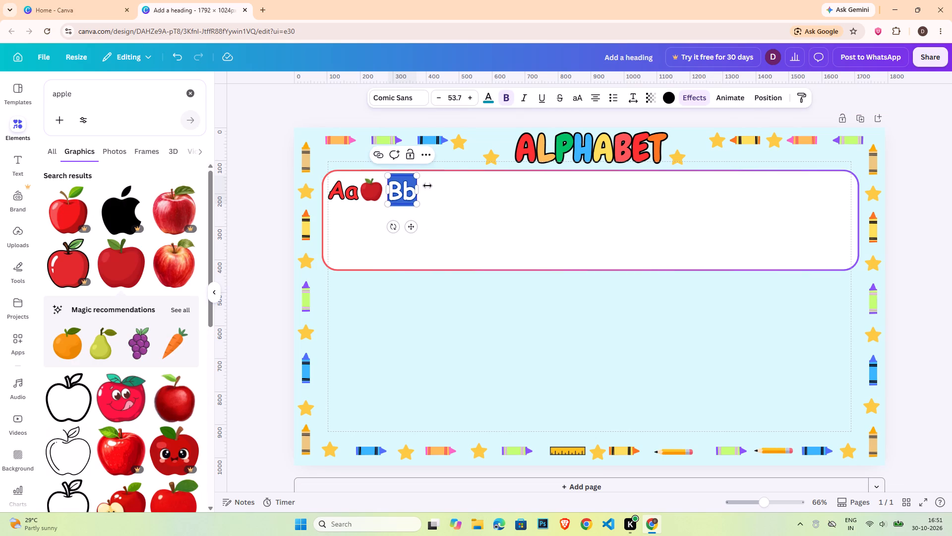
{"action": "left_click", "coordinate": [492, 95]}
{"action": "left_click", "coordinate": [96, 503]}
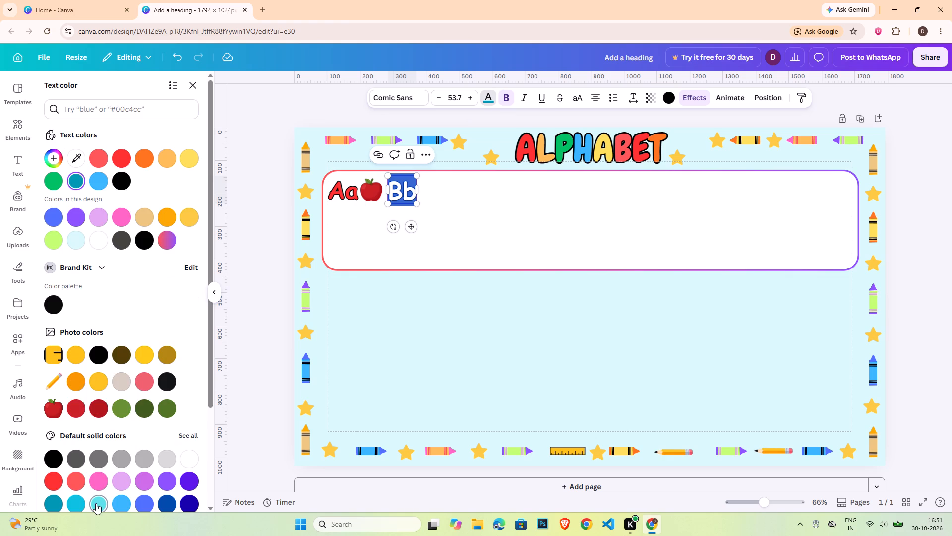
{"action": "left_click", "coordinate": [128, 503]}
{"action": "double_click", "coordinate": [403, 369]}
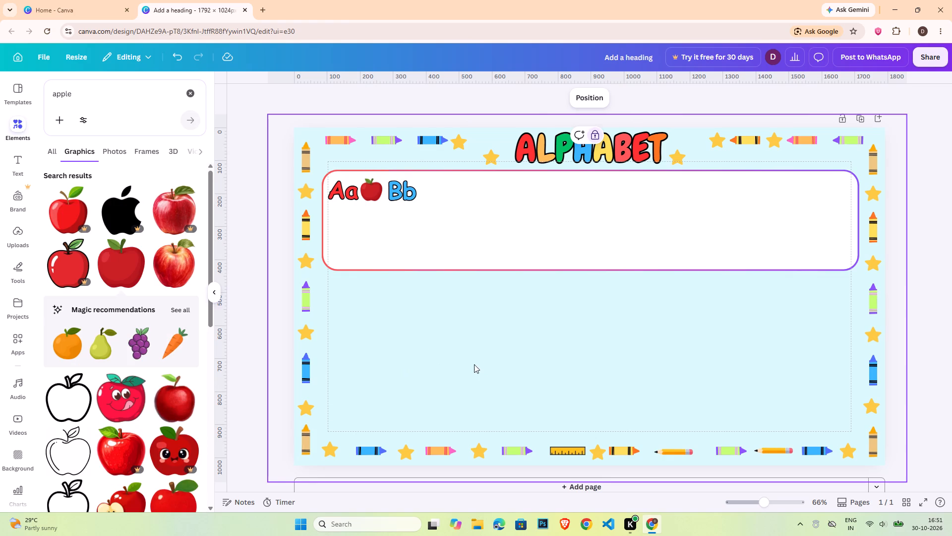
Search the graphics for "bee" and insert the smiling yellow bee with pink cheeks and blue wings.
{"action": "double_click", "coordinate": [101, 97]}
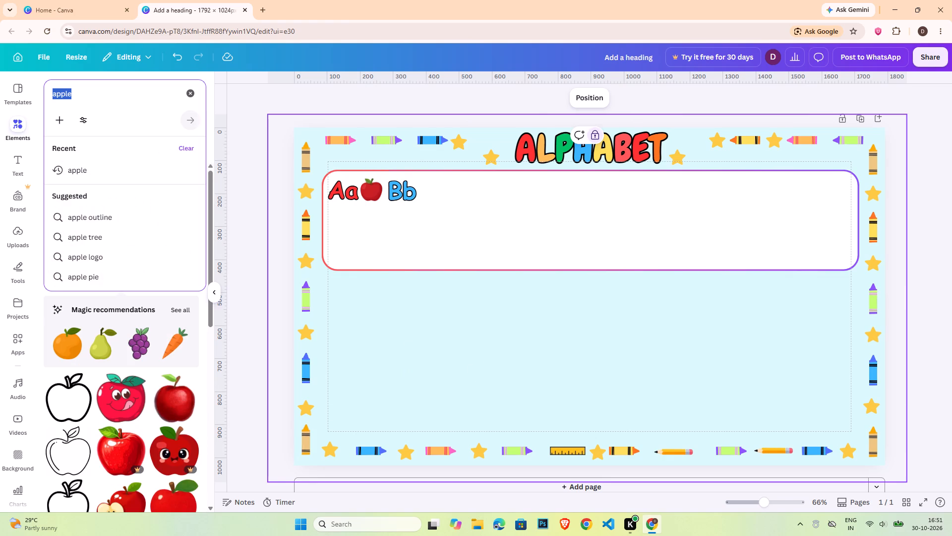
{"action": "key", "text": "b"}
{"action": "type", "text": "ee"}
{"action": "key", "text": "Return"}
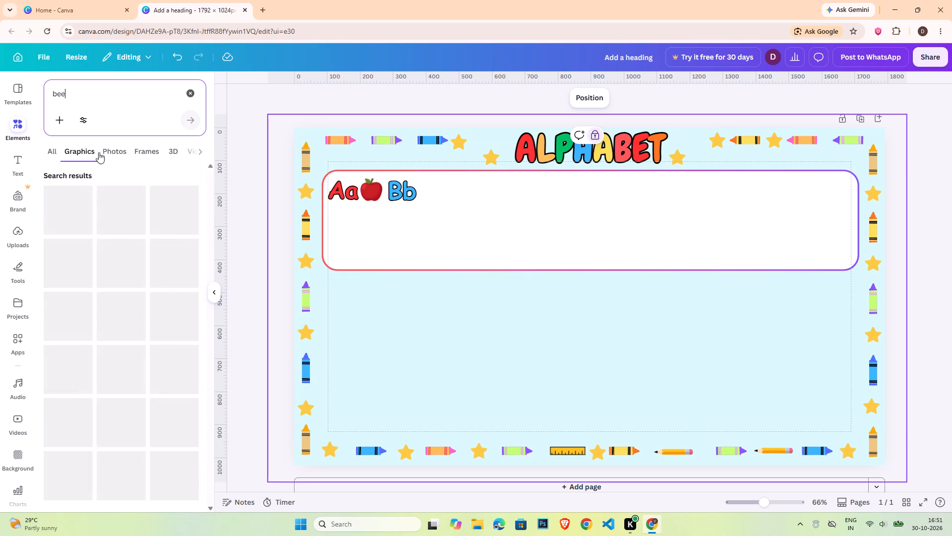
{"action": "left_click", "coordinate": [73, 332]}
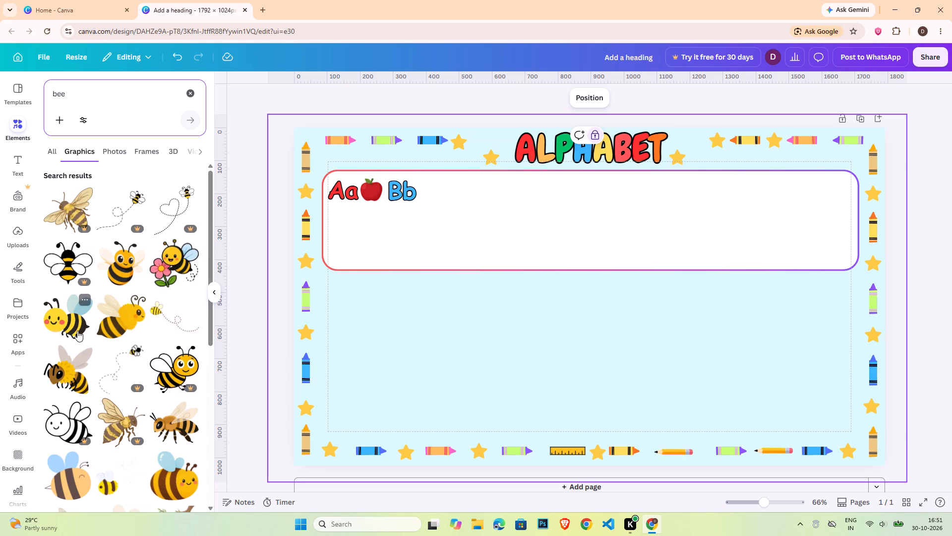
Shrink the bee to roughly the letters' height and place it just to the right of "Bb" in the white box.
{"action": "left_click_drag", "start_coordinate": [739, 163], "coordinate": [532, 369]}
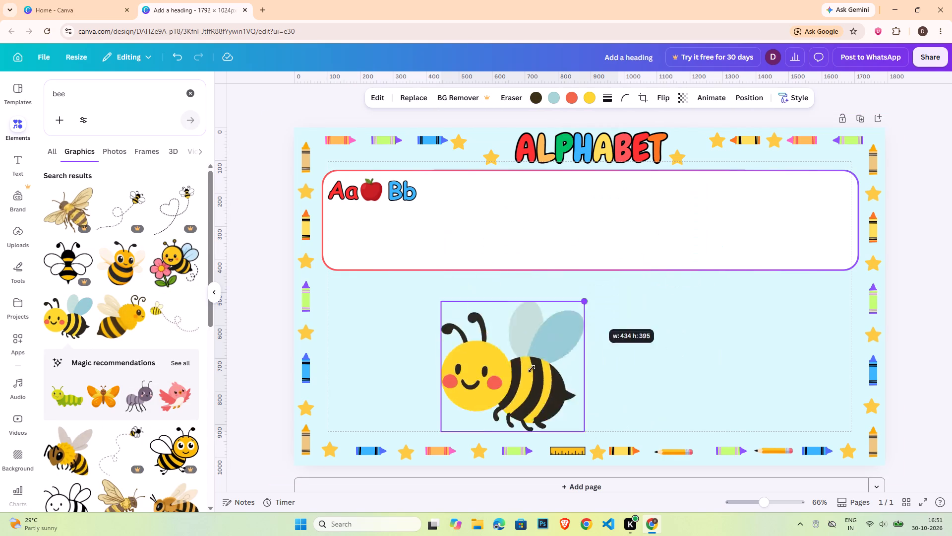
{"action": "left_click_drag", "start_coordinate": [532, 369], "coordinate": [488, 407]}
{"action": "left_click_drag", "start_coordinate": [462, 415], "coordinate": [446, 199]}
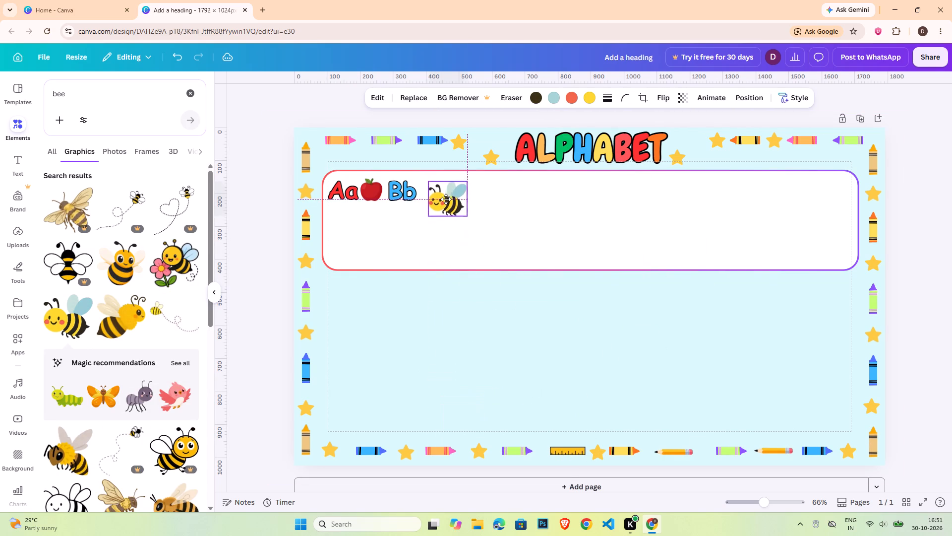
{"action": "left_click_drag", "start_coordinate": [446, 199], "coordinate": [443, 192]}
{"action": "left_click_drag", "start_coordinate": [464, 174], "coordinate": [461, 175]}
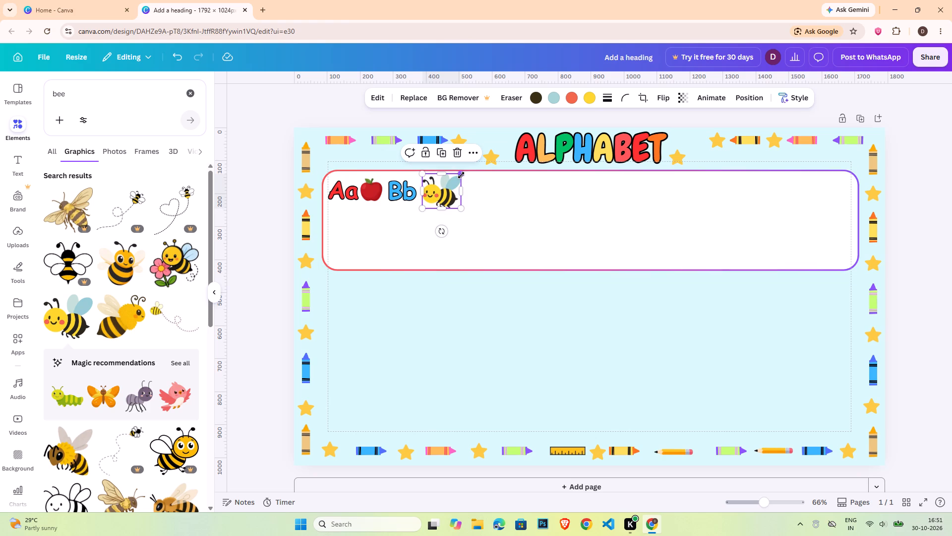
{"action": "left_click_drag", "start_coordinate": [461, 175], "coordinate": [459, 178]}
{"action": "left_click", "coordinate": [442, 192]}
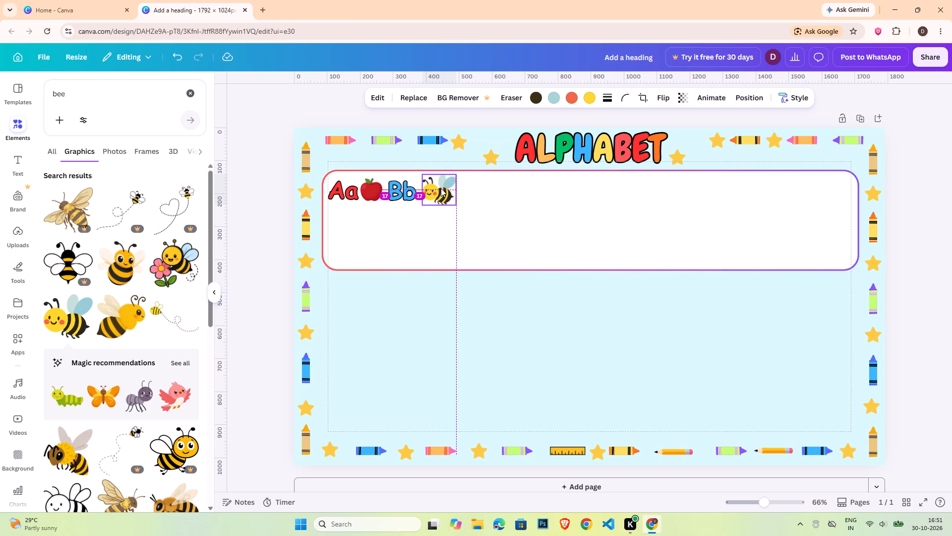
{"action": "left_click", "coordinate": [457, 176]}
{"action": "left_click", "coordinate": [433, 197]}
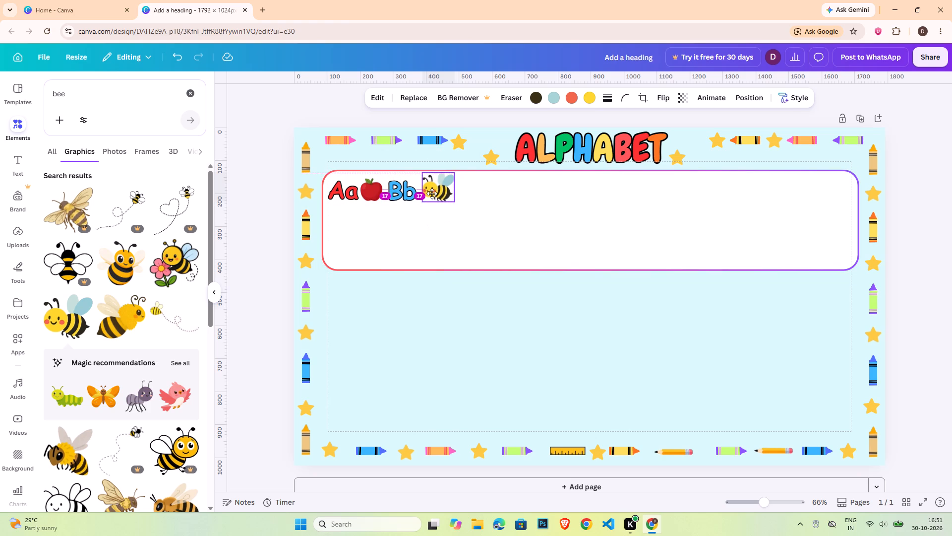
{"action": "left_click", "coordinate": [492, 201]}
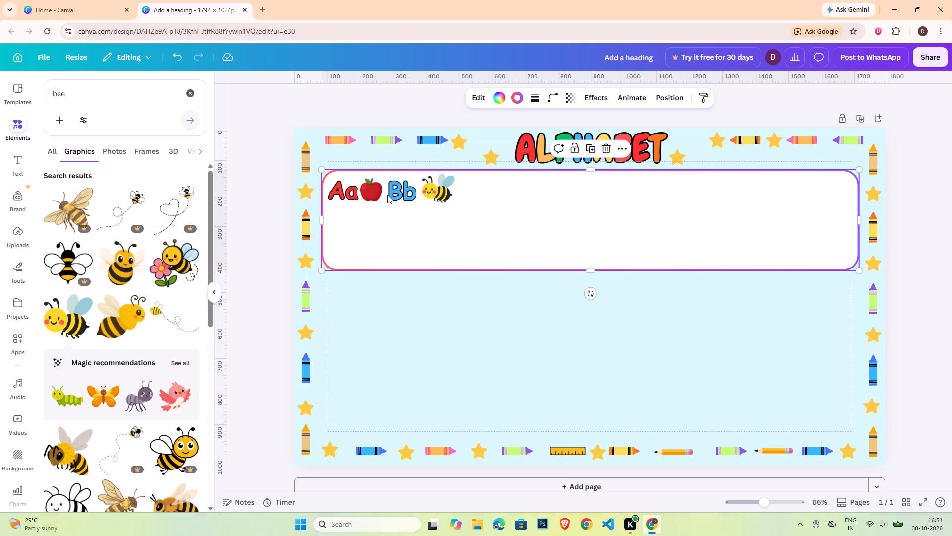
Duplicate the "Bb" text, place the copy to the right of the bee, and change it to "Cc".
{"action": "left_click", "coordinate": [396, 188]}
{"action": "key", "text": "ctrl+c"}
{"action": "key", "text": "ctrl+v"}
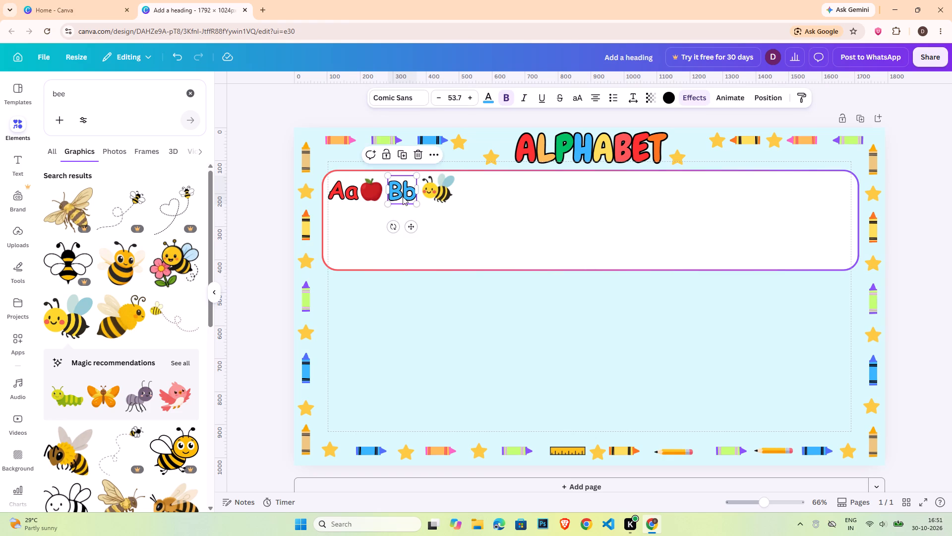
{"action": "left_click_drag", "start_coordinate": [405, 199], "coordinate": [469, 193]}
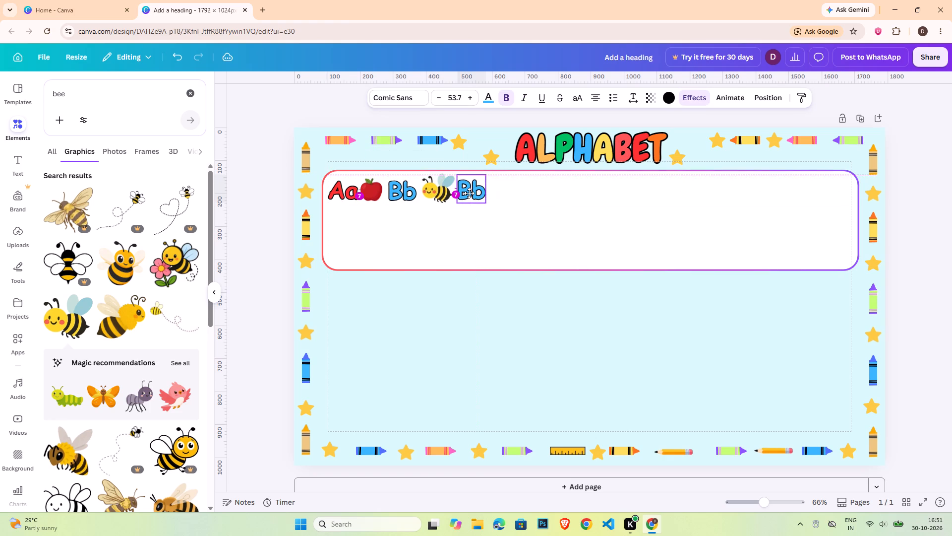
{"action": "left_click_drag", "start_coordinate": [469, 193], "coordinate": [472, 193]}
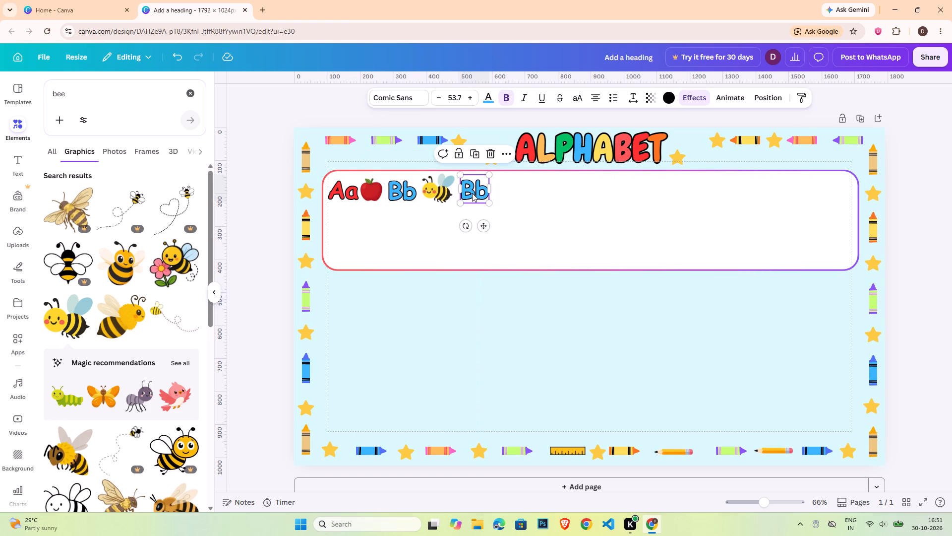
{"action": "triple_click", "coordinate": [472, 193]}
{"action": "type", "text": "Cc"}
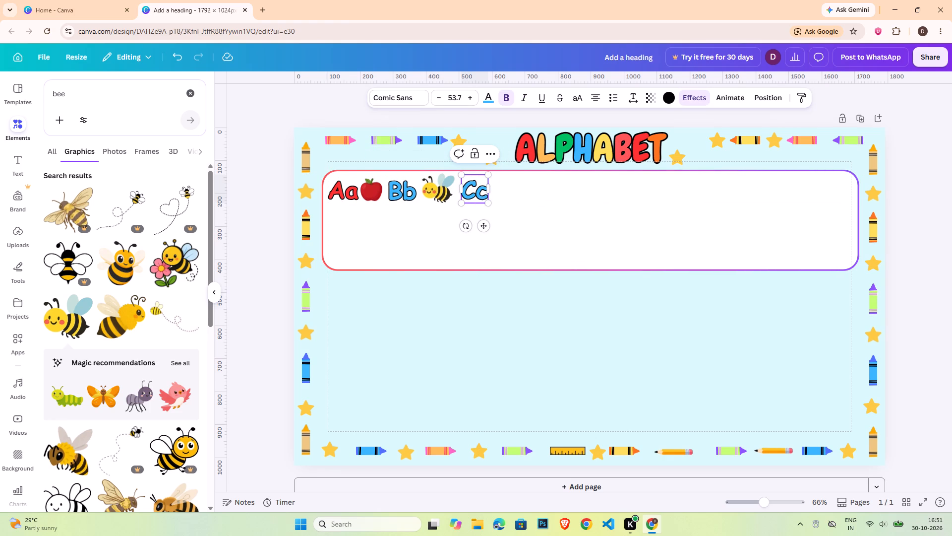
Colour the "Cc" text orange from the colours in this design and nudge it closer to the bee.
{"action": "double_click", "coordinate": [468, 196]}
{"action": "left_click", "coordinate": [486, 95]}
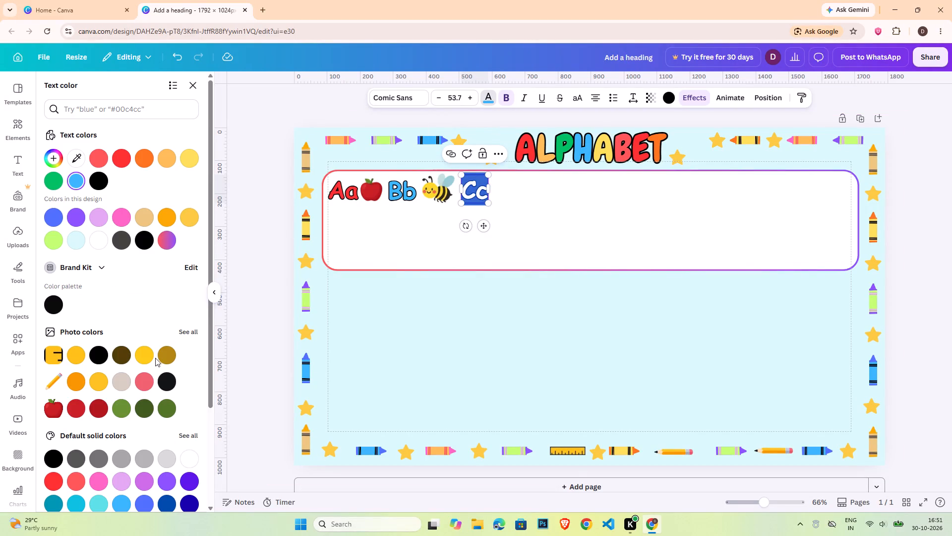
{"action": "left_click", "coordinate": [172, 214]}
{"action": "left_click", "coordinate": [549, 241]}
{"action": "left_click", "coordinate": [473, 190]}
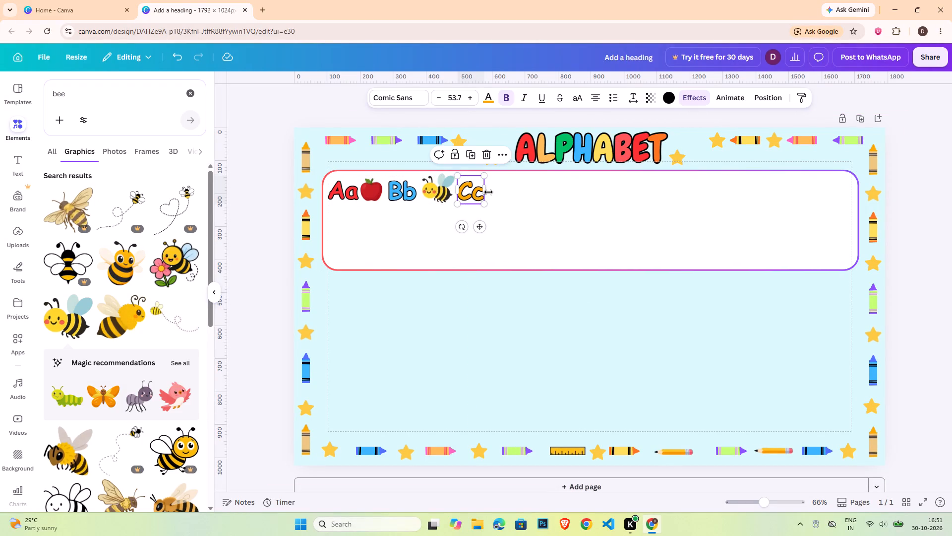
Search the graphics for "cat" and insert the sitting orange-and-white cartoon cat.
{"action": "double_click", "coordinate": [64, 89]}
{"action": "type", "text": "cat"}
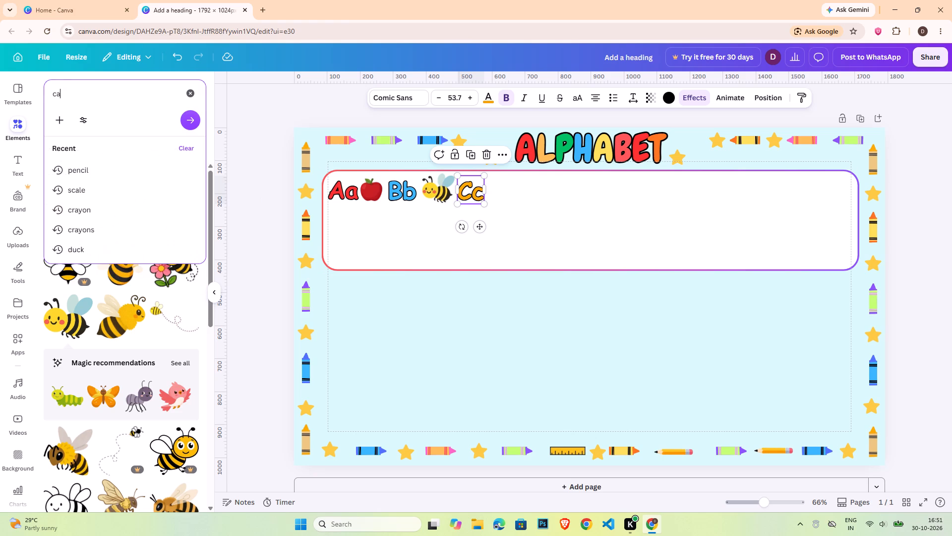
{"action": "key", "text": "Return"}
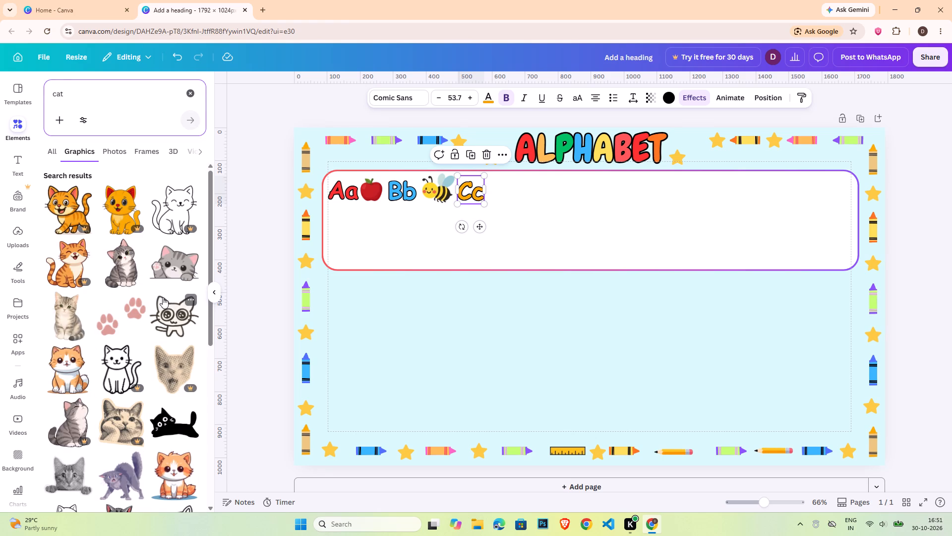
{"action": "left_click", "coordinate": [75, 370]}
Shrink the cat to about the letters' height and place it directly to the right of "Cc".
{"action": "left_click_drag", "start_coordinate": [649, 227], "coordinate": [554, 330]}
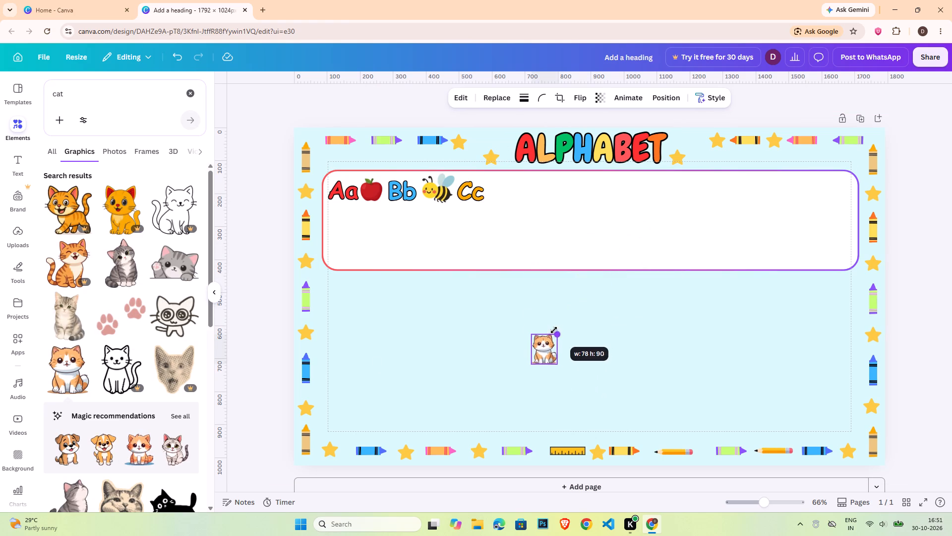
{"action": "left_click_drag", "start_coordinate": [554, 330], "coordinate": [562, 325]}
{"action": "left_click_drag", "start_coordinate": [539, 346], "coordinate": [493, 192]}
{"action": "left_click_drag", "start_coordinate": [516, 209], "coordinate": [509, 199]}
{"action": "left_click", "coordinate": [503, 189]}
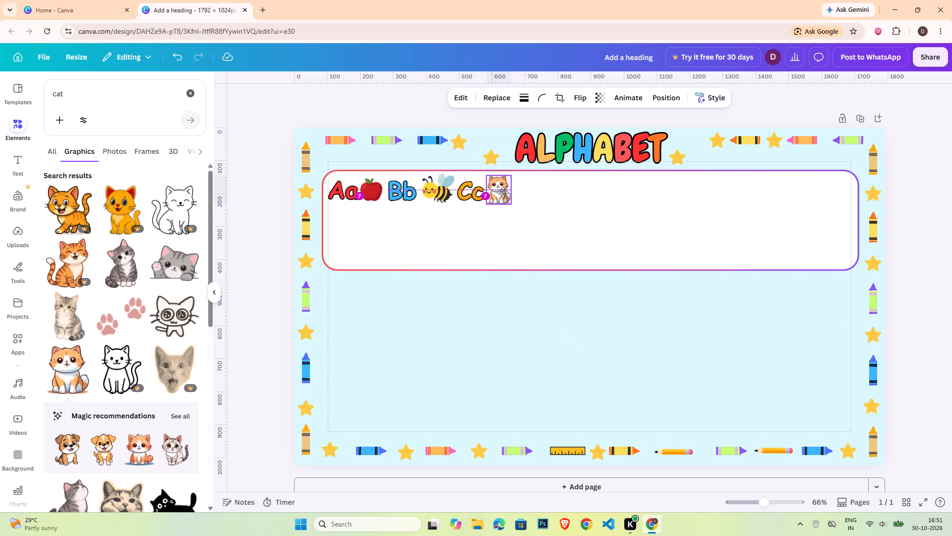
{"action": "left_click", "coordinate": [549, 189]}
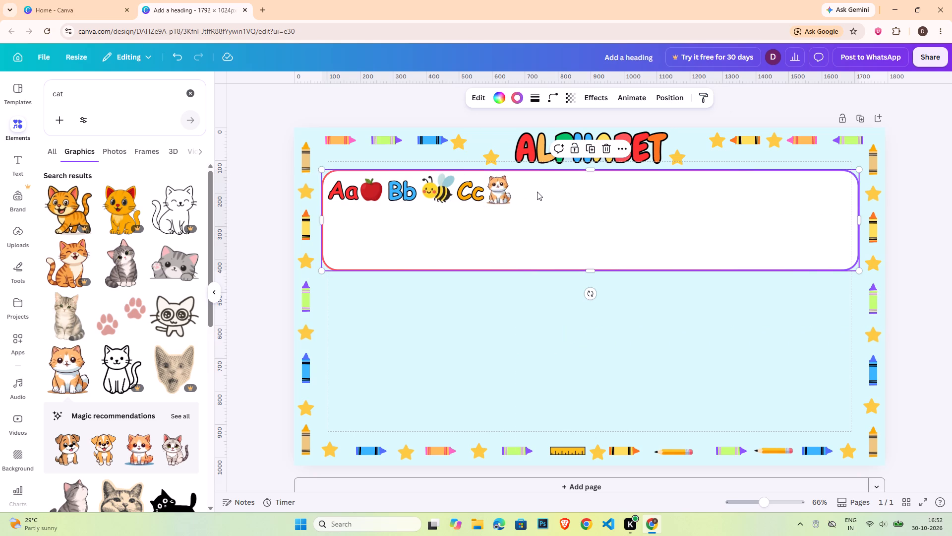
Duplicate the "Cc" text, place the copy to the right of the cat, and change it to "Dd".
{"action": "left_click", "coordinate": [470, 182]}
{"action": "key", "text": "ctrl+c"}
{"action": "key", "text": "ctrl+v"}
{"action": "left_click_drag", "start_coordinate": [477, 198], "coordinate": [532, 193]}
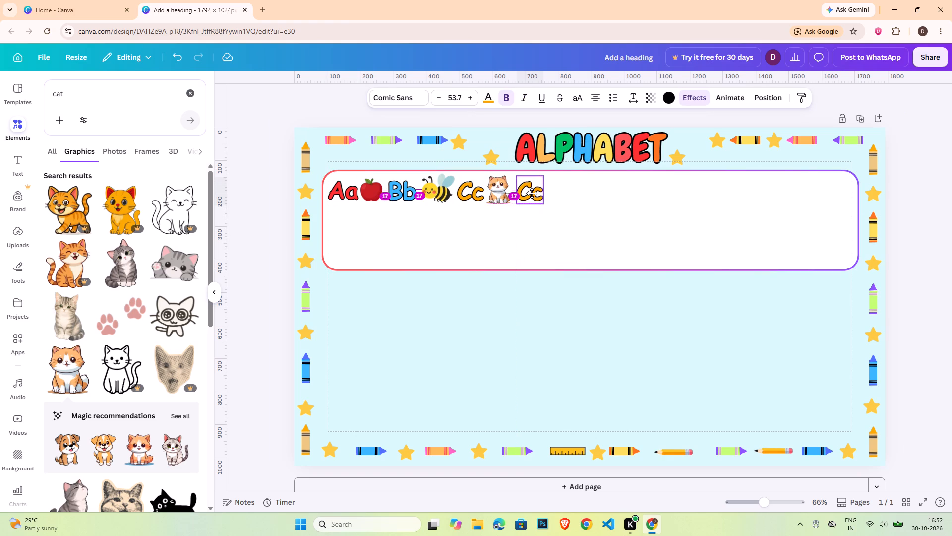
{"action": "left_click_drag", "start_coordinate": [532, 193], "coordinate": [532, 193]}
{"action": "double_click", "coordinate": [532, 193]}
{"action": "type", "text": "Dd"}
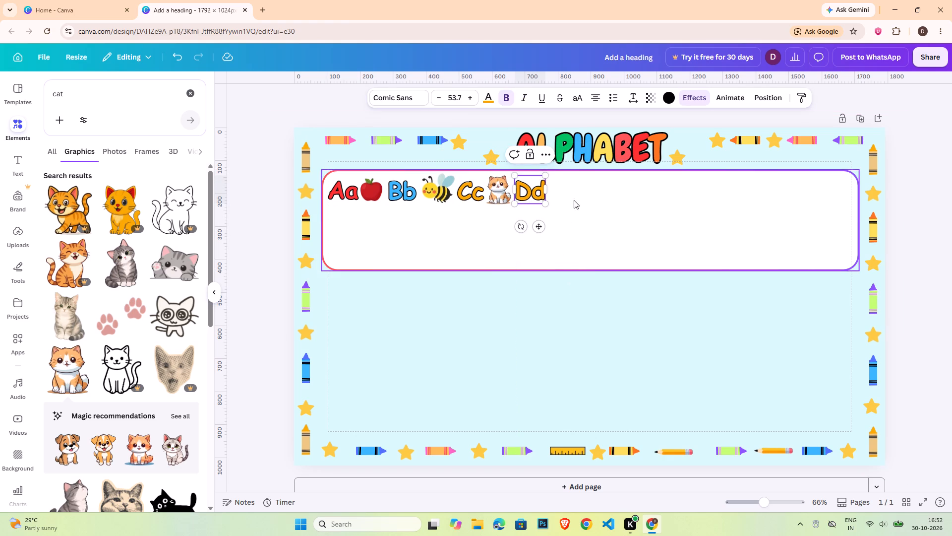
{"action": "left_click", "coordinate": [588, 179]}
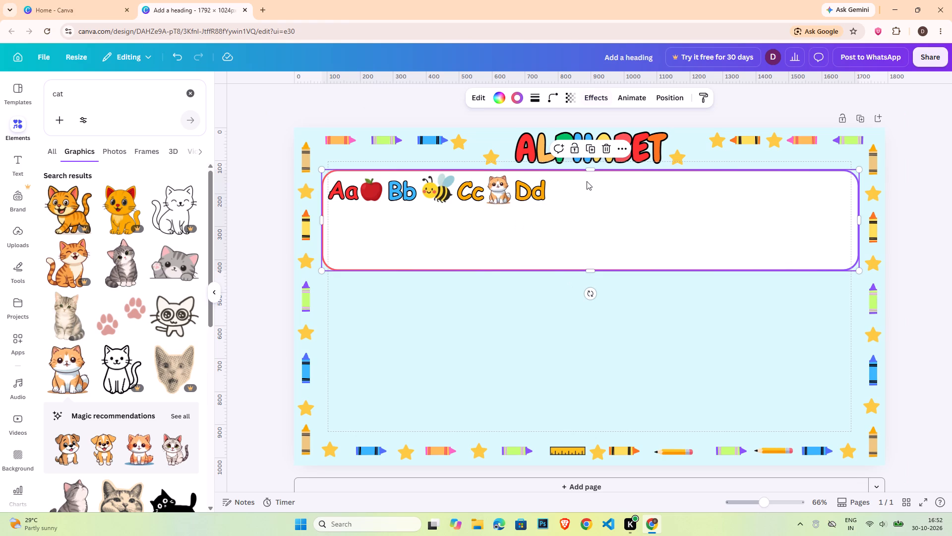
Colour the "Dd" text green from the default solid colours.
{"action": "triple_click", "coordinate": [543, 190]}
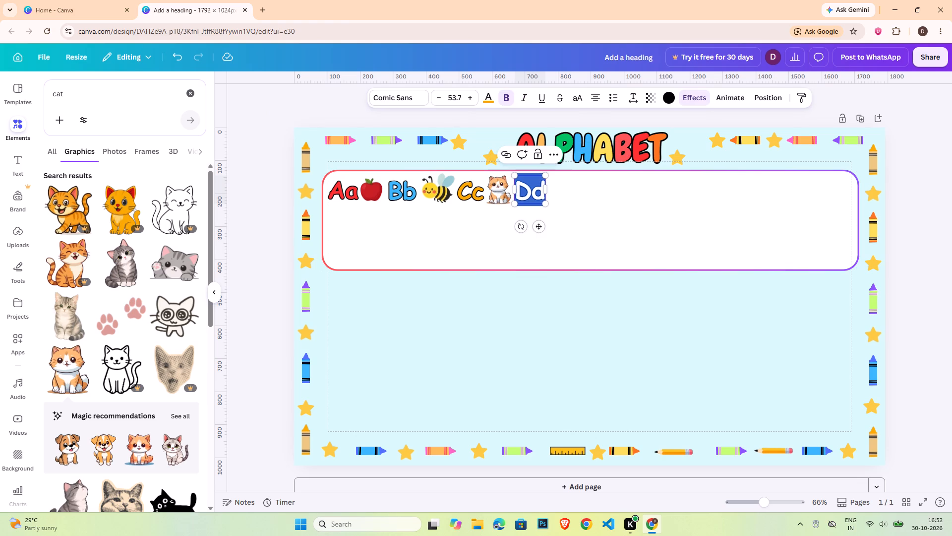
{"action": "left_click", "coordinate": [481, 96]}
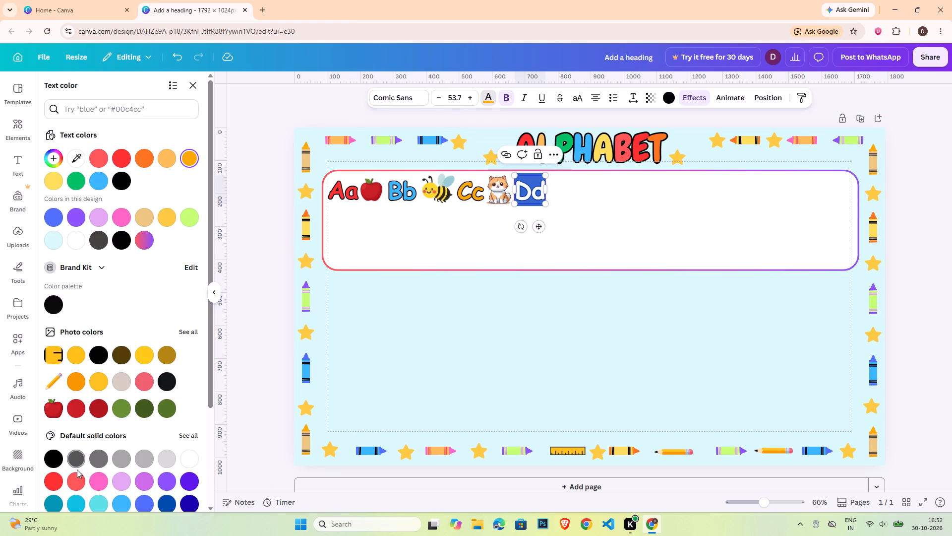
{"action": "scroll", "coordinate": [135, 416], "scroll_direction": "down", "scroll_amount": 3}
{"action": "left_click", "coordinate": [49, 399]}
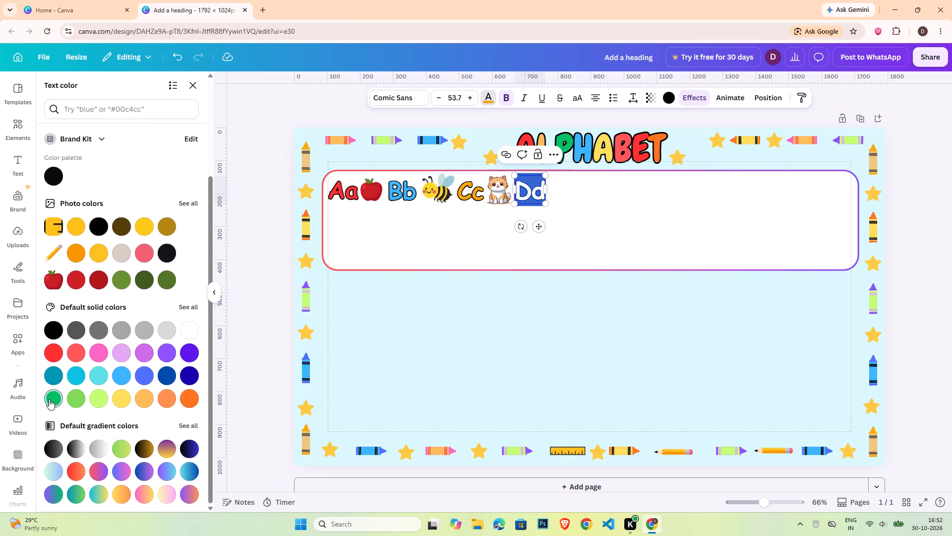
Search the graphics for "doll" and insert the blonde doll with the orange hat and dress.
{"action": "left_click", "coordinate": [19, 129]}
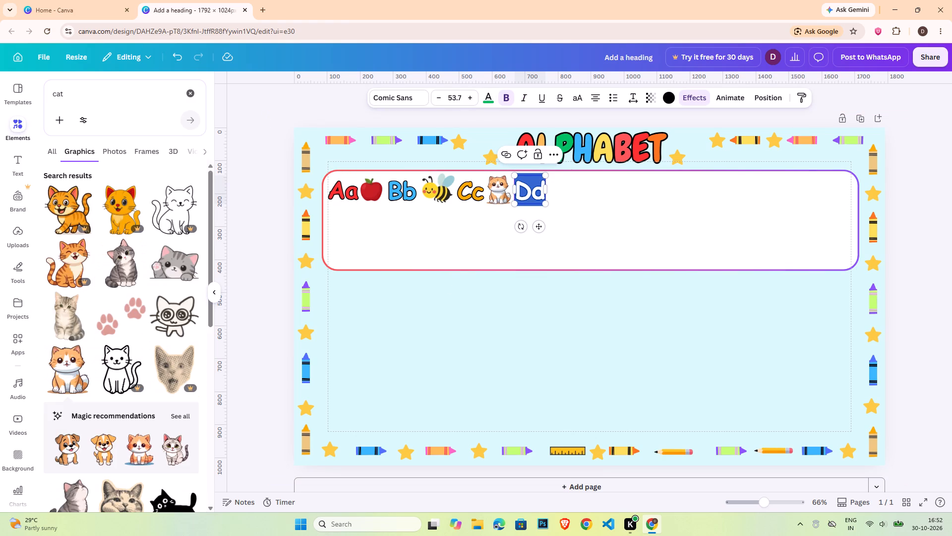
{"action": "double_click", "coordinate": [104, 96]}
{"action": "key", "text": "d"}
{"action": "key", "text": "o"}
{"action": "key", "text": "l"}
{"action": "key", "text": "Return"}
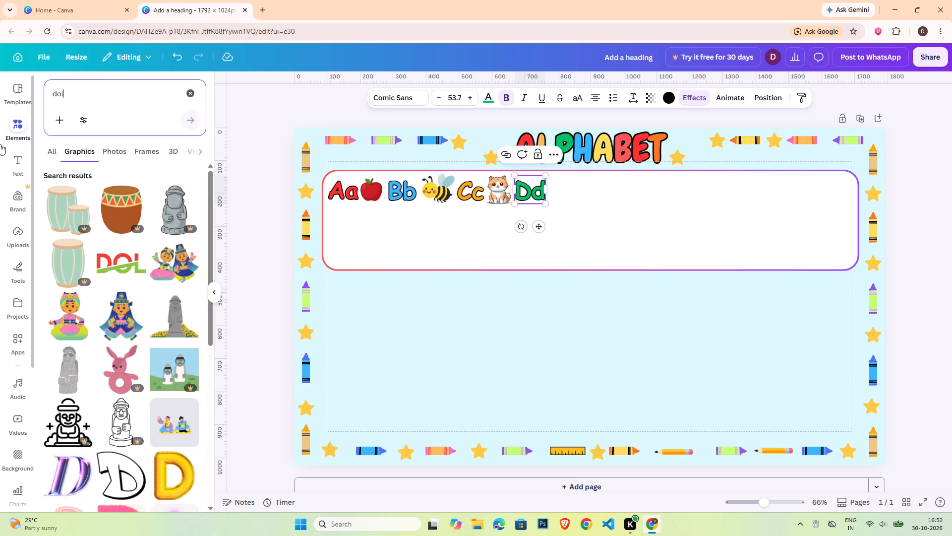
{"action": "key", "text": "l"}
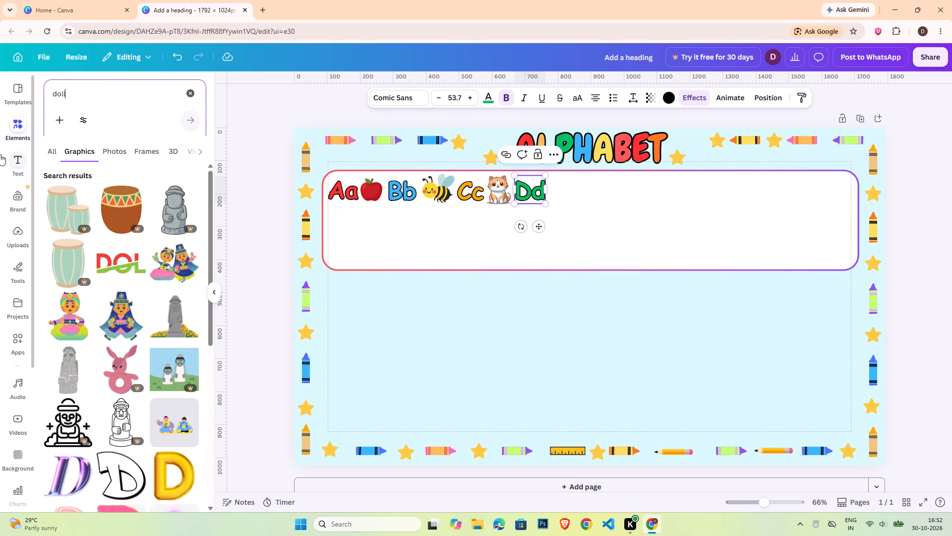
{"action": "key", "text": "Return"}
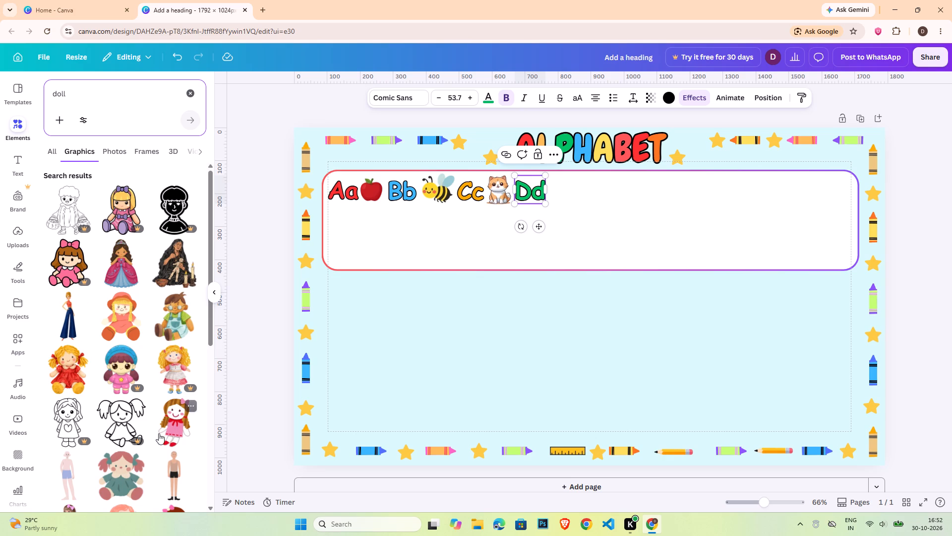
{"action": "left_click", "coordinate": [128, 327]}
Shrink the doll to about the letters' height and place it just to the right of "Dd".
{"action": "left_click_drag", "start_coordinate": [647, 228], "coordinate": [564, 336]}
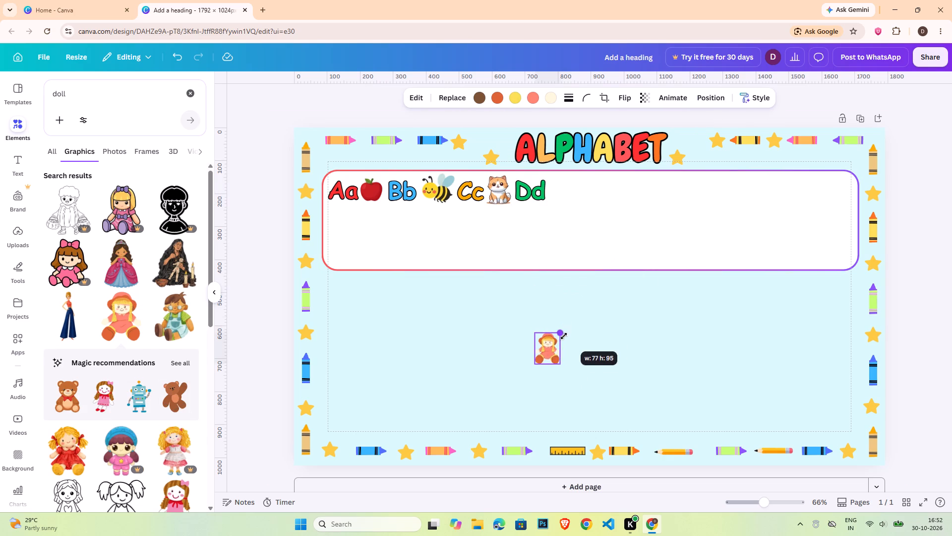
{"action": "left_click_drag", "start_coordinate": [564, 336], "coordinate": [567, 327]}
{"action": "left_click_drag", "start_coordinate": [554, 351], "coordinate": [570, 198]}
{"action": "left_click_drag", "start_coordinate": [579, 209], "coordinate": [577, 201]}
{"action": "left_click", "coordinate": [585, 201]}
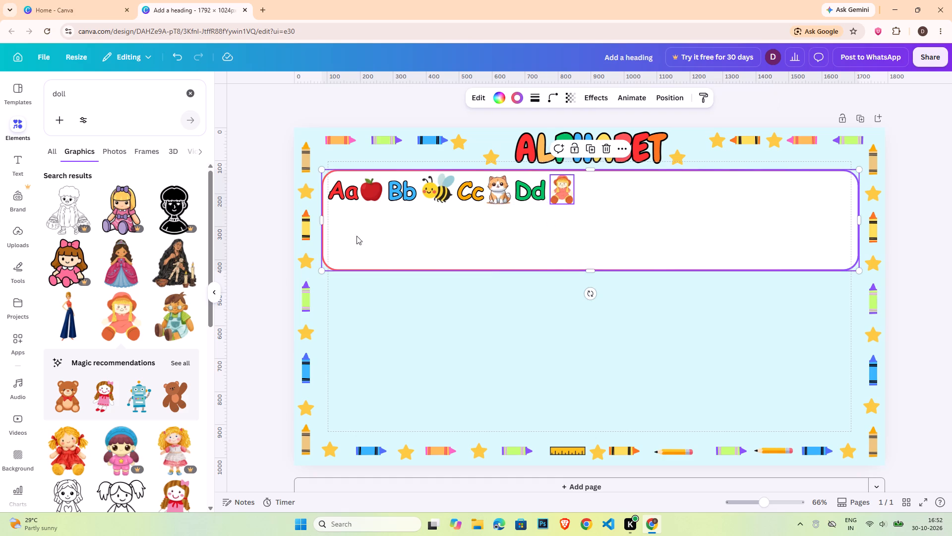
Duplicate the red "Aa" text, place the copy to the right of the doll, and change it to "Ff".
{"action": "left_click", "coordinate": [353, 198]}
{"action": "key", "text": "ctrl+c"}
{"action": "key", "text": "ctrl+v"}
{"action": "left_click_drag", "start_coordinate": [355, 229], "coordinate": [673, 274]}
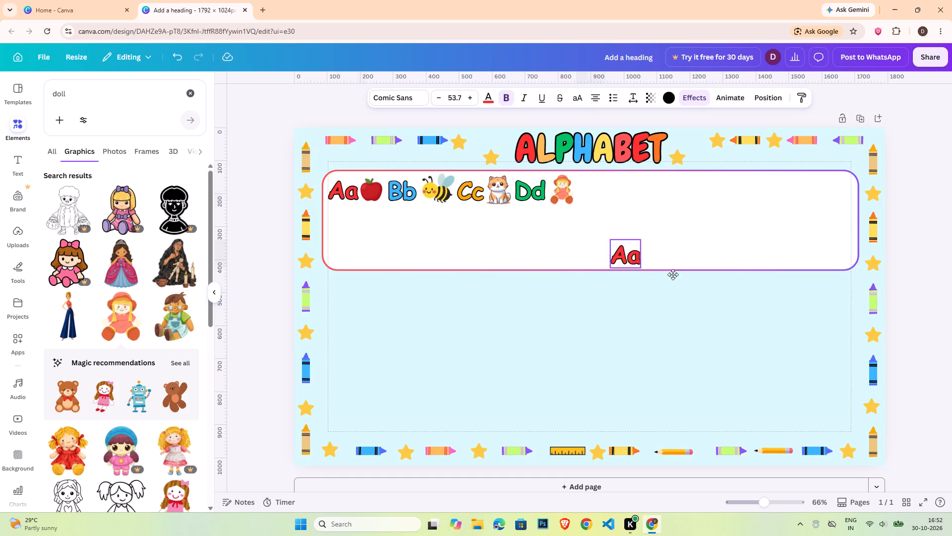
{"action": "left_click_drag", "start_coordinate": [673, 274], "coordinate": [602, 223]}
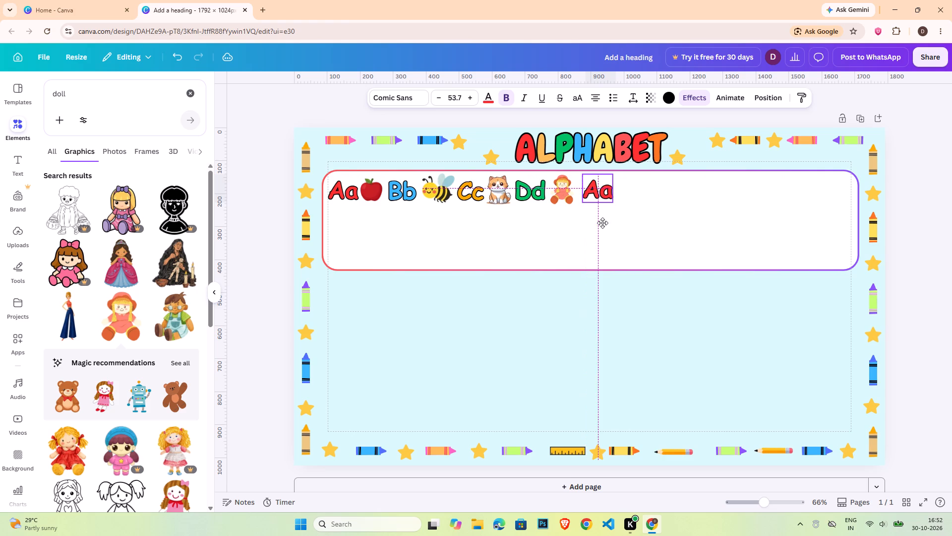
{"action": "left_click_drag", "start_coordinate": [602, 223], "coordinate": [602, 223]}
{"action": "double_click", "coordinate": [600, 197]}
{"action": "key", "text": "shift+f"}
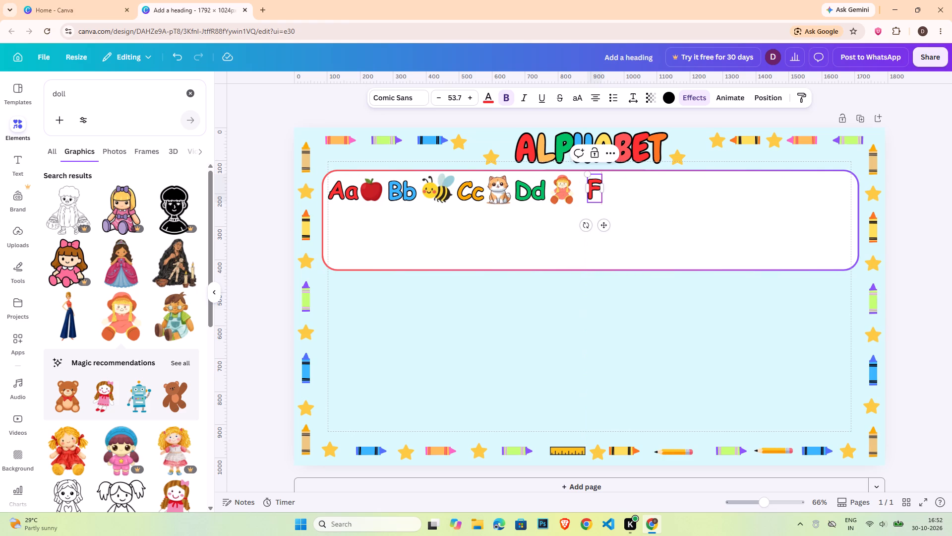
{"action": "key", "text": "f"}
{"action": "left_click", "coordinate": [624, 202]}
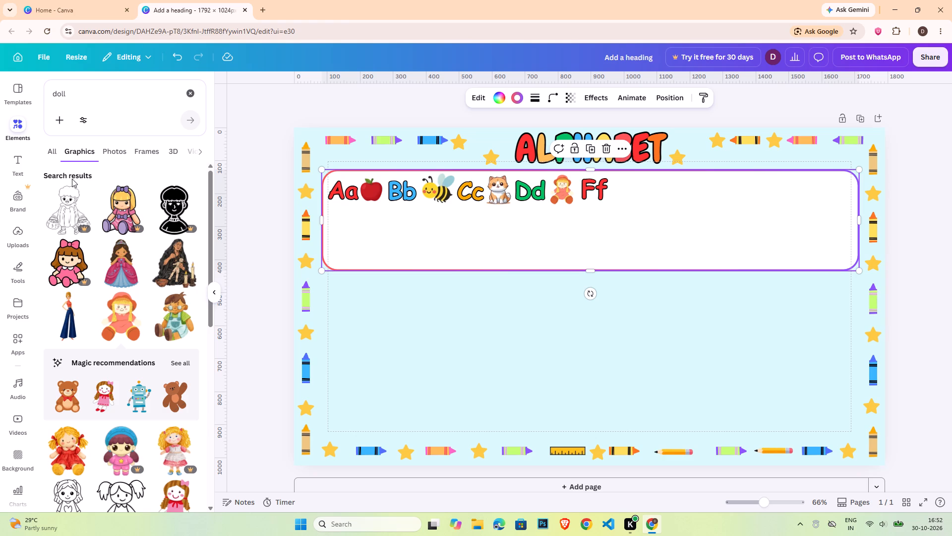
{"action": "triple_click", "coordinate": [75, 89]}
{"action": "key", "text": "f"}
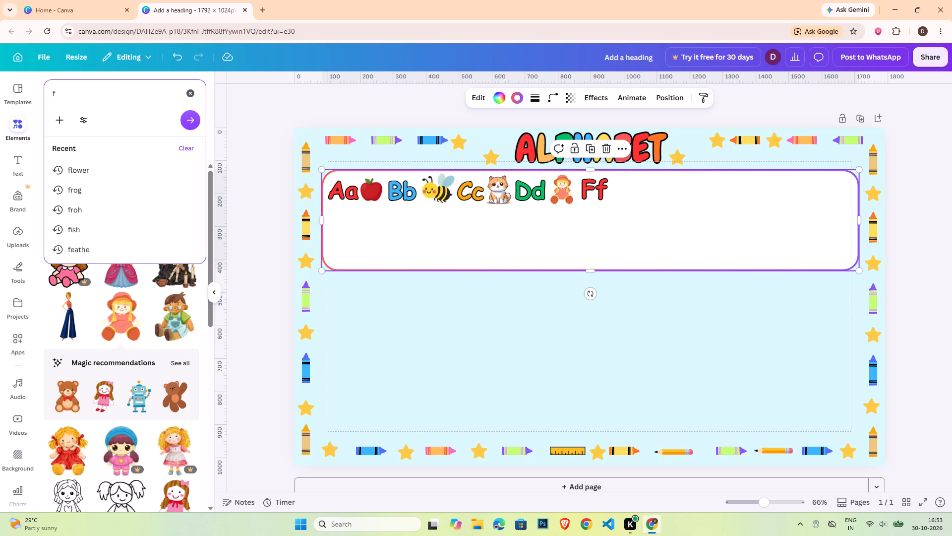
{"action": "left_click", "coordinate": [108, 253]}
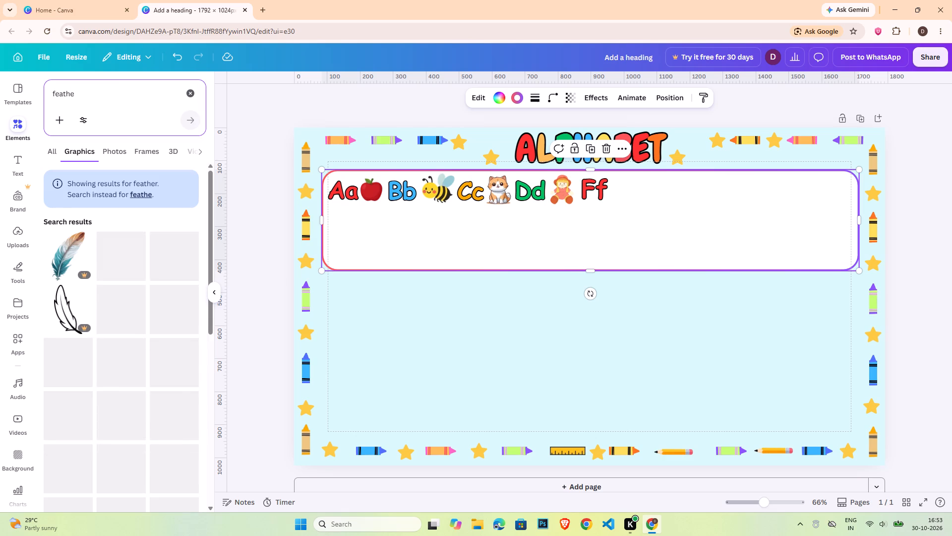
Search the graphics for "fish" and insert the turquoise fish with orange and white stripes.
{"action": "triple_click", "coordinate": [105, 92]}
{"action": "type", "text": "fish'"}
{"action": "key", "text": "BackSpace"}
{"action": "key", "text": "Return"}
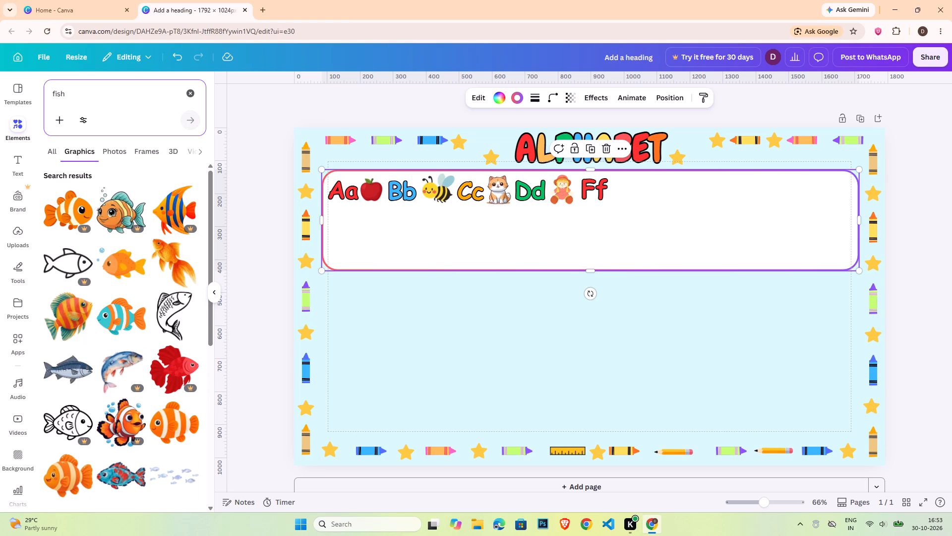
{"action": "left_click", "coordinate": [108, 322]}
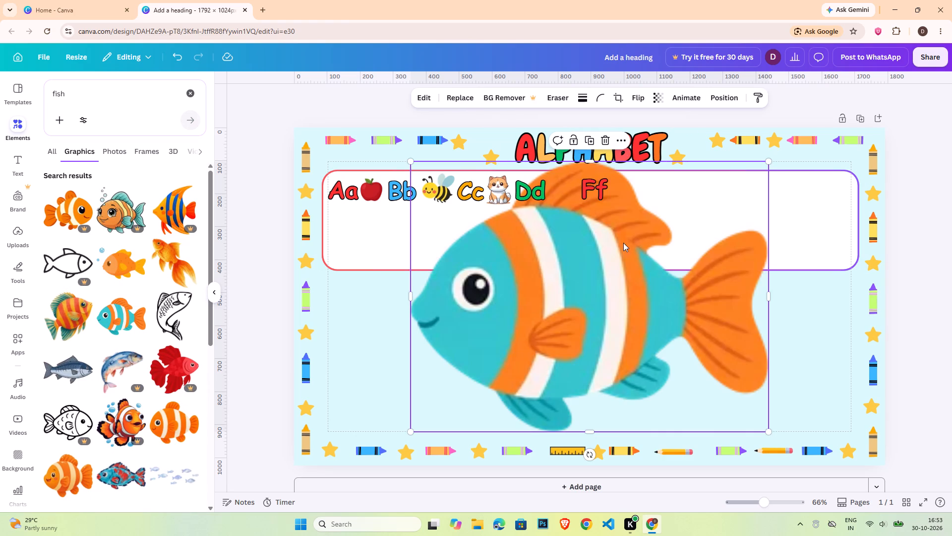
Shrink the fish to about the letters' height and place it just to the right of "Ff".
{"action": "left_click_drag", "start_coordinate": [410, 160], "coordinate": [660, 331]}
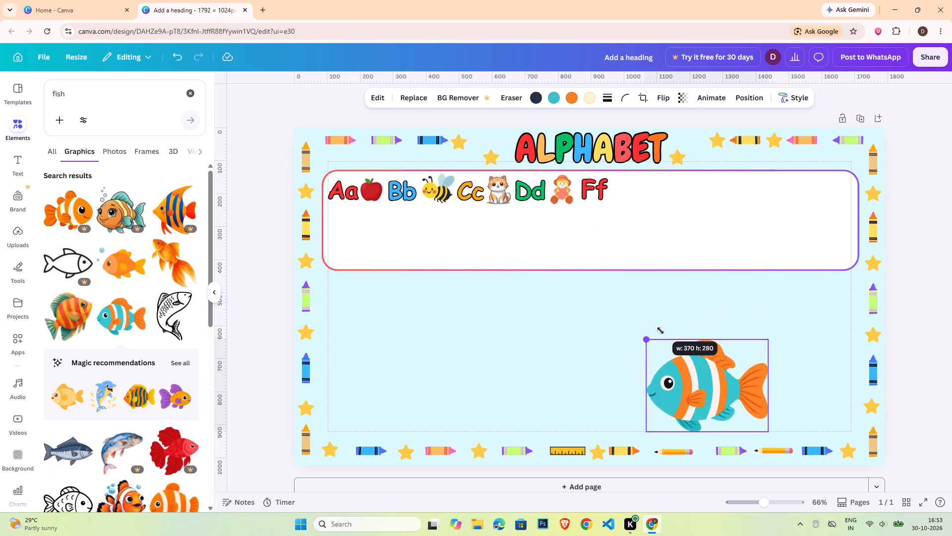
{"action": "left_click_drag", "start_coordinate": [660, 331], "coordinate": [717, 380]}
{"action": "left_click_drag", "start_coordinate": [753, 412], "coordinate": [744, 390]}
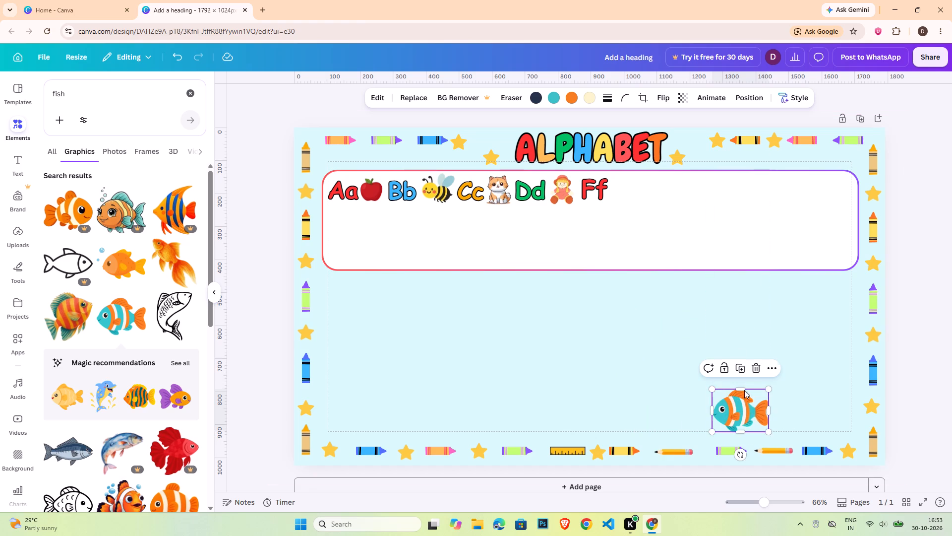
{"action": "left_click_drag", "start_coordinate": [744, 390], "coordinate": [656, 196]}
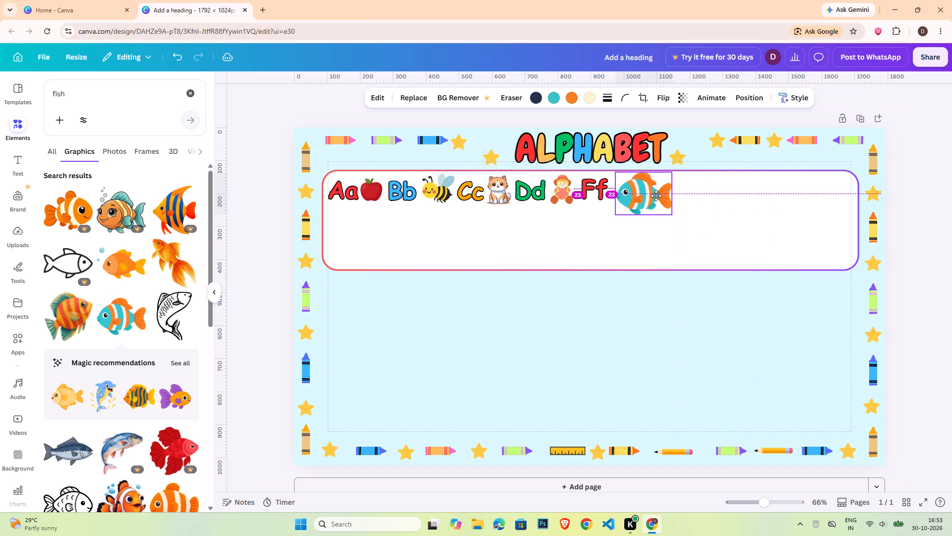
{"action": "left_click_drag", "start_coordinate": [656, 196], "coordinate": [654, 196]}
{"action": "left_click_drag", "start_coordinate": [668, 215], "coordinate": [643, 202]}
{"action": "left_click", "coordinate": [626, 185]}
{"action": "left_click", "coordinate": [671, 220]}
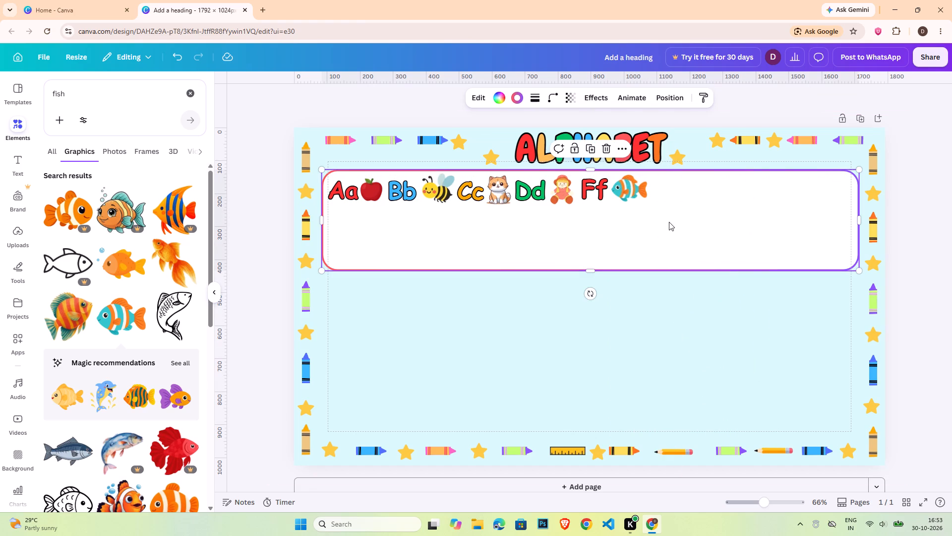
Duplicate the red "Ff" text and place the copy just to the right of the fish, level with the other letters.
{"action": "left_click", "coordinate": [597, 200]}
{"action": "key", "text": "ctrl+c"}
{"action": "key", "text": "ctrl+v"}
{"action": "left_click_drag", "start_coordinate": [598, 197], "coordinate": [601, 198]}
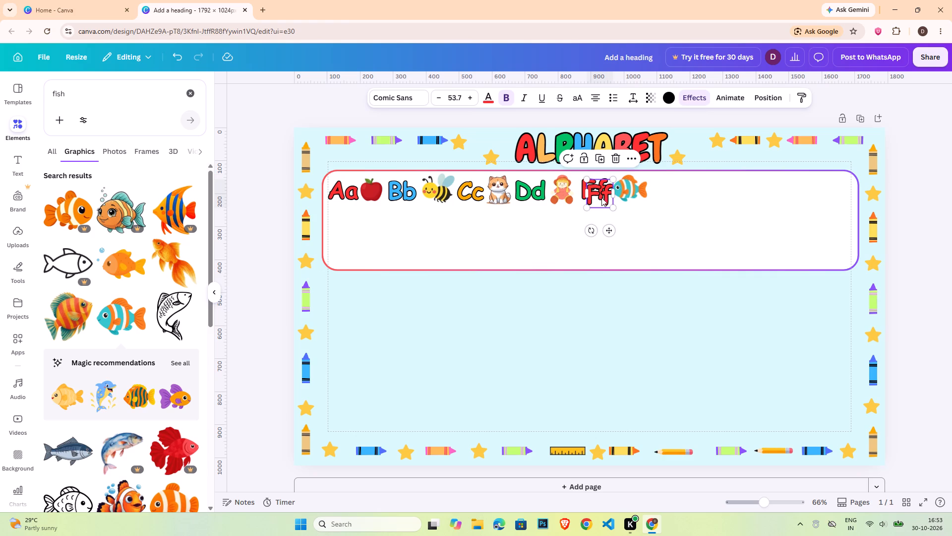
{"action": "left_click_drag", "start_coordinate": [601, 198], "coordinate": [665, 190]}
{"action": "left_click", "coordinate": [665, 190]}
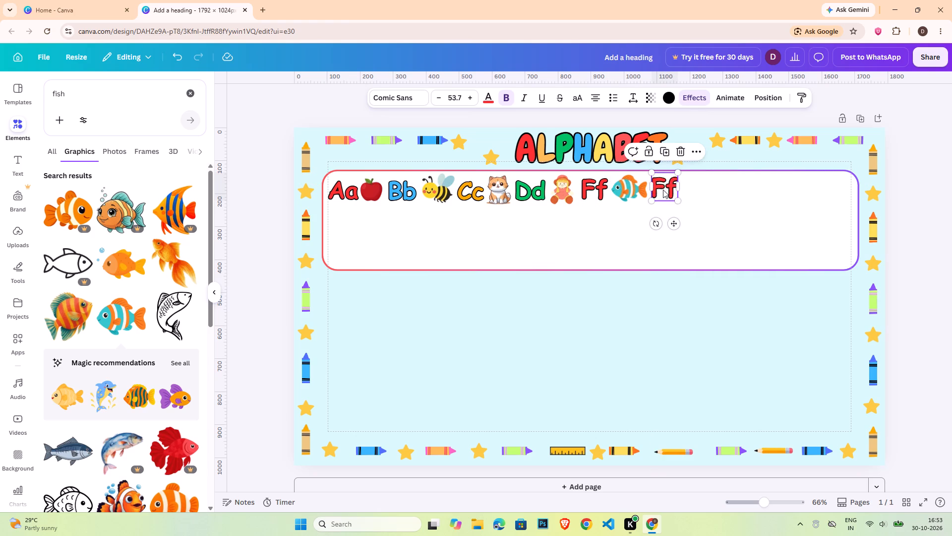
Colour the copied "Ff" text light turquoise from the default solid colours.
{"action": "double_click", "coordinate": [663, 190]}
{"action": "left_click", "coordinate": [486, 98]}
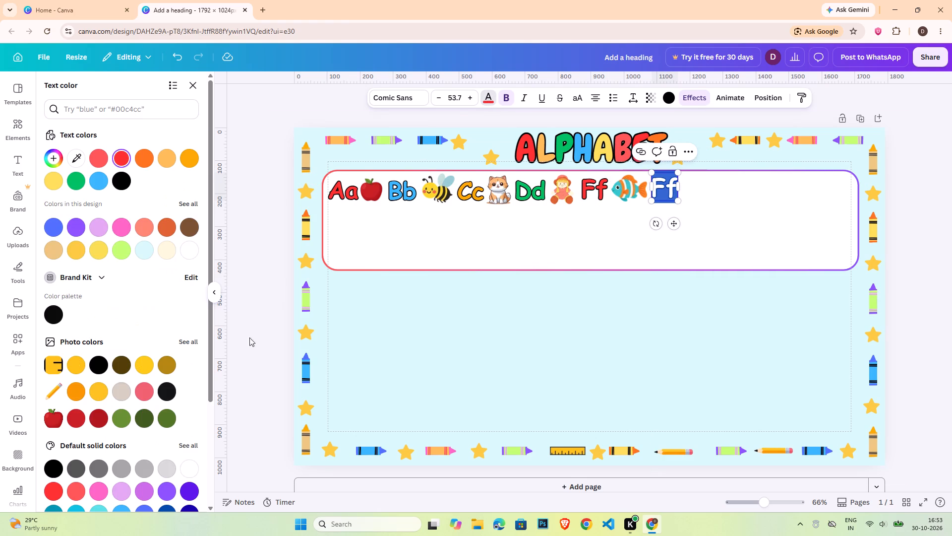
{"action": "scroll", "coordinate": [159, 443], "scroll_direction": "down", "scroll_amount": 4}
{"action": "left_click", "coordinate": [96, 374]}
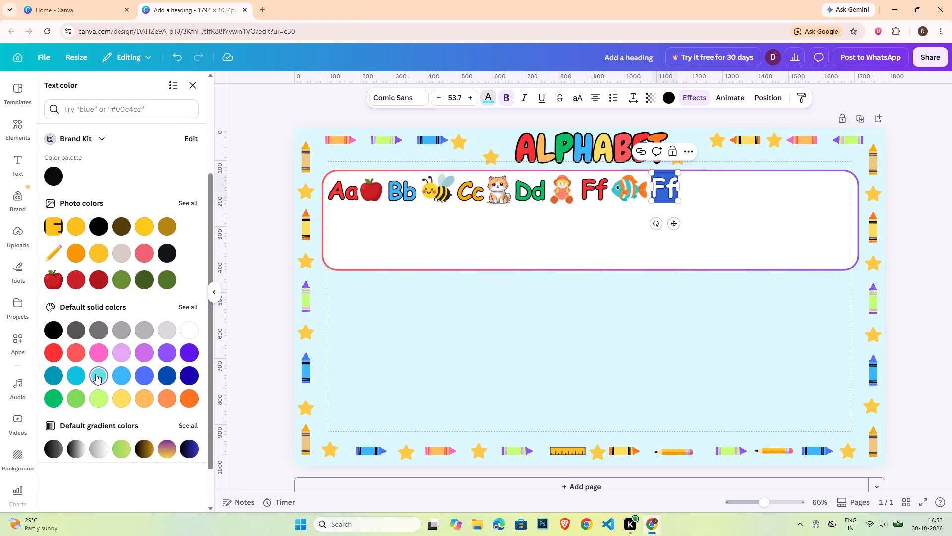
{"action": "left_click", "coordinate": [721, 231]}
{"action": "left_click", "coordinate": [725, 229]}
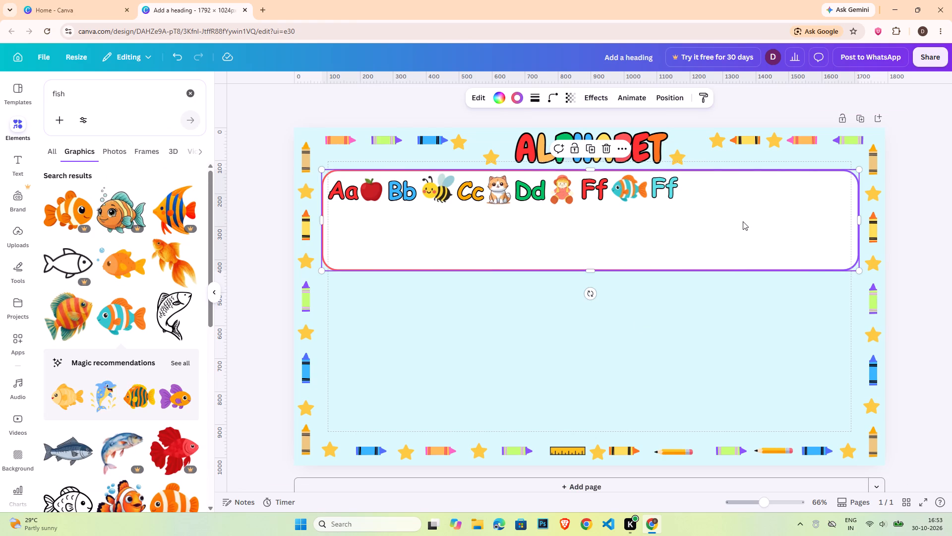
Change the turquoise "Ff" copy to read "Gg".
{"action": "double_click", "coordinate": [671, 189]}
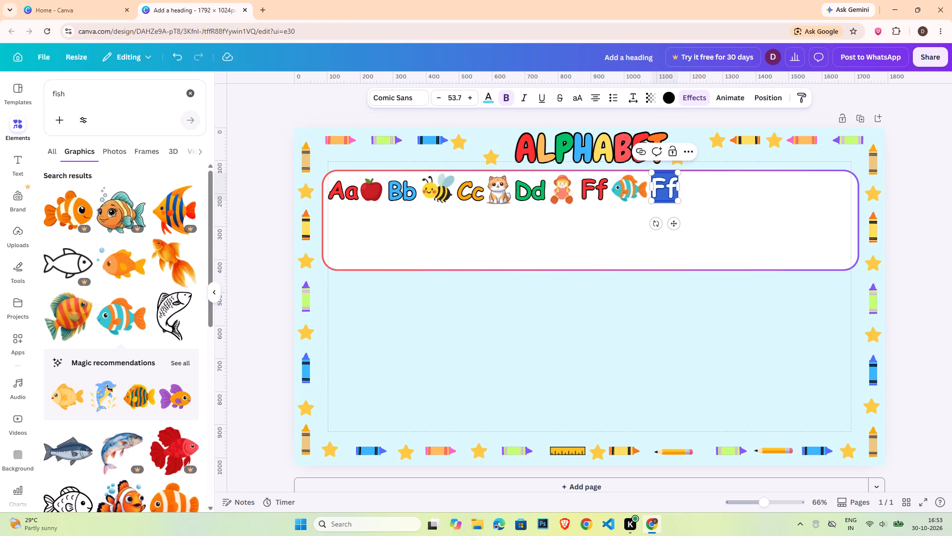
{"action": "key", "text": "shift+g"}
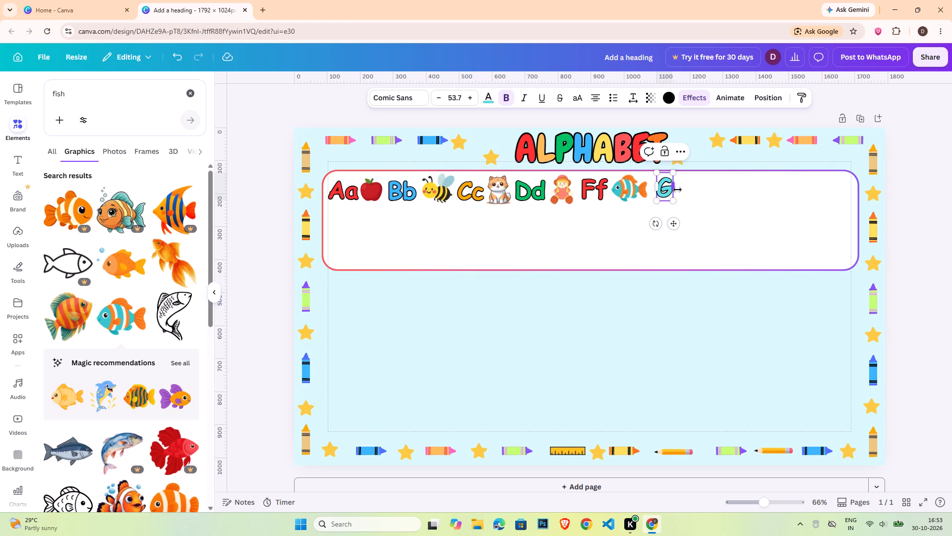
{"action": "key", "text": "g"}
{"action": "left_click", "coordinate": [710, 204]}
{"action": "left_click", "coordinate": [678, 194]}
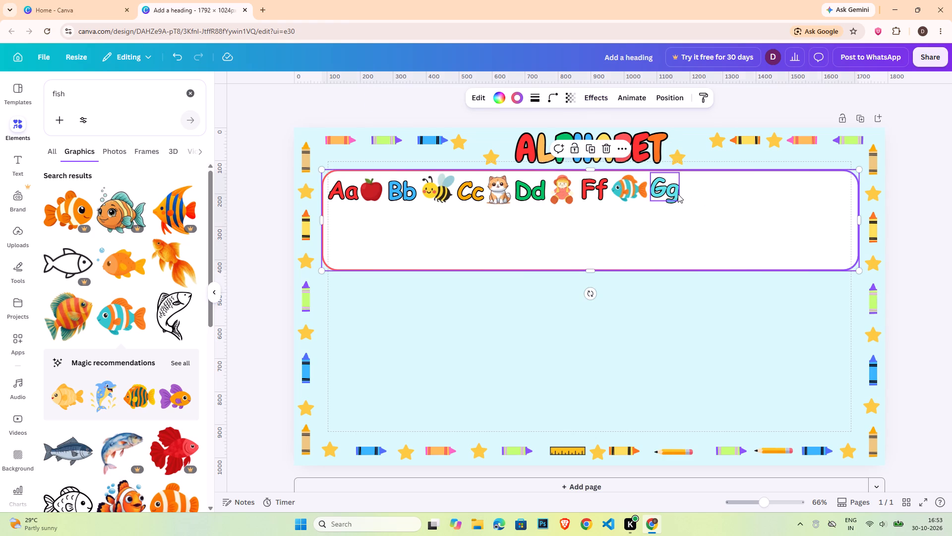
{"action": "left_click", "coordinate": [701, 195]}
Search the graphics for "g", then clear the search term.
{"action": "triple_click", "coordinate": [96, 91]}
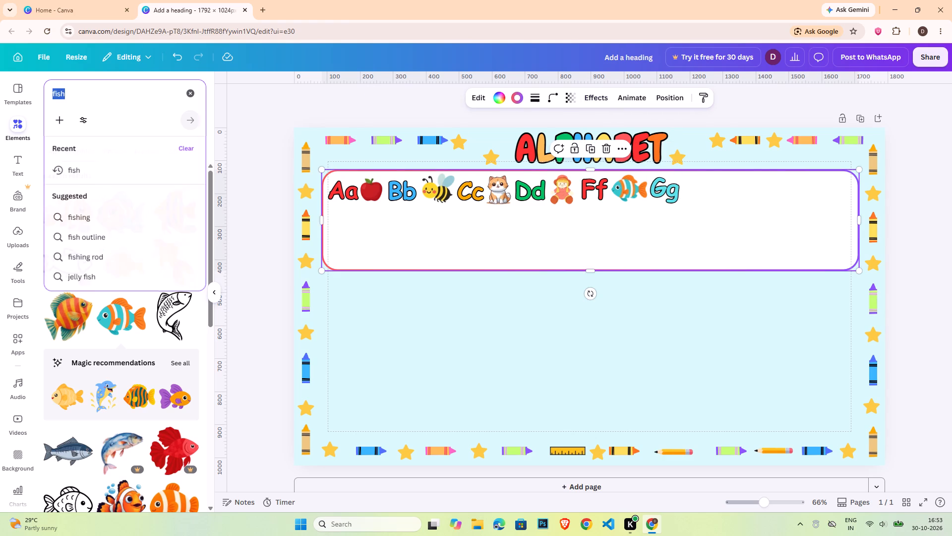
{"action": "key", "text": "g"}
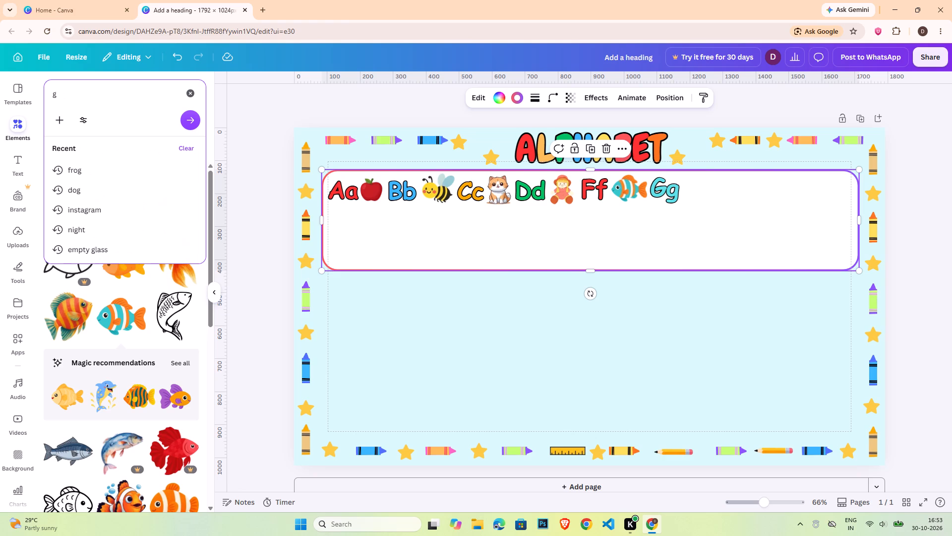
{"action": "key", "text": "Return"}
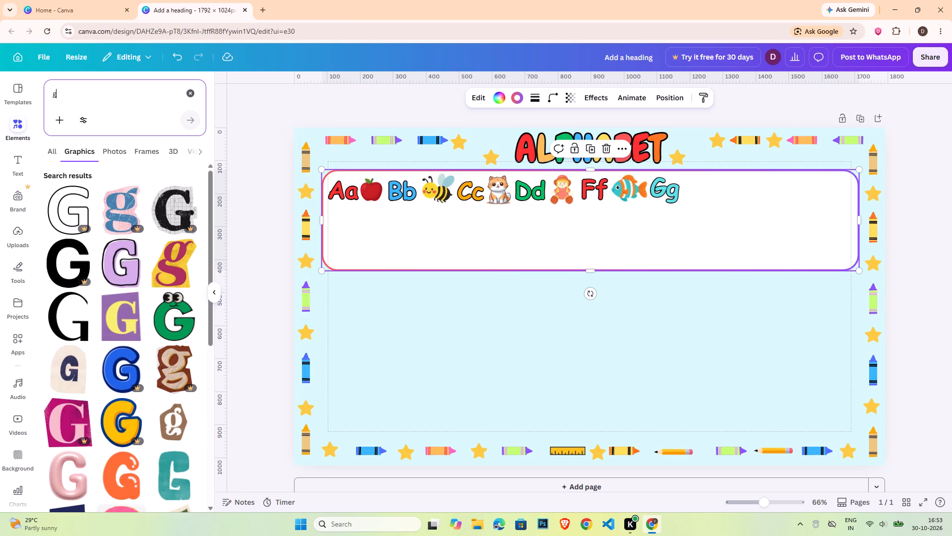
{"action": "double_click", "coordinate": [97, 95]}
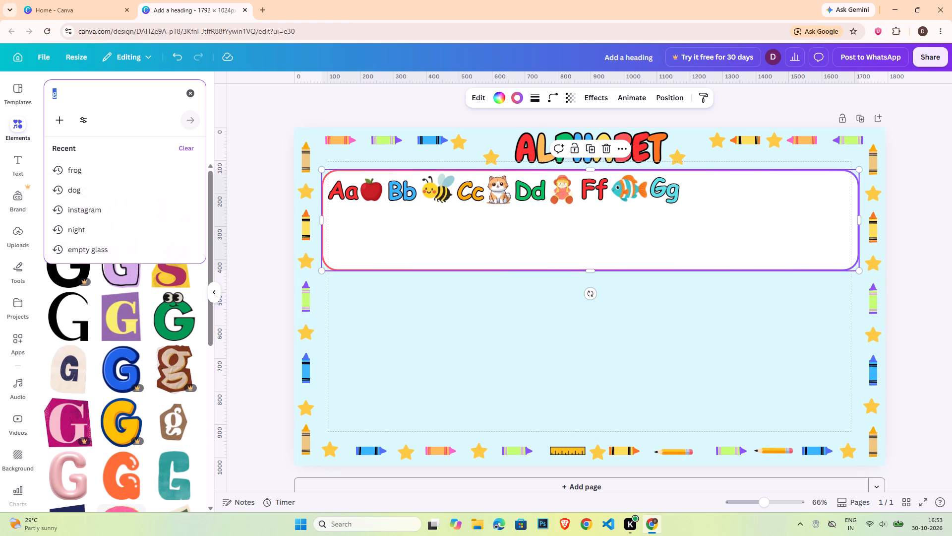
{"action": "key", "text": "BackSpace"}
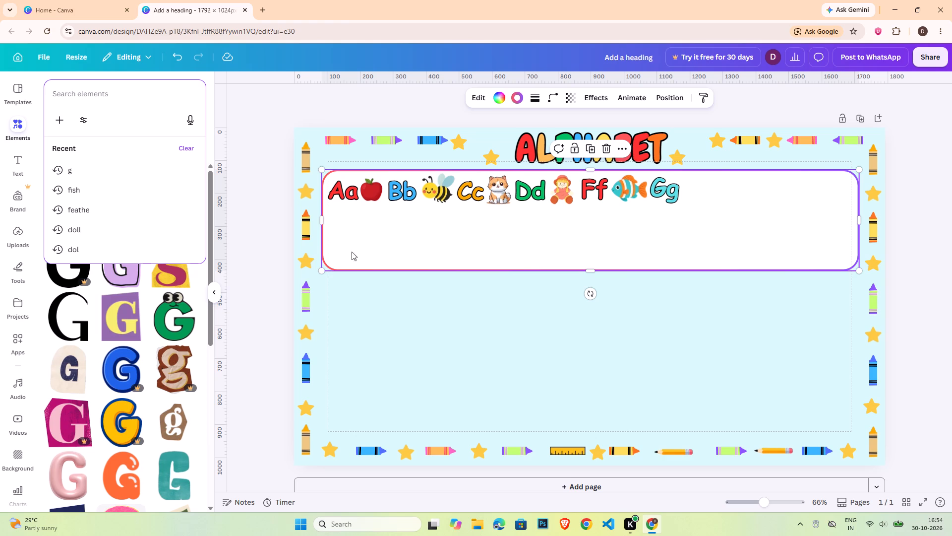
Duplicate the "Gg" text, place the copy further right in the same row, and change it to "Hh".
{"action": "left_click", "coordinate": [655, 194]}
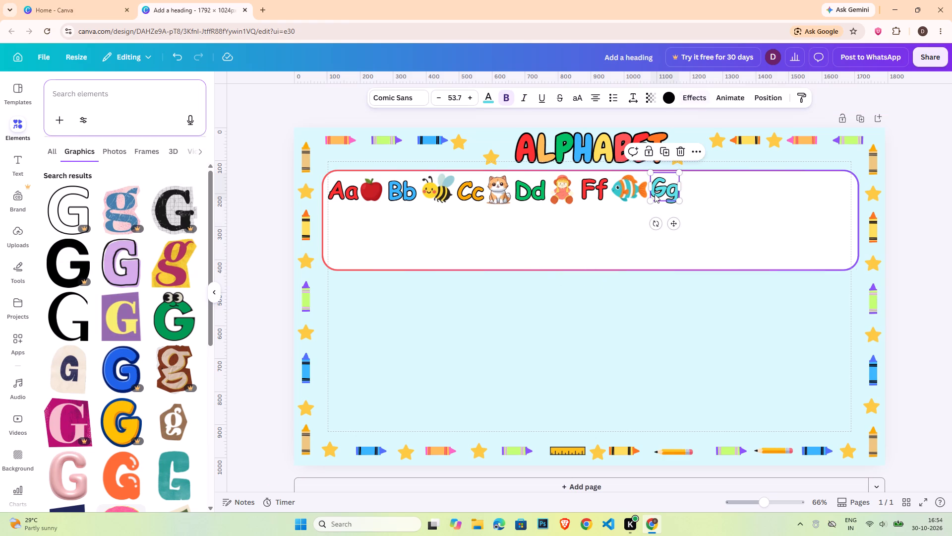
{"action": "key", "text": "ctrl+c"}
{"action": "key", "text": "ctrl+v"}
{"action": "left_click_drag", "start_coordinate": [672, 200], "coordinate": [723, 194]}
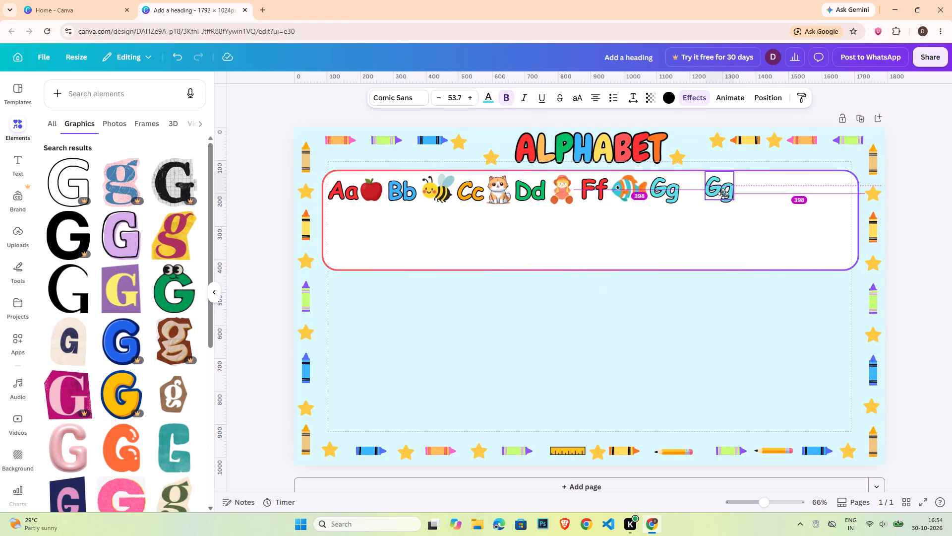
{"action": "left_click_drag", "start_coordinate": [723, 194], "coordinate": [724, 195]}
{"action": "double_click", "coordinate": [724, 195]}
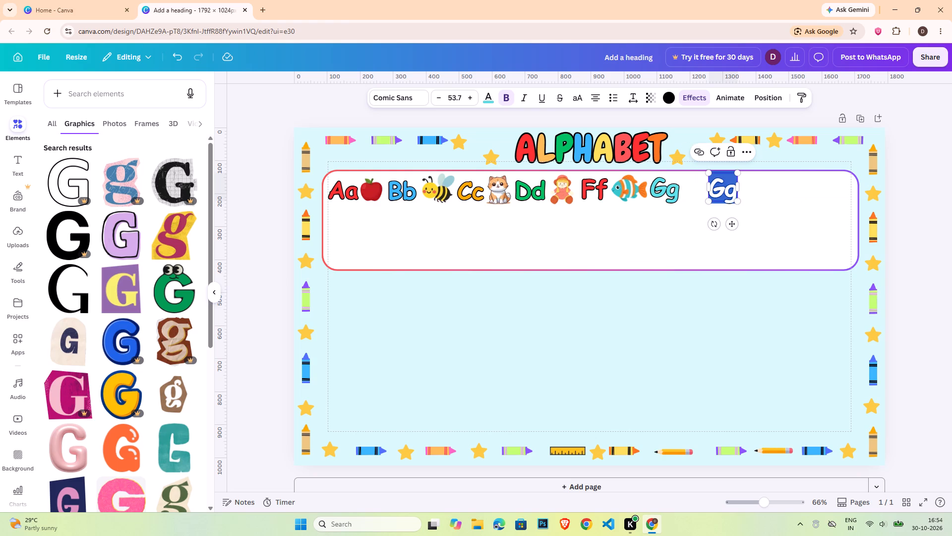
{"action": "key", "text": "shift+h"}
{"action": "key", "text": "h"}
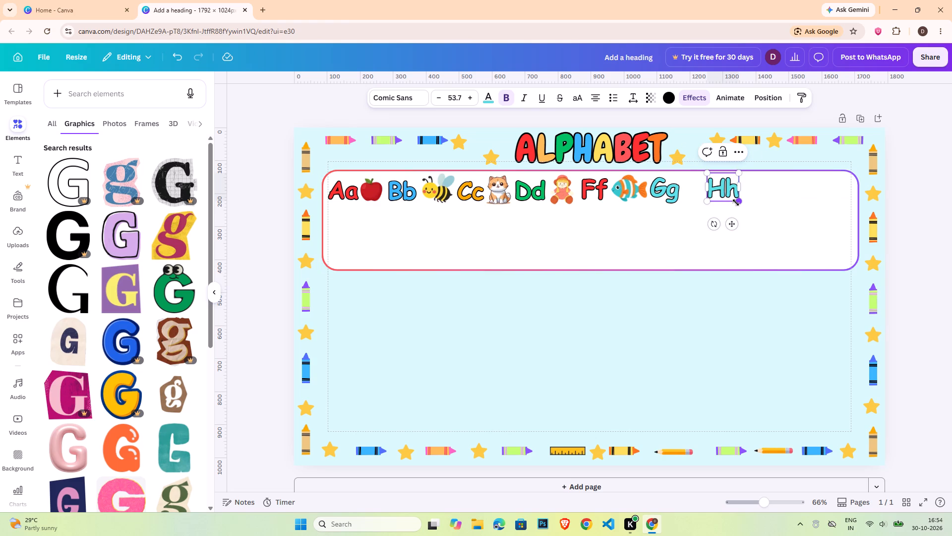
Colour the "Hh" text yellow #ffde59 from the default solid colours.
{"action": "double_click", "coordinate": [737, 196]}
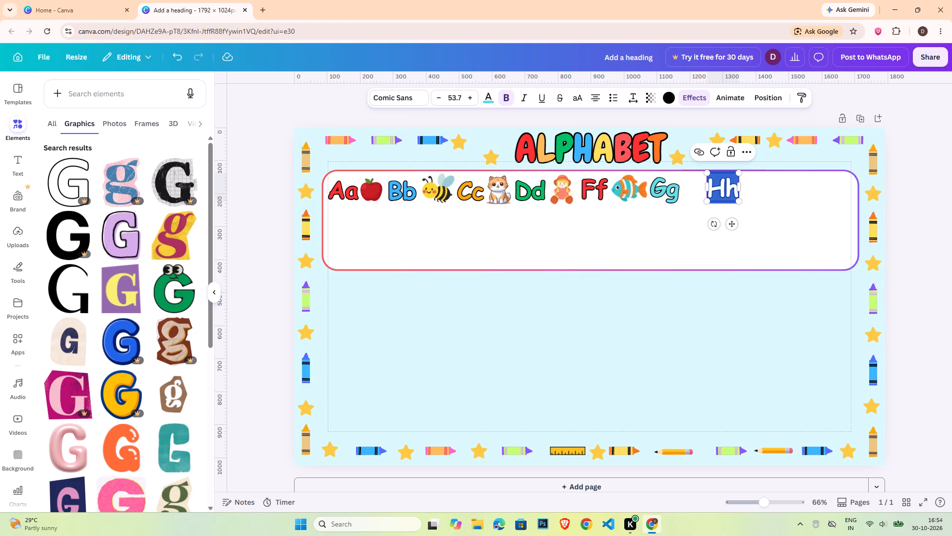
{"action": "left_click", "coordinate": [495, 100]}
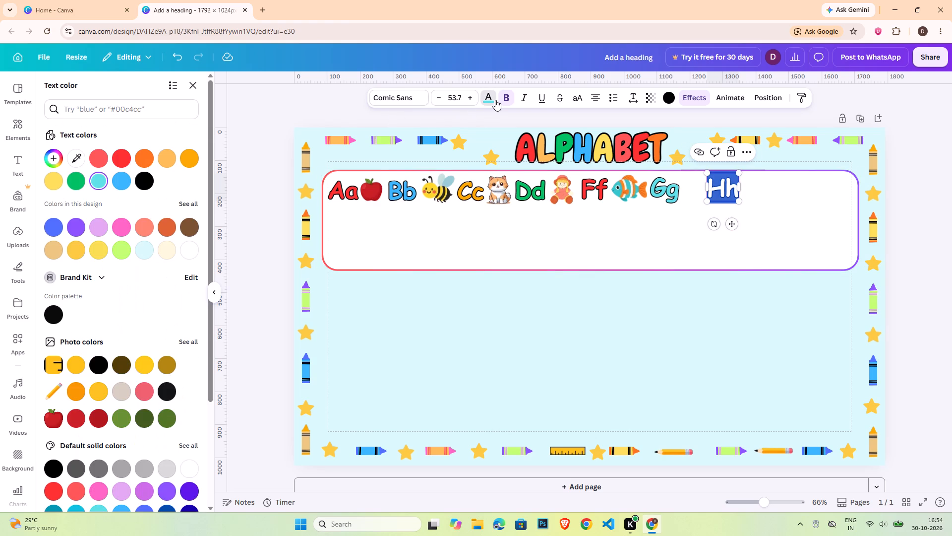
{"action": "scroll", "coordinate": [167, 432], "scroll_direction": "down", "scroll_amount": 4}
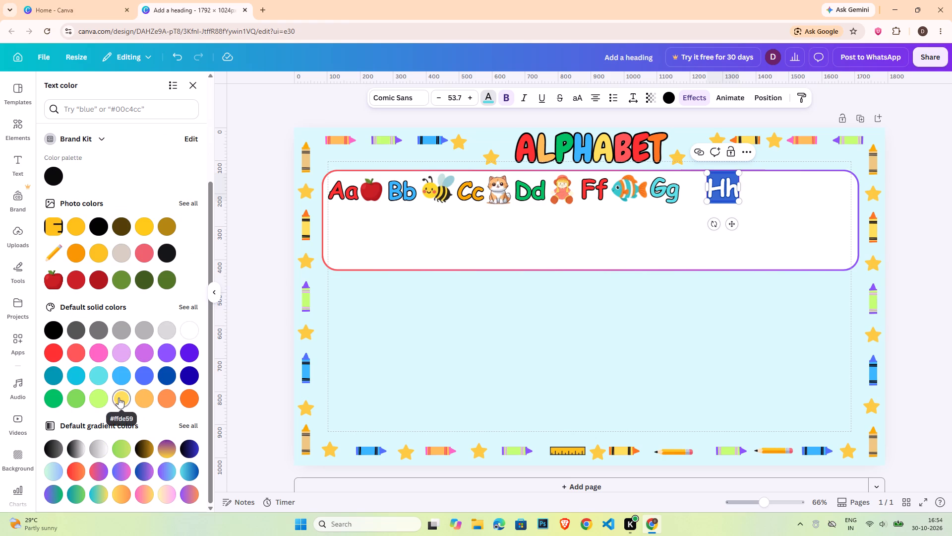
{"action": "left_click", "coordinate": [119, 398]}
{"action": "double_click", "coordinate": [903, 239]}
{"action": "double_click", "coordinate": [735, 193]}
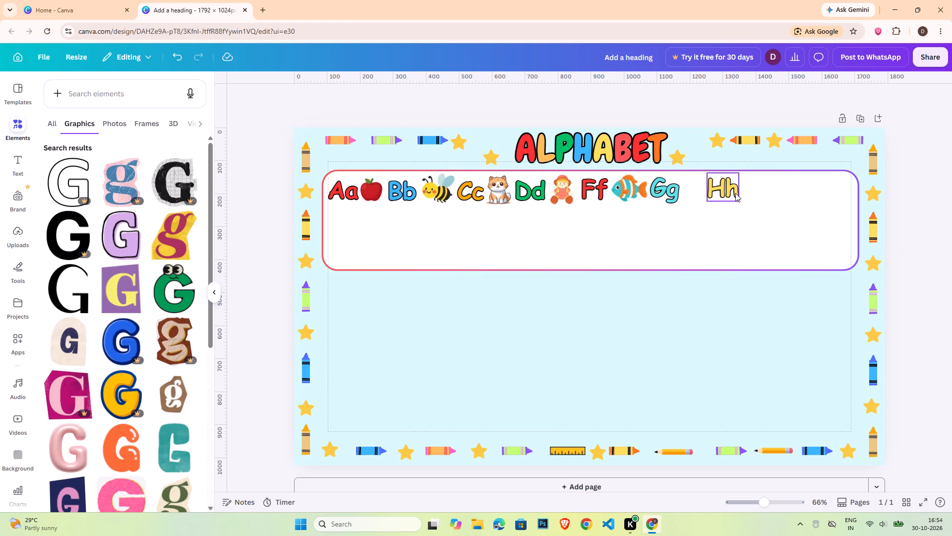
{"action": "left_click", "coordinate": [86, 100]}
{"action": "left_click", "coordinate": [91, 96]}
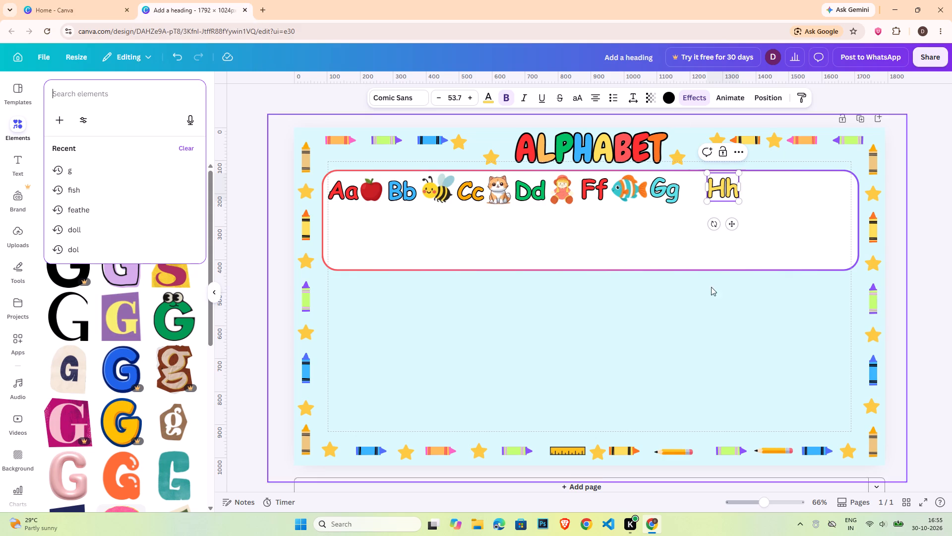
Delete the fish, doll, cat, bee and apple pictures from the letter row, keeping only the letter pairs.
{"action": "left_click", "coordinate": [633, 196]}
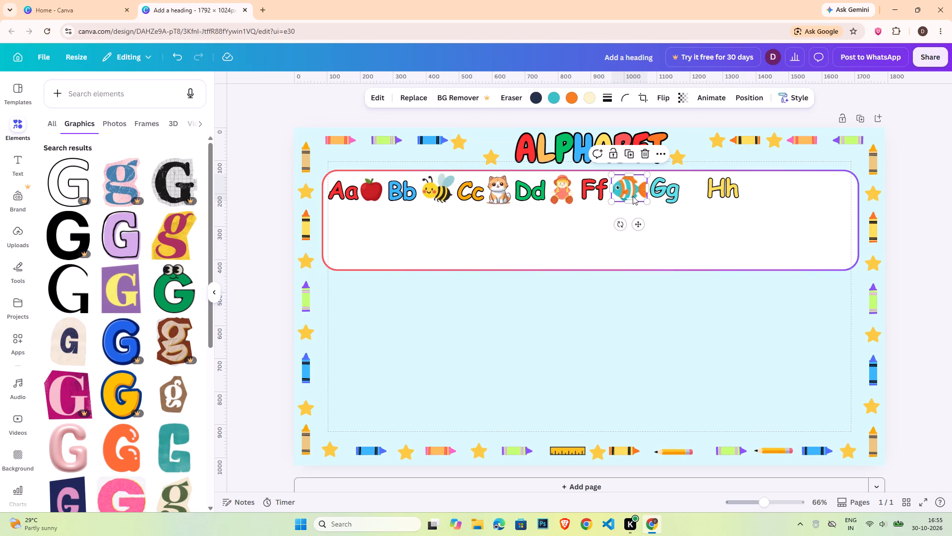
{"action": "key", "text": "Delete"}
{"action": "left_click", "coordinate": [565, 199]}
{"action": "key", "text": "Delete"}
{"action": "left_click", "coordinate": [499, 199]}
{"action": "key", "text": "Delete"}
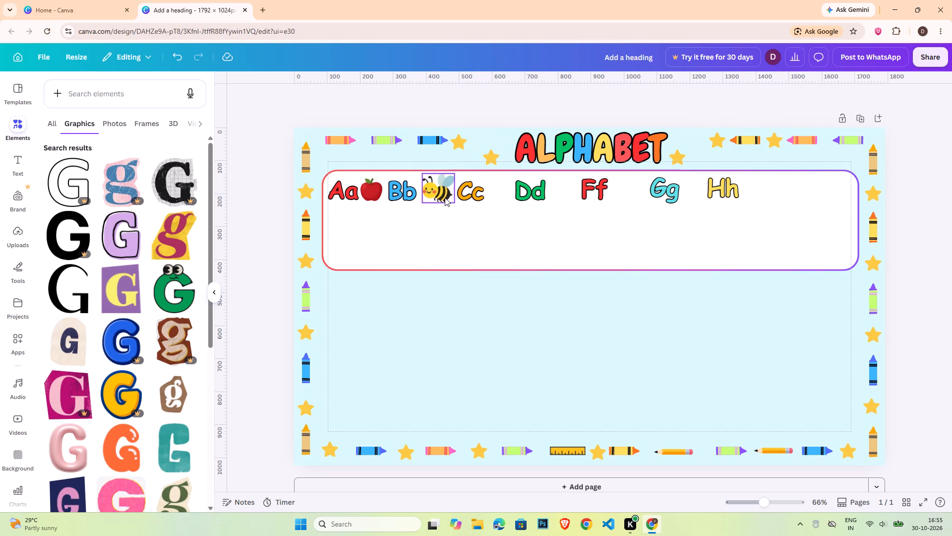
{"action": "left_click", "coordinate": [445, 198]}
{"action": "key", "text": "Delete"}
{"action": "left_click", "coordinate": [372, 190]}
{"action": "key", "text": "Delete"}
Close up the gaps in the letter row by moving "Bb", "Cc", "Dd", "Ff", "Gg" and "Hh" toward "Aa".
{"action": "left_click_drag", "start_coordinate": [392, 194], "coordinate": [377, 193]}
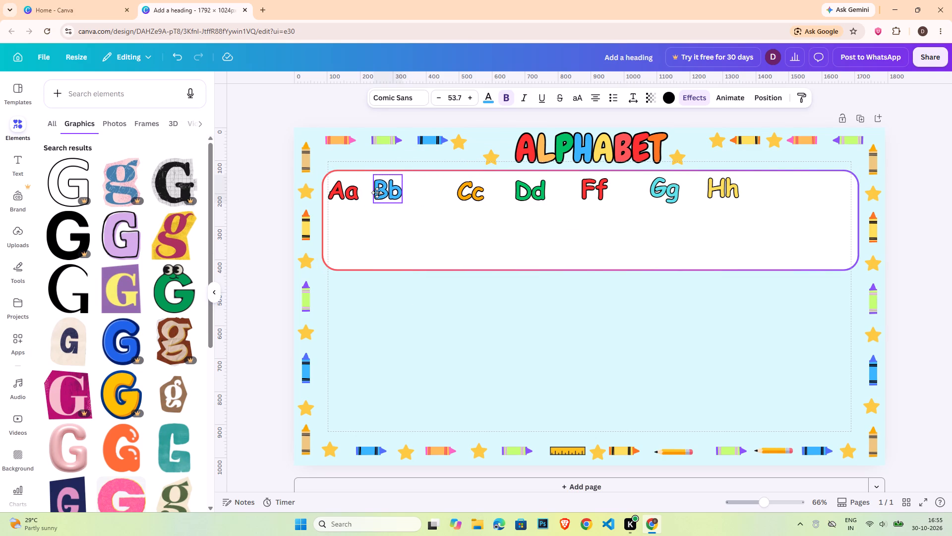
{"action": "left_click_drag", "start_coordinate": [377, 193], "coordinate": [368, 194]}
{"action": "left_click_drag", "start_coordinate": [464, 187], "coordinate": [451, 188]}
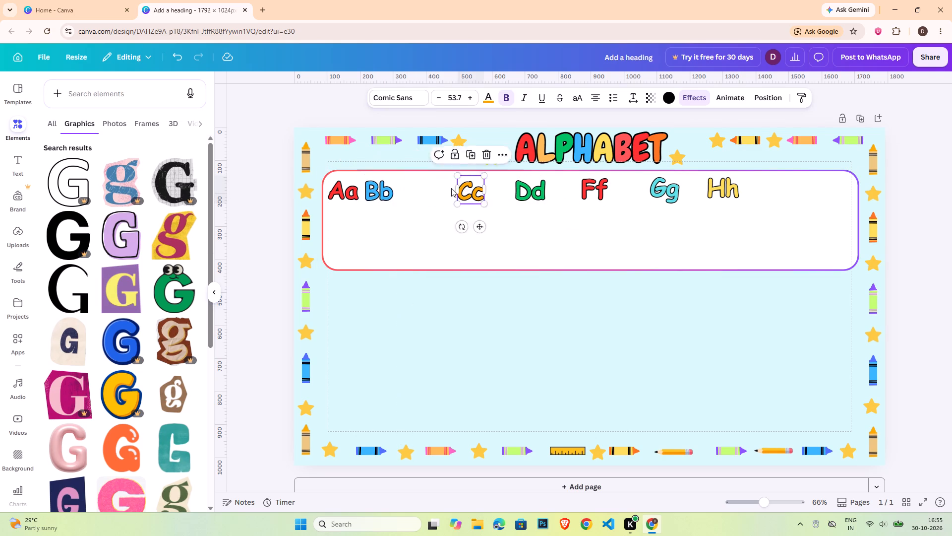
{"action": "left_click_drag", "start_coordinate": [451, 188], "coordinate": [406, 187]}
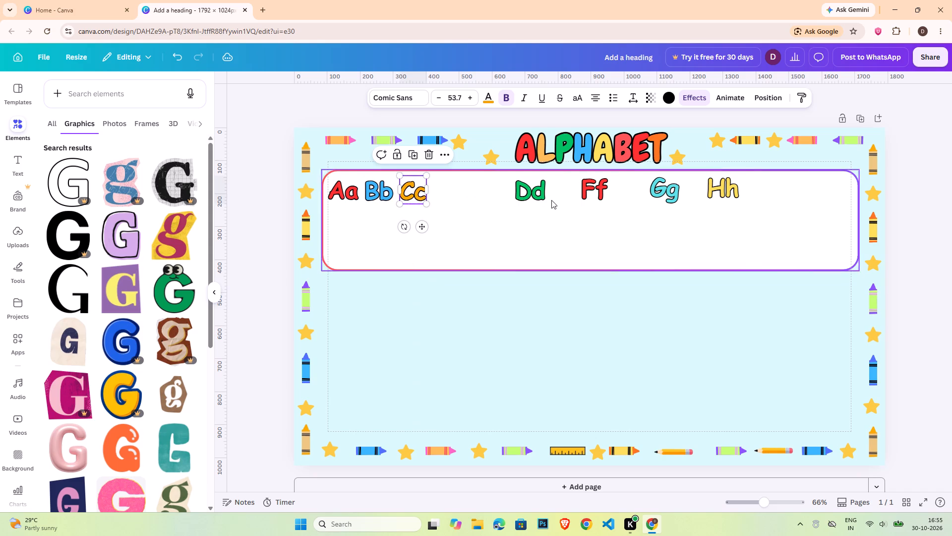
{"action": "left_click", "coordinate": [405, 191]}
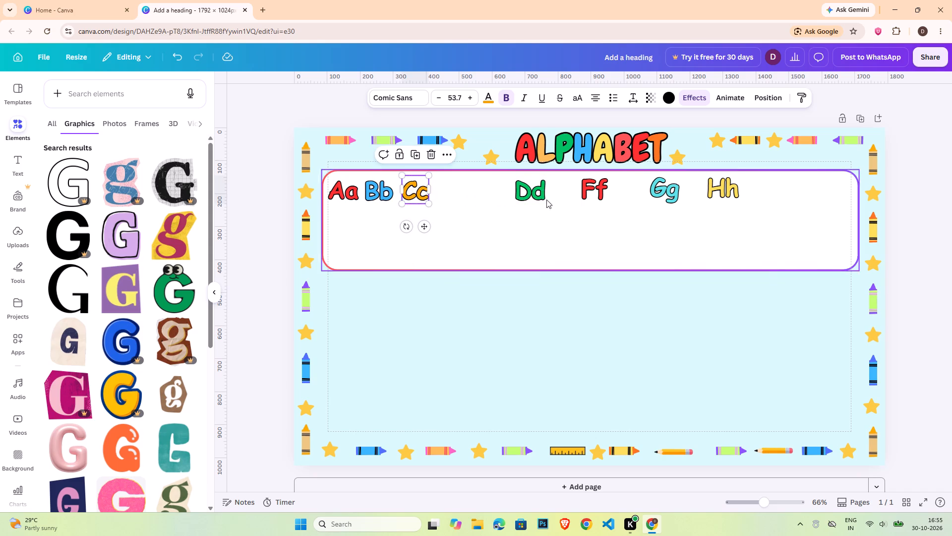
{"action": "left_click_drag", "start_coordinate": [539, 195], "coordinate": [465, 194]}
{"action": "left_click_drag", "start_coordinate": [601, 196], "coordinate": [513, 197]}
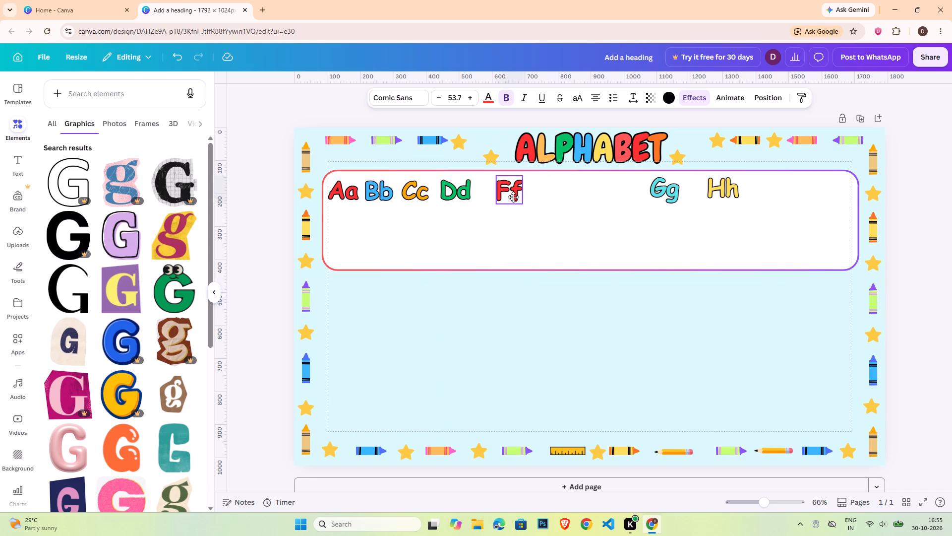
{"action": "left_click_drag", "start_coordinate": [513, 197], "coordinate": [503, 197]}
{"action": "left_click_drag", "start_coordinate": [668, 193], "coordinate": [638, 192]}
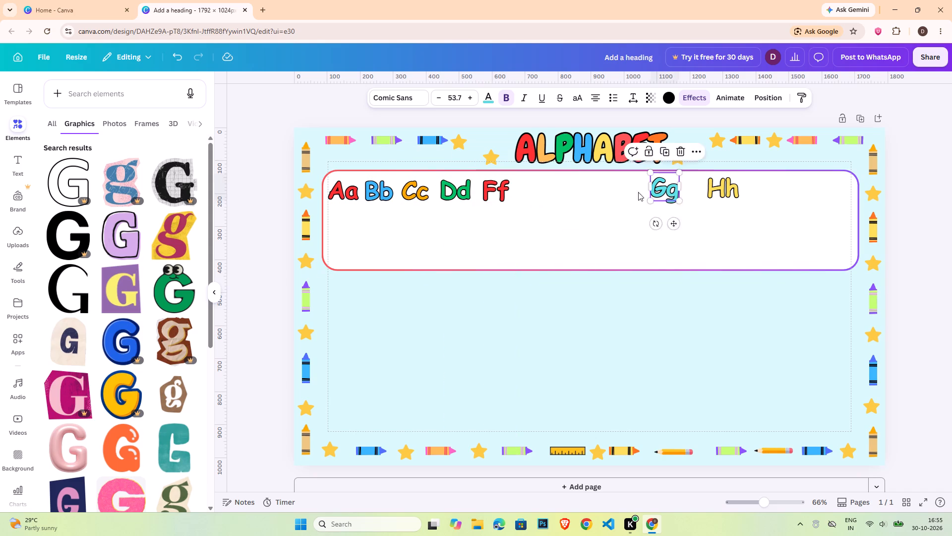
{"action": "left_click_drag", "start_coordinate": [638, 192], "coordinate": [538, 197]}
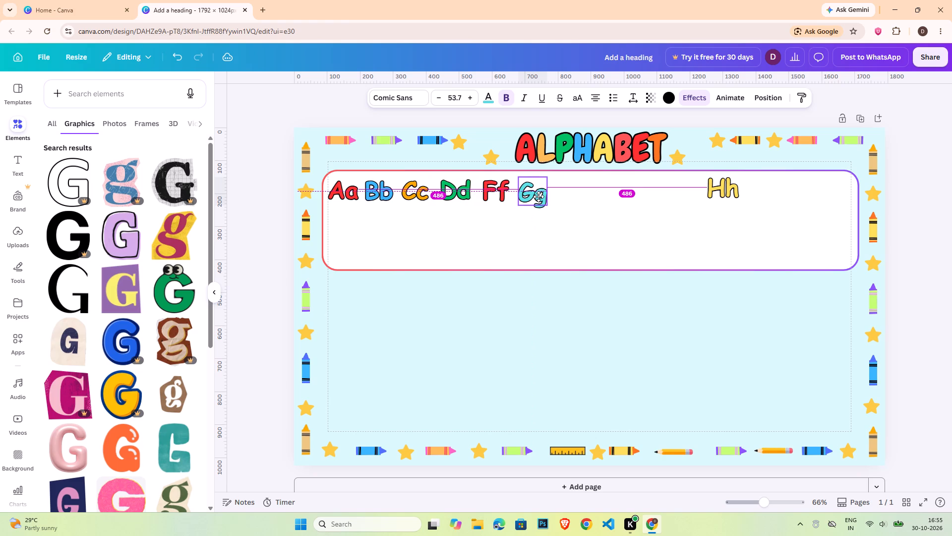
{"action": "left_click_drag", "start_coordinate": [538, 197], "coordinate": [538, 195]}
{"action": "left_click_drag", "start_coordinate": [719, 192], "coordinate": [576, 196]}
Paste another copy of the "Gg" text, change it to "Ii", and place it just after "Hh".
{"action": "key", "text": "ctrl+v"}
{"action": "left_click", "coordinate": [680, 193]}
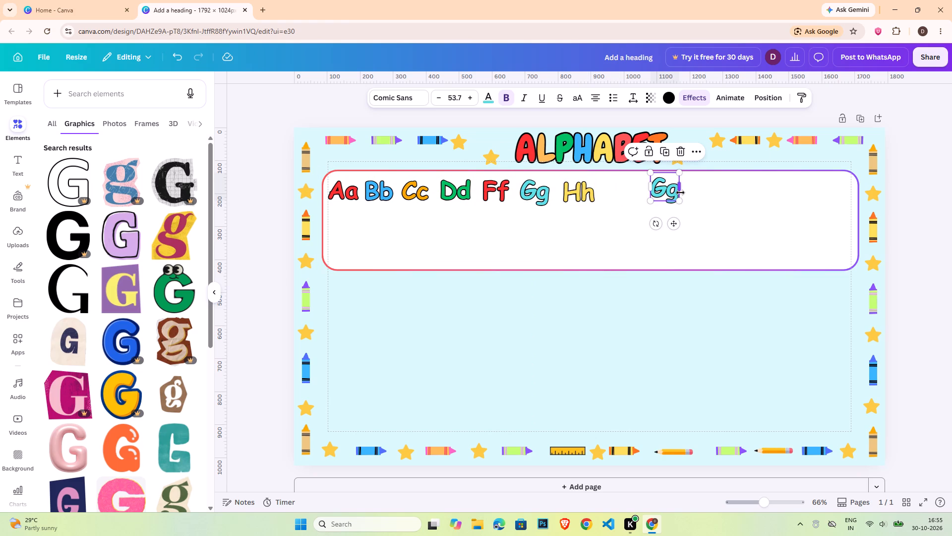
{"action": "double_click", "coordinate": [671, 192]}
{"action": "key", "text": "shift+i"}
{"action": "key", "text": "i"}
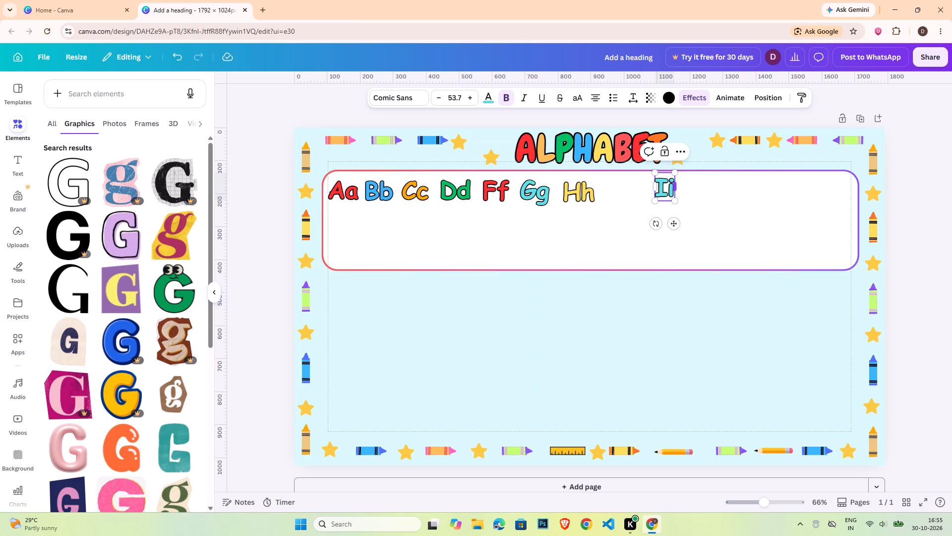
{"action": "left_click", "coordinate": [720, 211]}
{"action": "left_click_drag", "start_coordinate": [664, 190], "coordinate": [620, 193]}
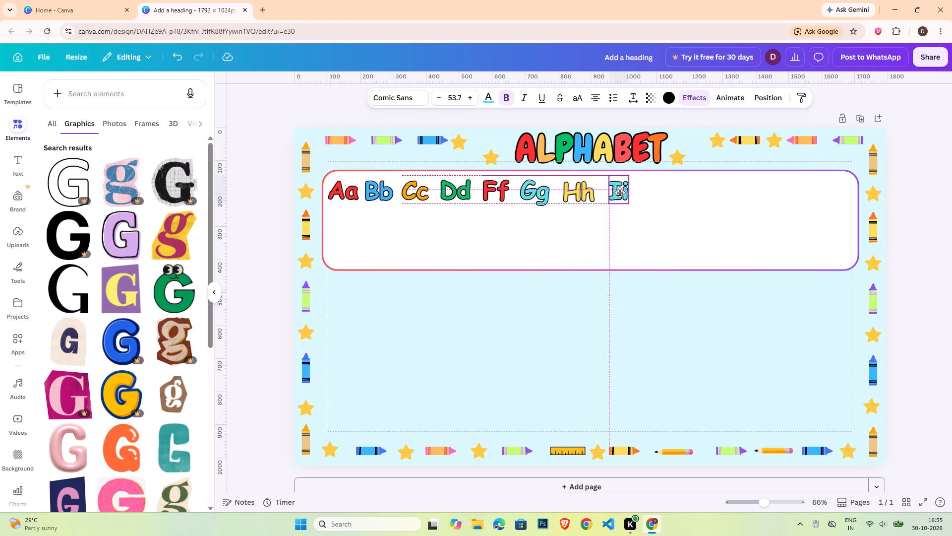
{"action": "left_click_drag", "start_coordinate": [620, 193], "coordinate": [613, 194]}
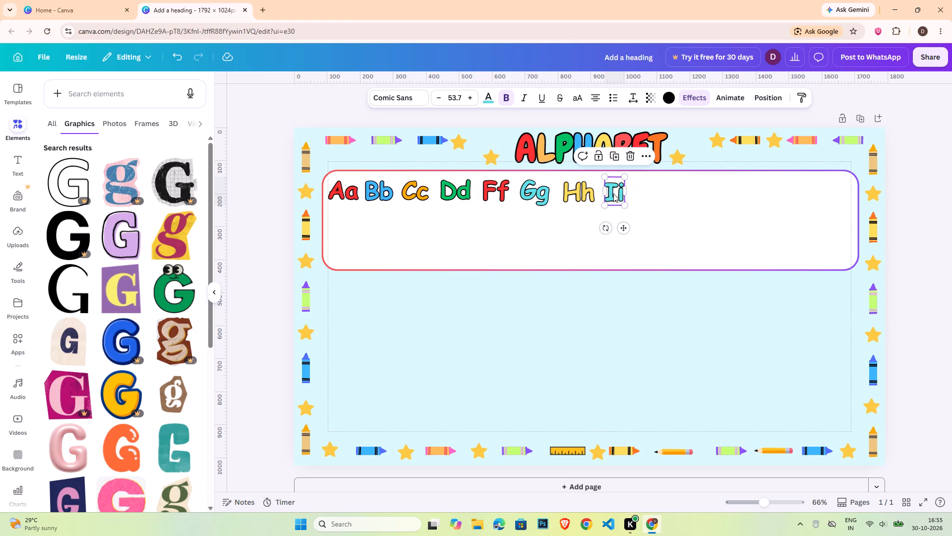
Duplicate the "Ii" text, place the copy after it in the row, and change it to "Ll".
{"action": "key", "text": "ctrl+c"}
{"action": "key", "text": "ctrl+v"}
{"action": "left_click_drag", "start_coordinate": [623, 204], "coordinate": [654, 200]}
{"action": "double_click", "coordinate": [654, 200]}
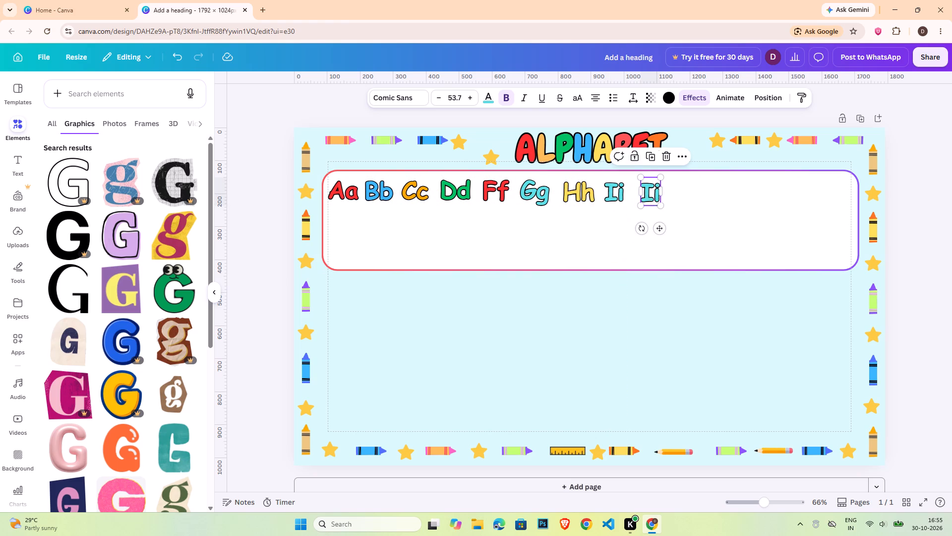
{"action": "type", "text": "Lm"}
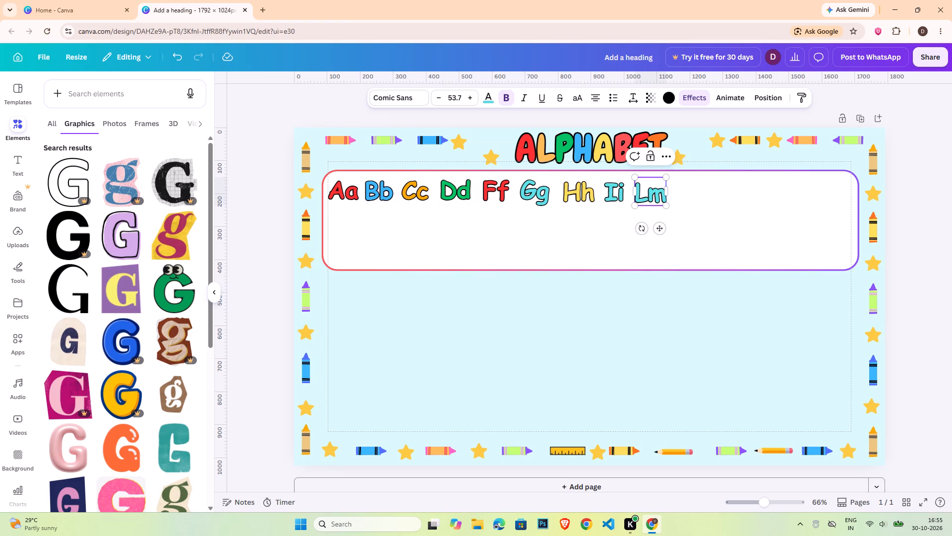
{"action": "key", "text": "BackSpace"}
{"action": "key", "text": "l"}
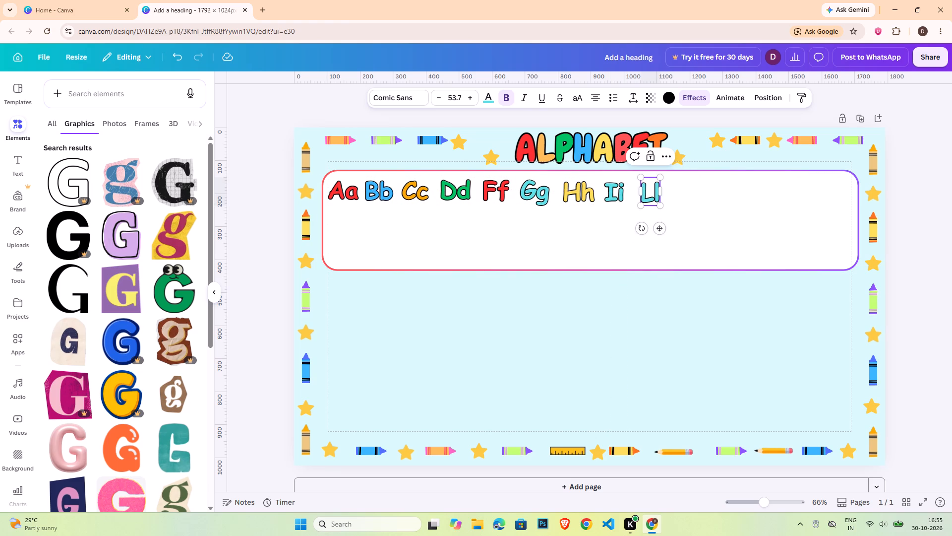
{"action": "left_click", "coordinate": [921, 233]}
Duplicate the "Ll" text, change the copy to "Mm", and place it just after "Ll" without overlap.
{"action": "left_click", "coordinate": [643, 195], "text": "ctrl"}
{"action": "key", "text": "ctrl+c"}
{"action": "key", "text": "ctrl+v"}
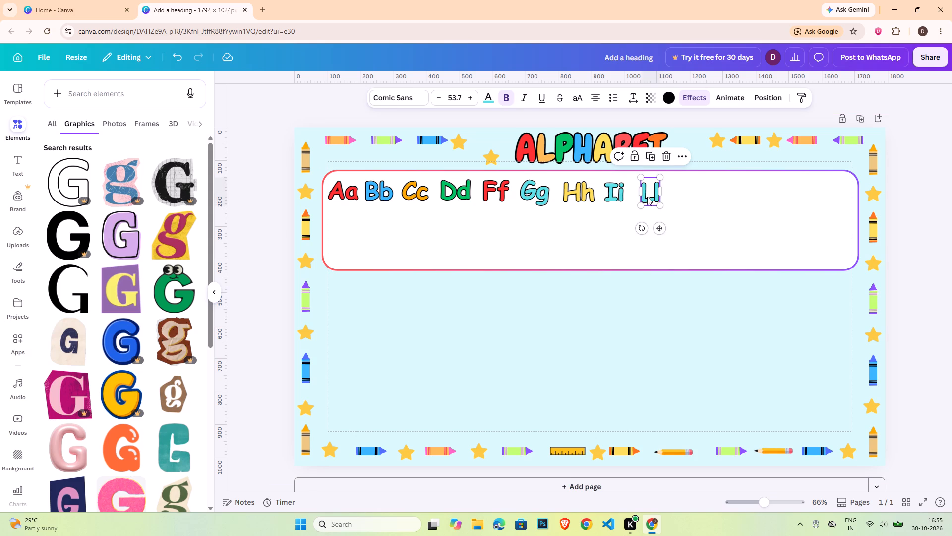
{"action": "left_click_drag", "start_coordinate": [652, 198], "coordinate": [678, 193]}
{"action": "double_click", "coordinate": [678, 193]}
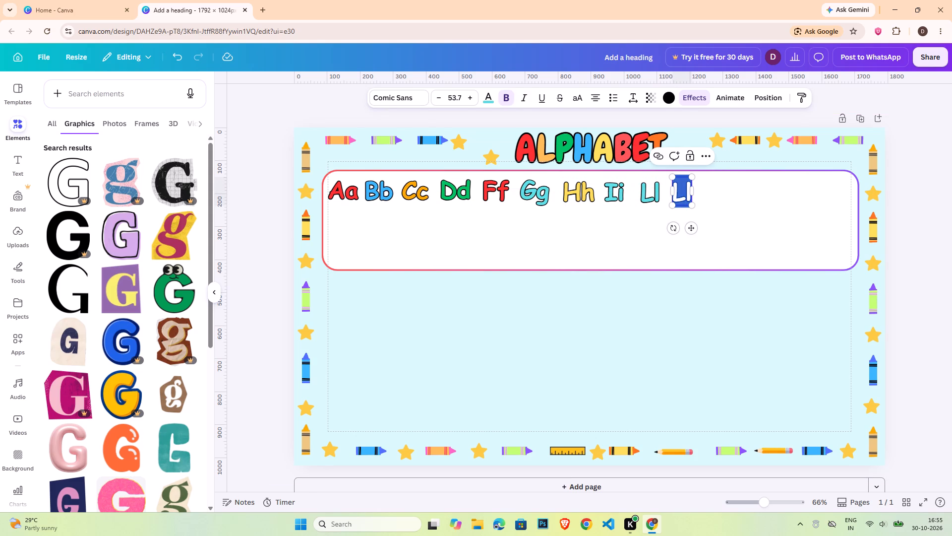
{"action": "type", "text": "Mm"}
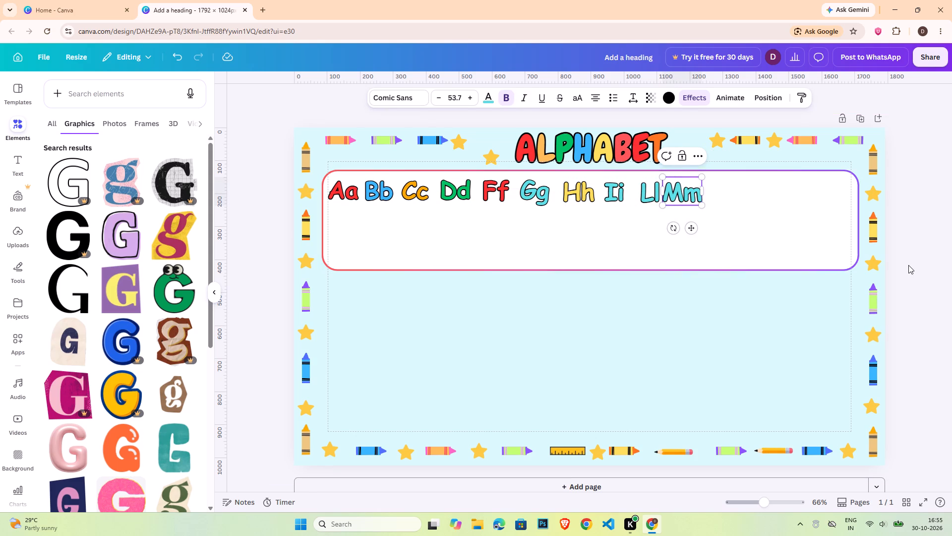
{"action": "left_click", "coordinate": [906, 265]}
{"action": "left_click_drag", "start_coordinate": [679, 187], "coordinate": [687, 188]}
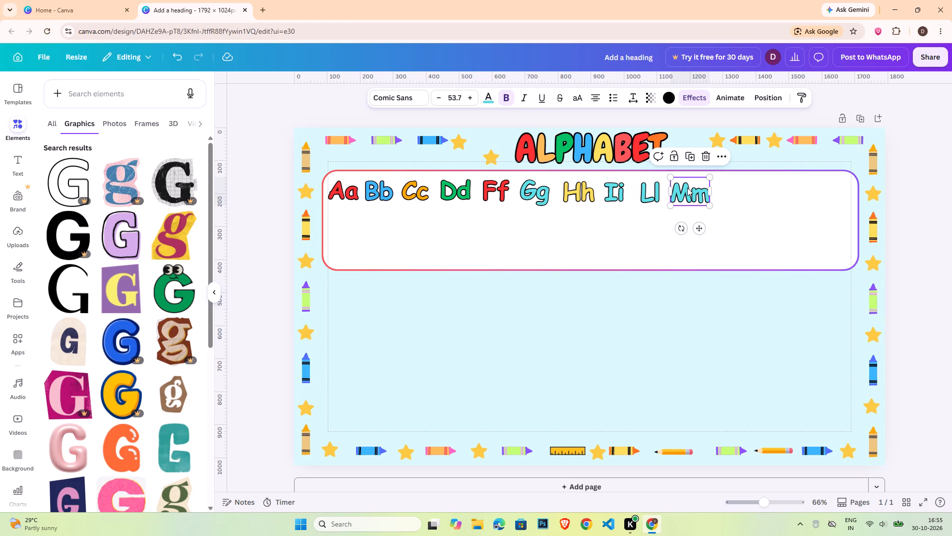
Move "Ll" and "Mm" together further right to leave a gap after "Ii".
{"action": "left_click", "coordinate": [645, 197]}
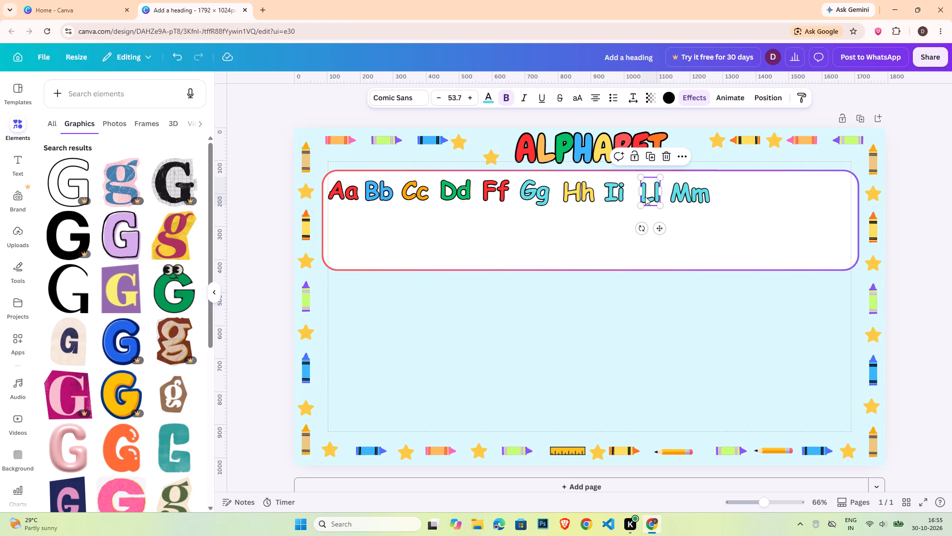
{"action": "left_click_drag", "start_coordinate": [745, 204], "coordinate": [646, 198]}
{"action": "key", "text": "ctrl+z"}
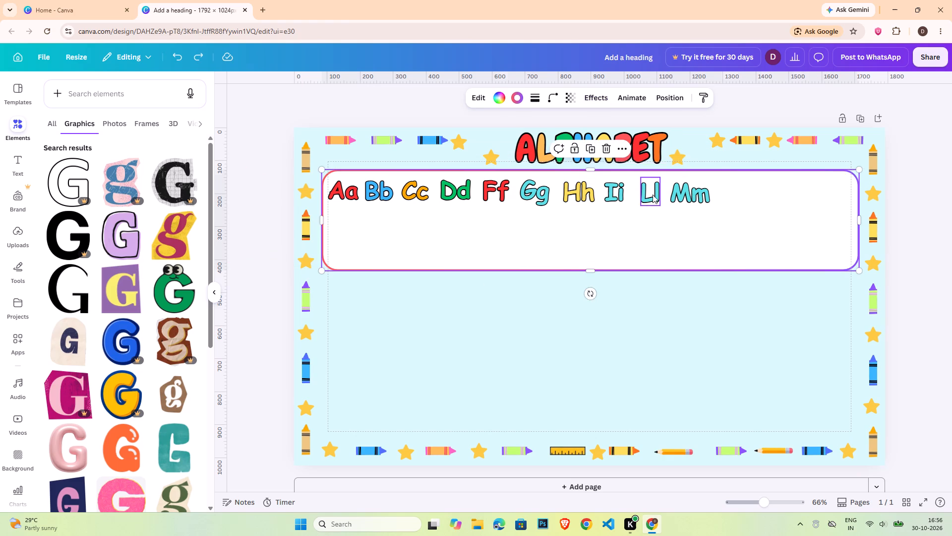
{"action": "left_click", "coordinate": [653, 195]}
{"action": "left_click", "coordinate": [683, 196], "text": "shift"}
{"action": "left_click_drag", "start_coordinate": [684, 195], "coordinate": [717, 195]}
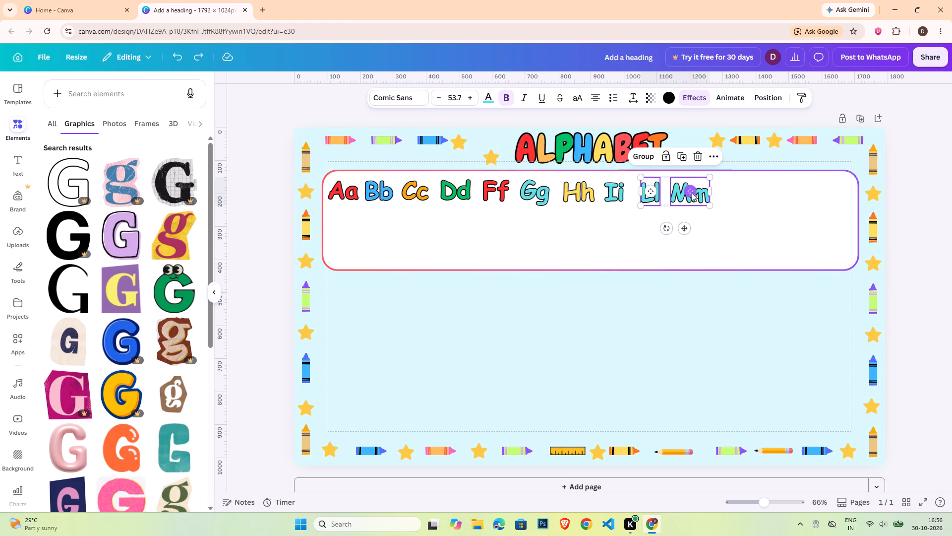
{"action": "left_click_drag", "start_coordinate": [705, 194], "coordinate": [739, 195]}
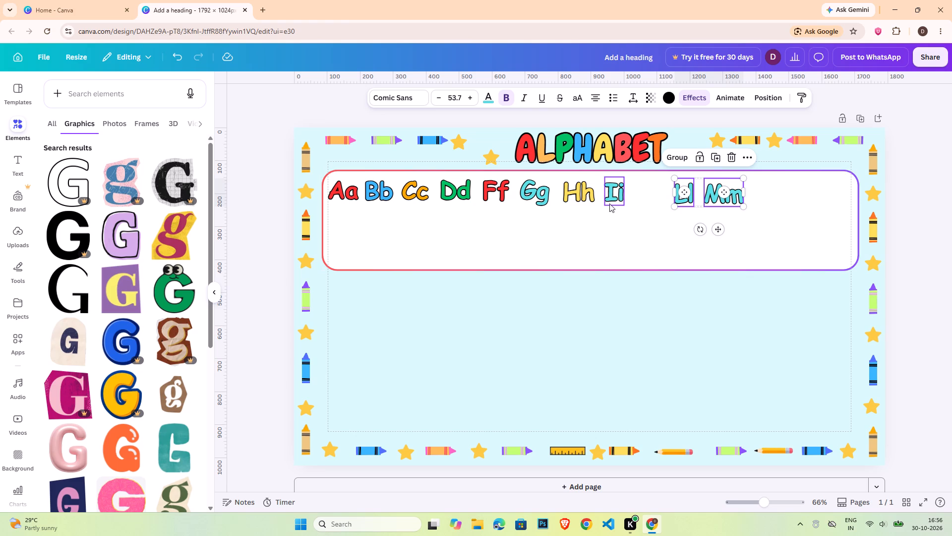
{"action": "left_click", "coordinate": [625, 222]}
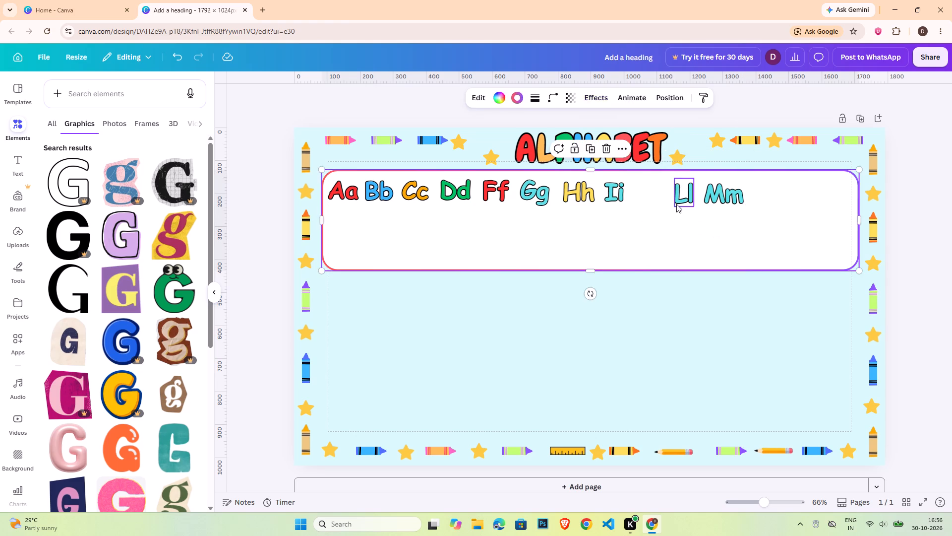
Duplicate the "Ll" text, place the copy in the gap just after "Ii", and change it to "Jj".
{"action": "left_click", "coordinate": [676, 204]}
{"action": "key", "text": "ctrl+c"}
{"action": "key", "text": "ctrl+v"}
{"action": "left_click_drag", "start_coordinate": [685, 202], "coordinate": [639, 199]}
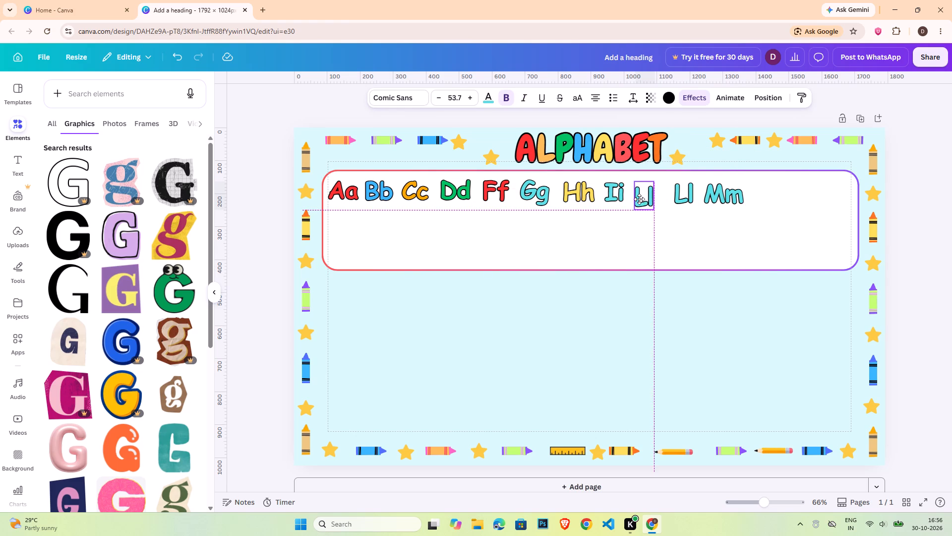
{"action": "left_click_drag", "start_coordinate": [639, 199], "coordinate": [639, 199]}
{"action": "left_click", "coordinate": [639, 199]}
{"action": "key", "text": "shift+j"}
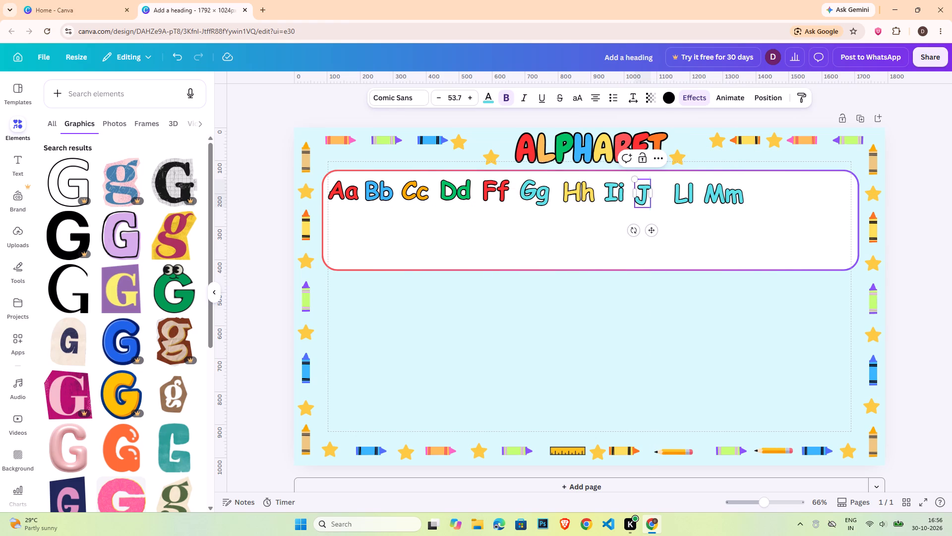
{"action": "key", "text": "j"}
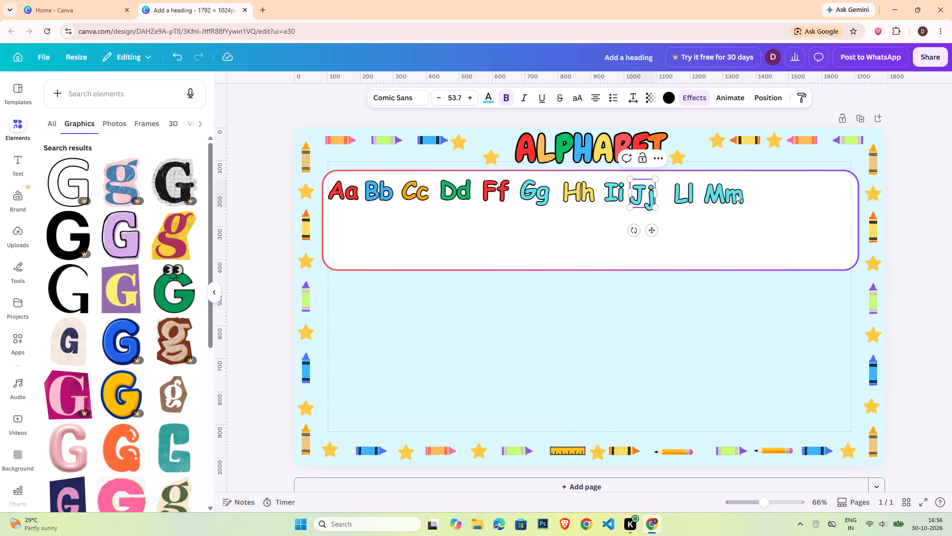
{"action": "left_click", "coordinate": [897, 203]}
Duplicate the "Mm" text, place the copy after it in the row, and change it to "Nn".
{"action": "left_click", "coordinate": [717, 195]}
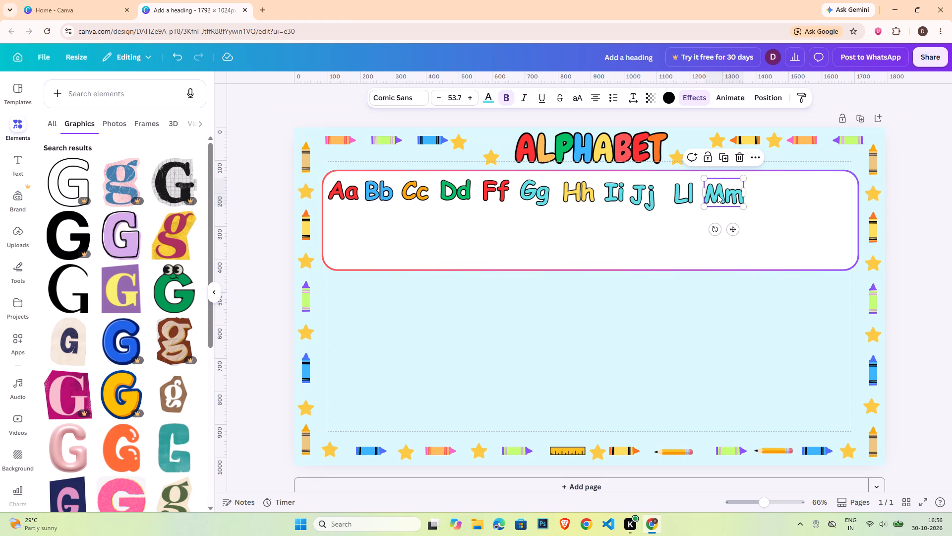
{"action": "key", "text": "ctrl+c"}
{"action": "key", "text": "ctrl+v"}
{"action": "left_click_drag", "start_coordinate": [724, 199], "coordinate": [767, 194]}
{"action": "double_click", "coordinate": [767, 194]}
{"action": "type", "text": "Nn"}
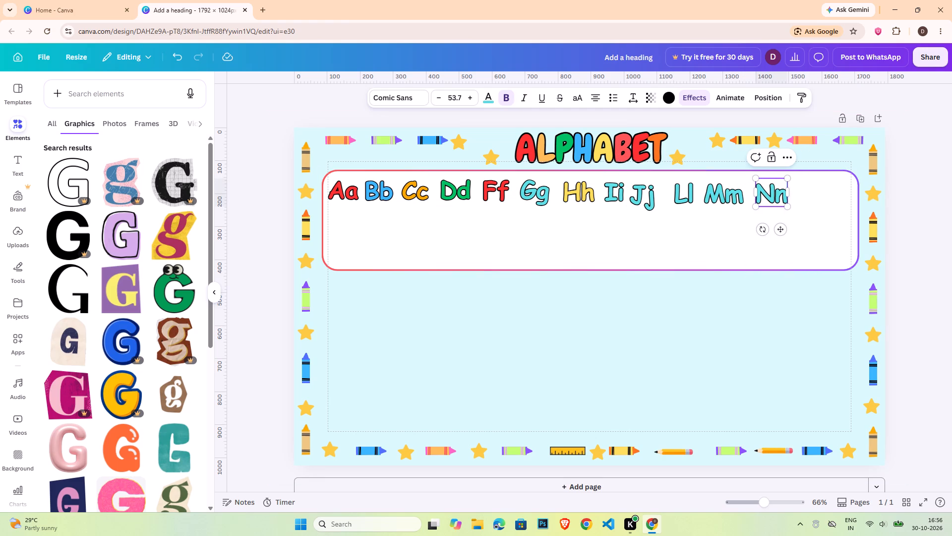
{"action": "left_click", "coordinate": [891, 242]}
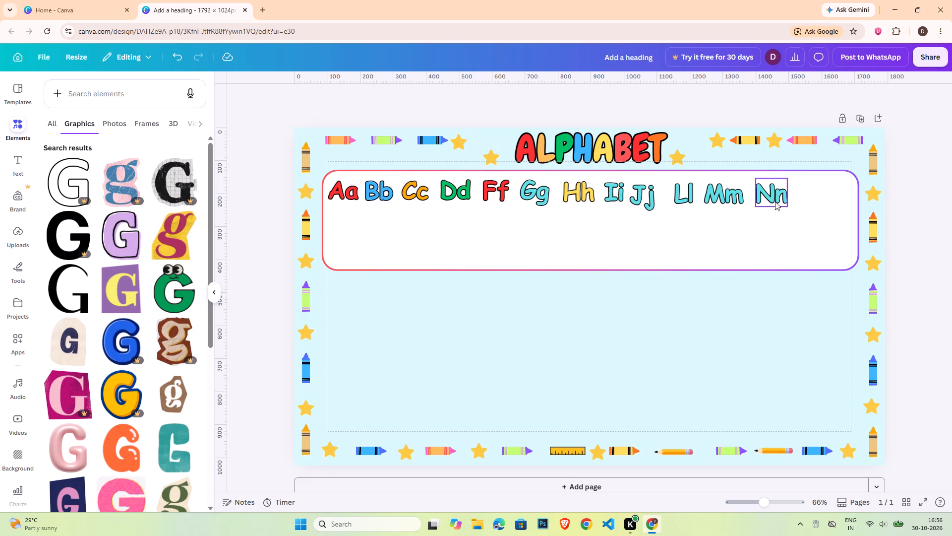
Duplicate the "Nn" text, place the copy at the right end of the row, and change it to "Oo".
{"action": "left_click", "coordinate": [771, 197]}
{"action": "key", "text": "ctrl+c"}
{"action": "key", "text": "ctrl+v"}
{"action": "left_click_drag", "start_coordinate": [782, 205], "coordinate": [823, 201]}
{"action": "left_click", "coordinate": [823, 201]}
{"action": "type", "text": "Oo"}
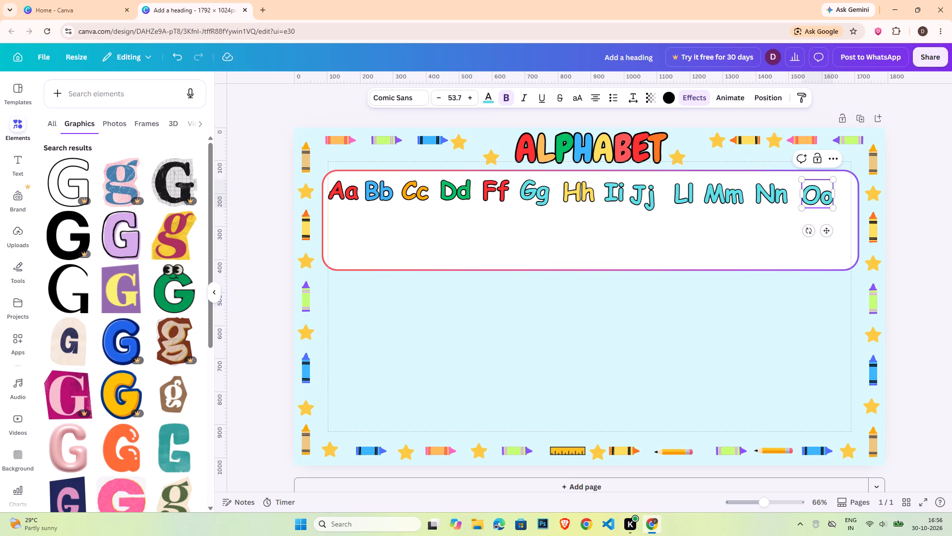
{"action": "left_click", "coordinate": [905, 278]}
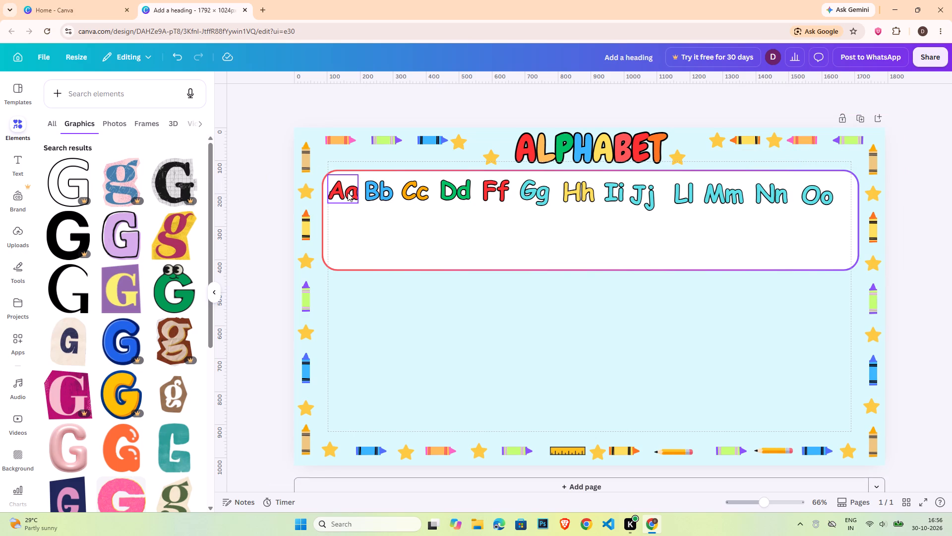
Select the letter pairs "Aa" through "Nn" in the row and tidy them up into an aligned, evenly spaced row.
{"action": "left_click", "coordinate": [348, 193]}
{"action": "left_click", "coordinate": [367, 192], "text": "shift"}
{"action": "left_click", "coordinate": [418, 194], "text": "shift"}
{"action": "left_click", "coordinate": [448, 197], "text": "shift"}
{"action": "left_click", "coordinate": [497, 196], "text": "shift"}
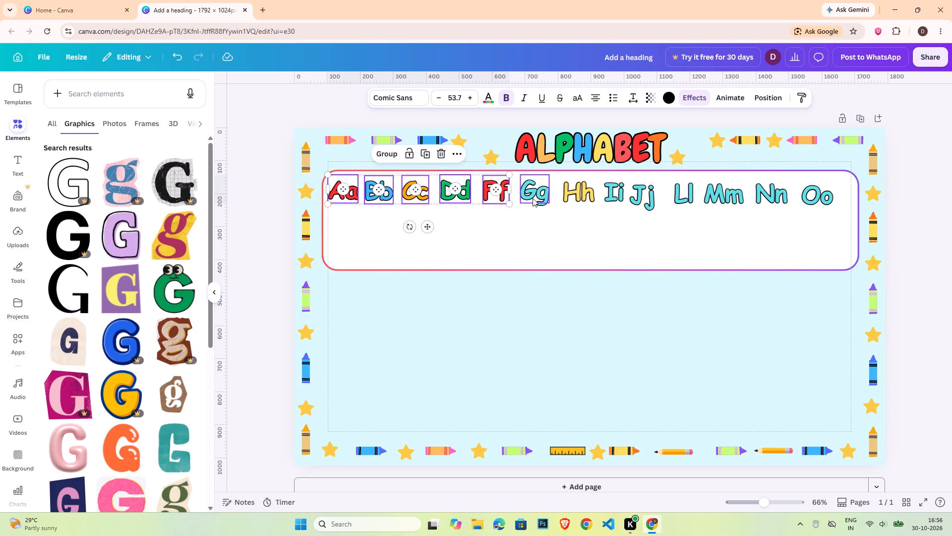
{"action": "left_click", "coordinate": [535, 198], "text": "shift"}
{"action": "left_click", "coordinate": [588, 195], "text": "shift"}
{"action": "left_click", "coordinate": [613, 199], "text": "shift"}
{"action": "left_click", "coordinate": [633, 199], "text": "shift"}
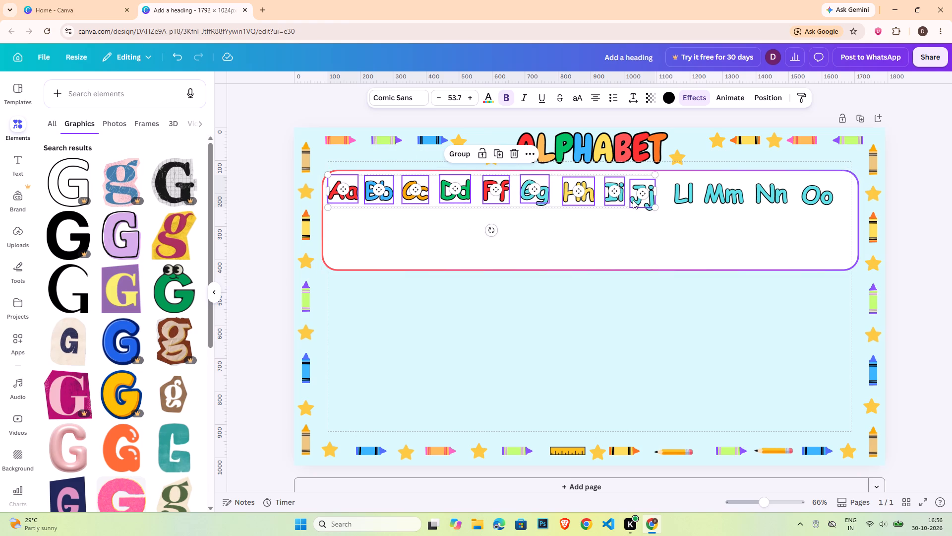
{"action": "left_click", "coordinate": [684, 201], "text": "shift"}
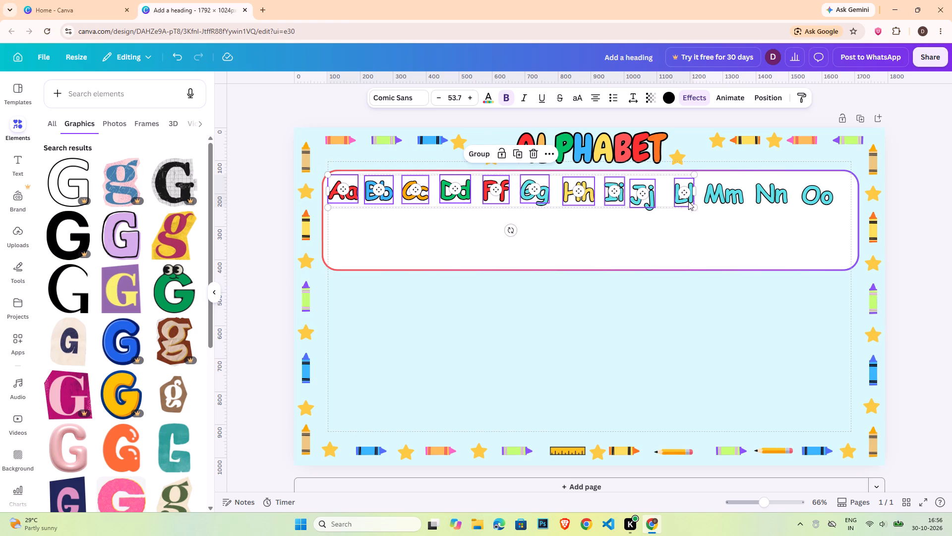
{"action": "left_click", "coordinate": [721, 201], "text": "shift"}
{"action": "left_click", "coordinate": [765, 201], "text": "shift"}
{"action": "left_click", "coordinate": [767, 102]}
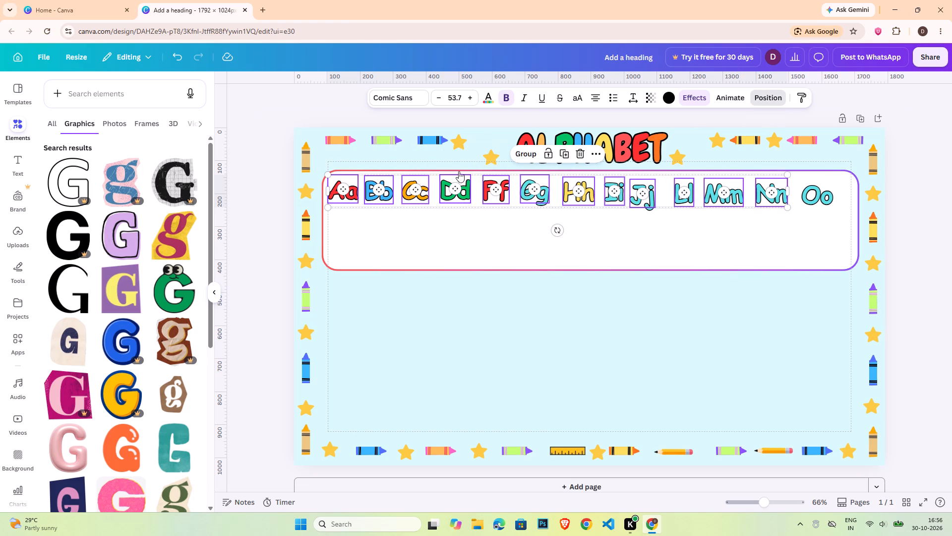
{"action": "left_click", "coordinate": [88, 320]}
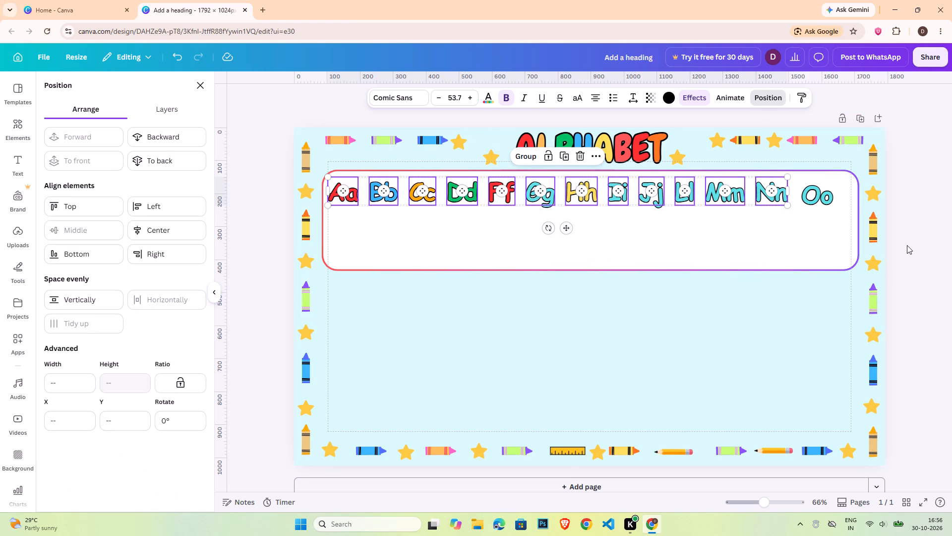
Delete the "Oo" text at the end of the row.
{"action": "left_click", "coordinate": [824, 199]}
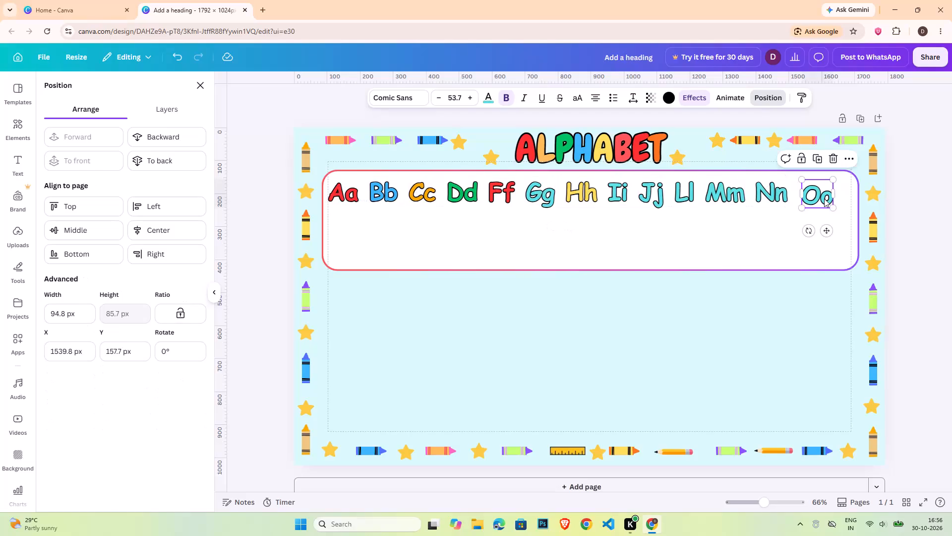
{"action": "key", "text": "Delete"}
Lock the white rounded box behind the letters.
{"action": "left_click", "coordinate": [419, 226]}
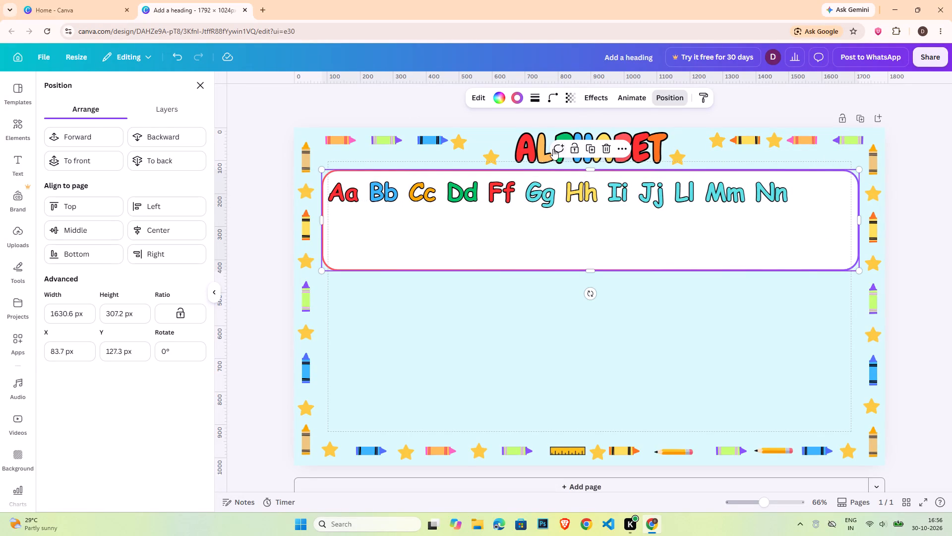
{"action": "left_click", "coordinate": [576, 149]}
{"action": "left_click", "coordinate": [373, 219]}
Select all twelve letter pairs together, shift them slightly inside the white box, and enlarge them to font size 59.9 to fill its width.
{"action": "left_click_drag", "start_coordinate": [341, 210], "coordinate": [651, 203]}
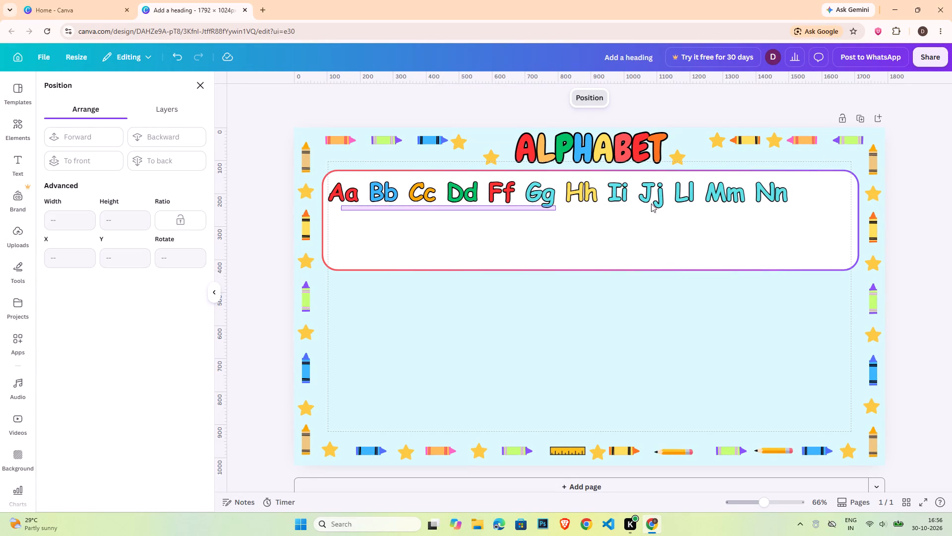
{"action": "left_click_drag", "start_coordinate": [651, 203], "coordinate": [807, 195]}
{"action": "left_click_drag", "start_coordinate": [653, 199], "coordinate": [671, 201]}
{"action": "left_click_drag", "start_coordinate": [563, 227], "coordinate": [570, 227]}
{"action": "left_click_drag", "start_coordinate": [795, 204], "coordinate": [833, 211]}
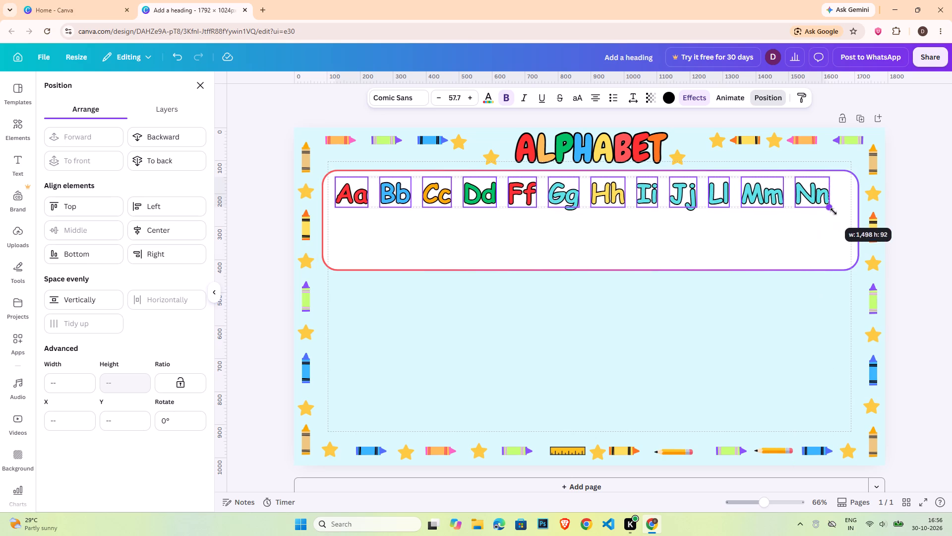
{"action": "left_click_drag", "start_coordinate": [833, 211], "coordinate": [848, 216]}
{"action": "left_click", "coordinate": [925, 223]}
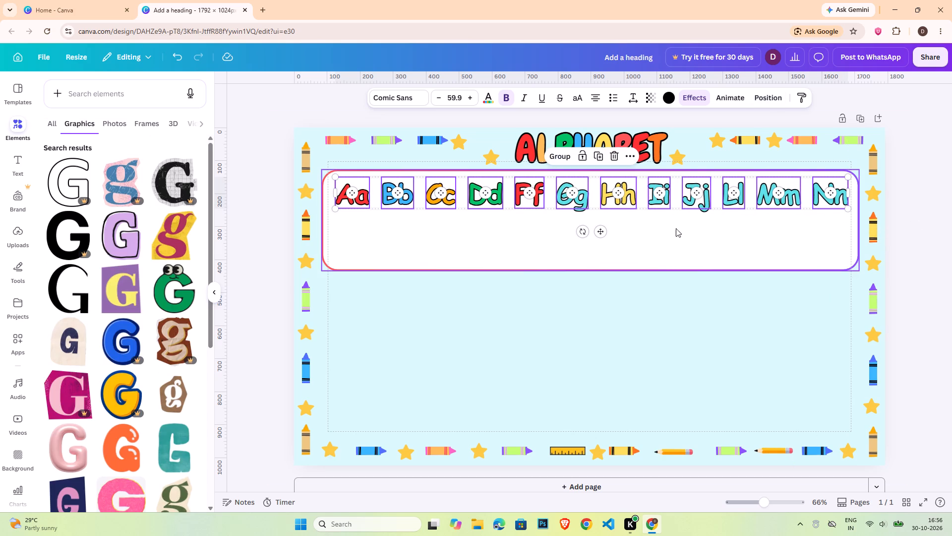
{"action": "left_click", "coordinate": [681, 246]}
Recolor the "Ii" and "Ll" texts pink and the "Jj" text red.
{"action": "left_click", "coordinate": [662, 189]}
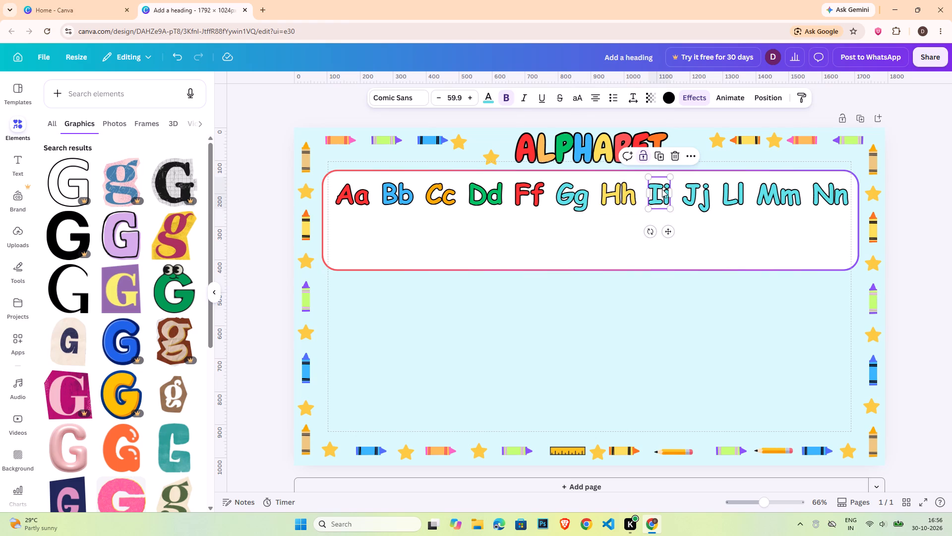
{"action": "left_click", "coordinate": [490, 97]}
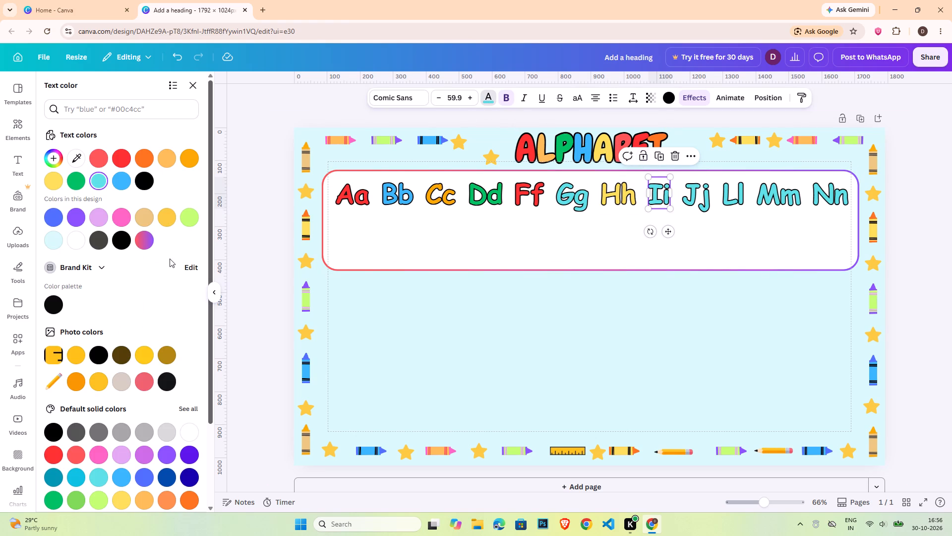
{"action": "left_click", "coordinate": [124, 217]}
{"action": "left_click", "coordinate": [688, 206]}
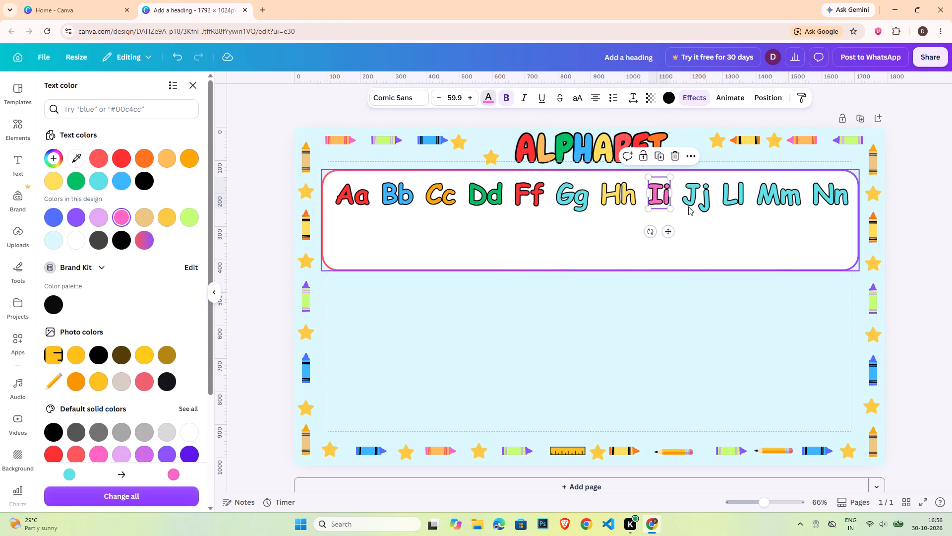
{"action": "left_click", "coordinate": [126, 157]}
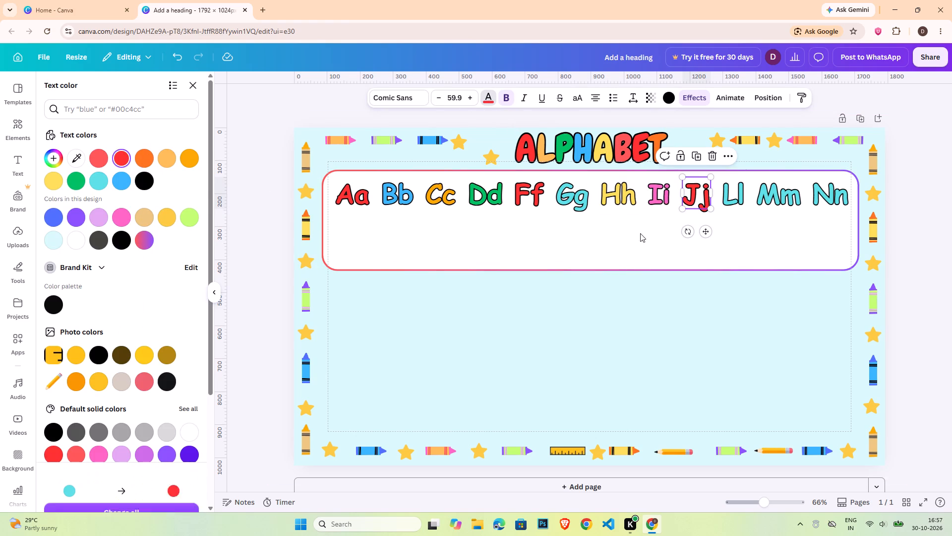
{"action": "left_click", "coordinate": [725, 201]}
{"action": "left_click", "coordinate": [125, 216]}
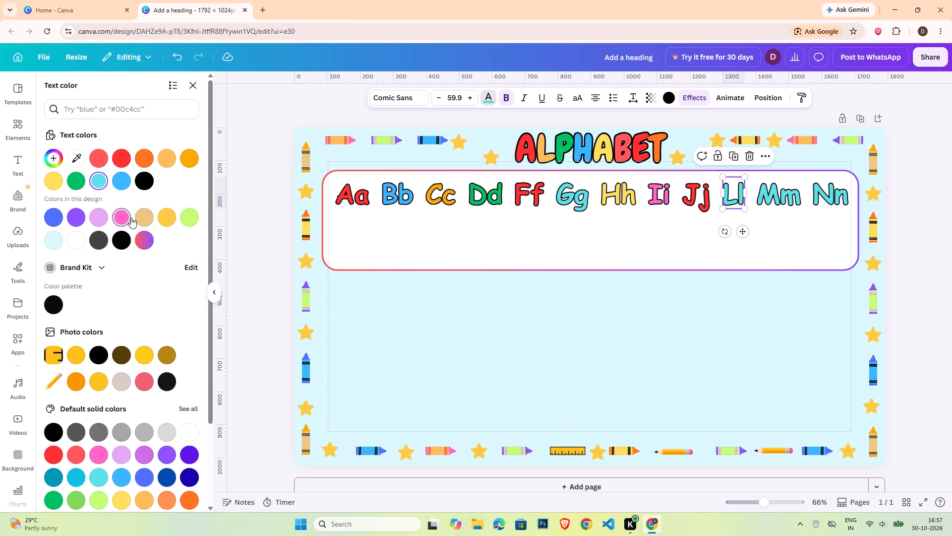
Recolor the "Mm" text light green and the "Nn" text dark blue.
{"action": "left_click", "coordinate": [775, 199]}
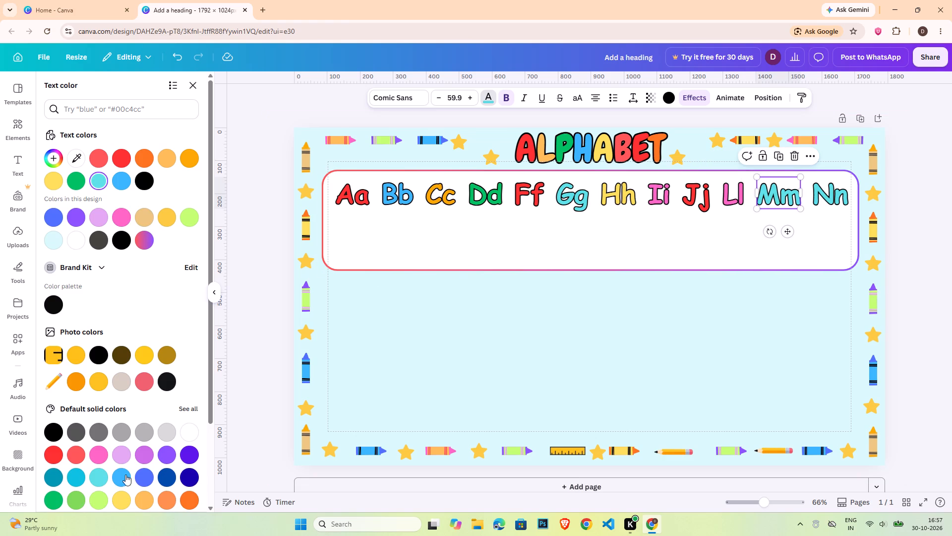
{"action": "left_click", "coordinate": [98, 495]}
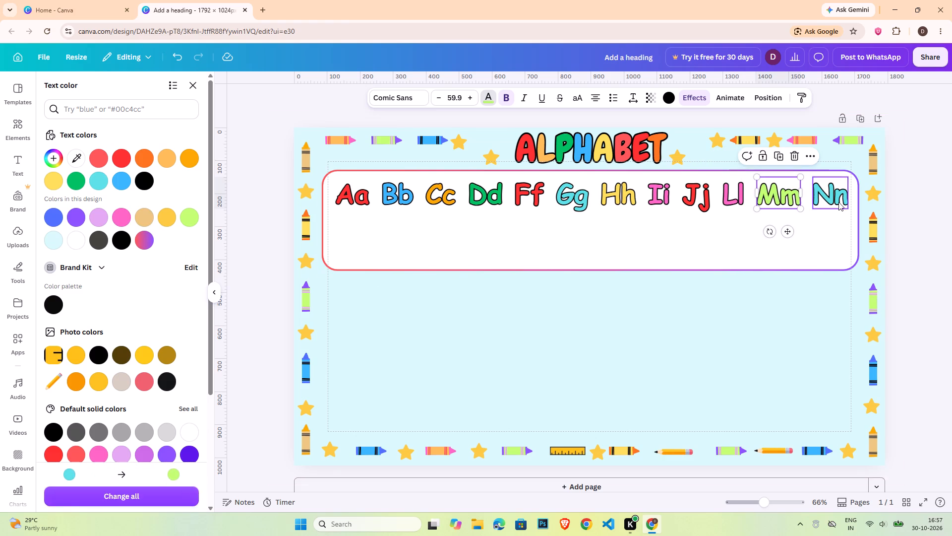
{"action": "left_click", "coordinate": [838, 202]}
{"action": "scroll", "coordinate": [195, 427], "scroll_direction": "down", "scroll_amount": 3}
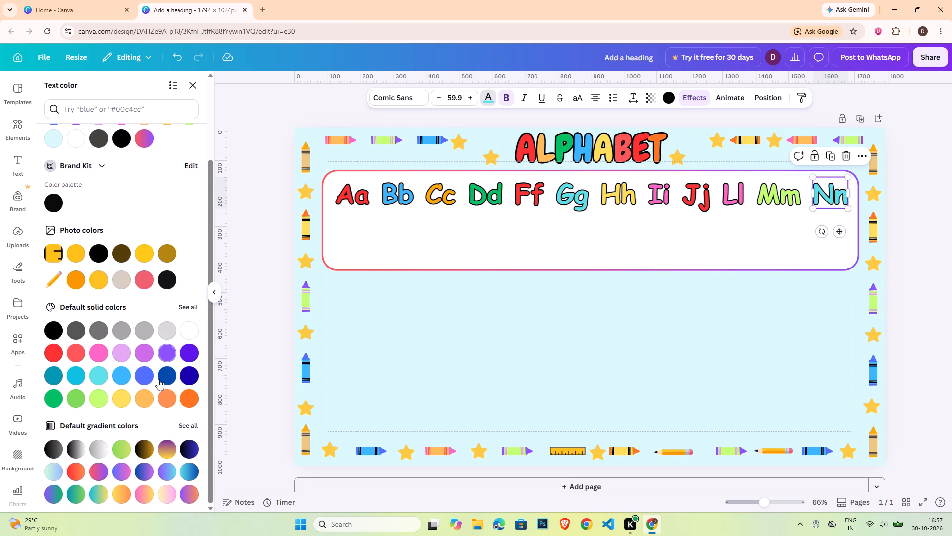
{"action": "left_click", "coordinate": [158, 379]}
{"action": "double_click", "coordinate": [905, 263]}
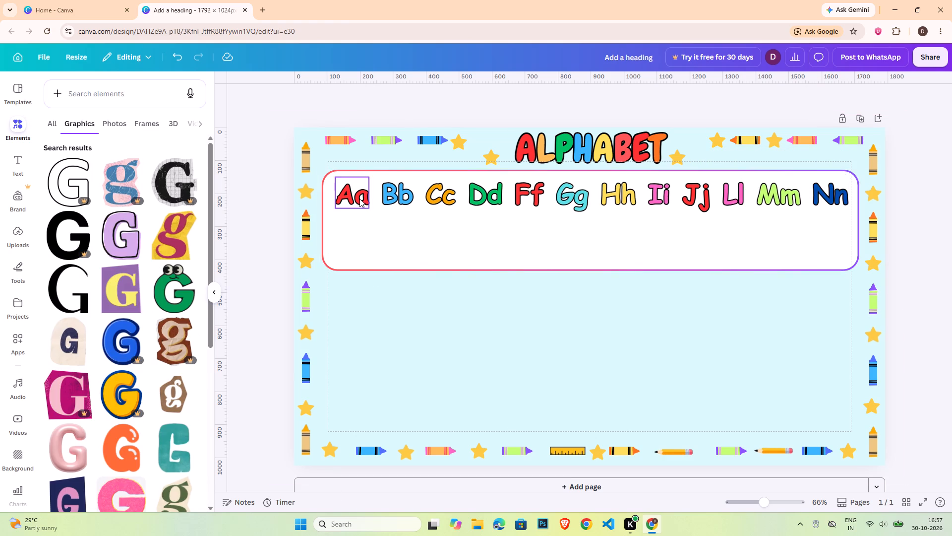
Duplicate the whole row of letter pairs, "Aa" through "Nn", and align the copy directly beneath it as a second row in the white box.
{"action": "left_click", "coordinate": [359, 199]}
{"action": "left_click", "coordinate": [412, 195], "text": "shift"}
{"action": "left_click", "coordinate": [434, 195], "text": "shift"}
{"action": "left_click", "coordinate": [482, 194], "text": "shift"}
{"action": "left_click", "coordinate": [533, 196], "text": "shift"}
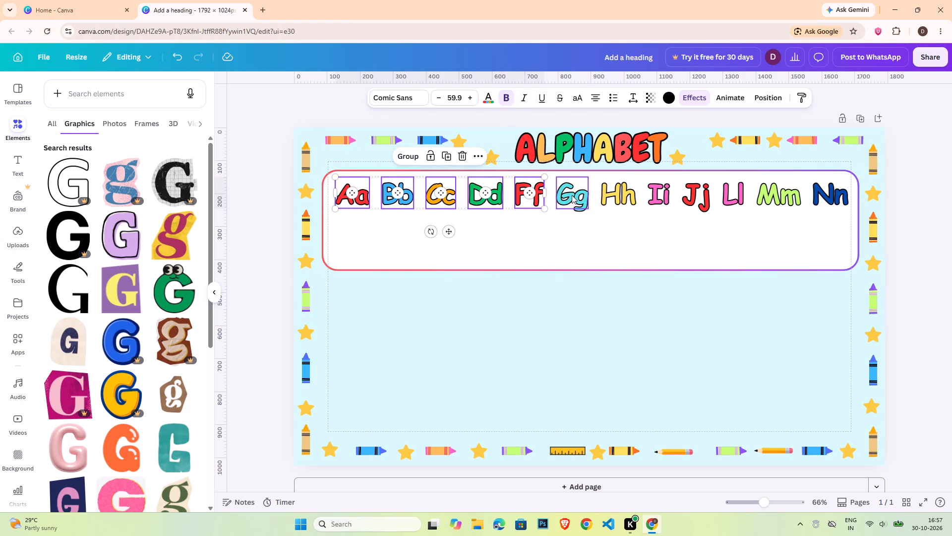
{"action": "left_click", "coordinate": [572, 195], "text": "shift"}
{"action": "left_click", "coordinate": [625, 201], "text": "shift"}
{"action": "left_click", "coordinate": [660, 199], "text": "shift"}
{"action": "left_click", "coordinate": [699, 197], "text": "shift"}
{"action": "left_click", "coordinate": [724, 197], "text": "shift"}
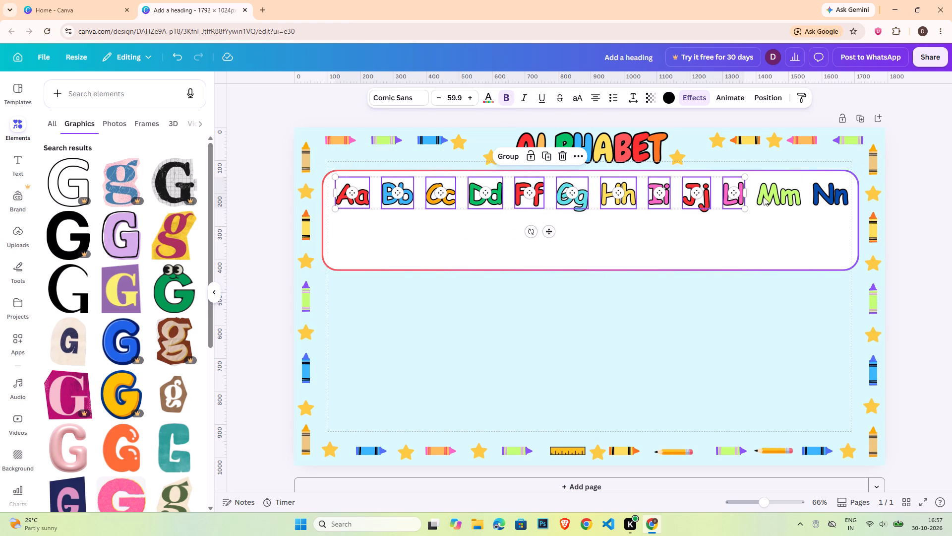
{"action": "left_click", "coordinate": [779, 196], "text": "shift"}
{"action": "left_click", "coordinate": [818, 196], "text": "shift"}
{"action": "key", "text": "ctrl+c"}
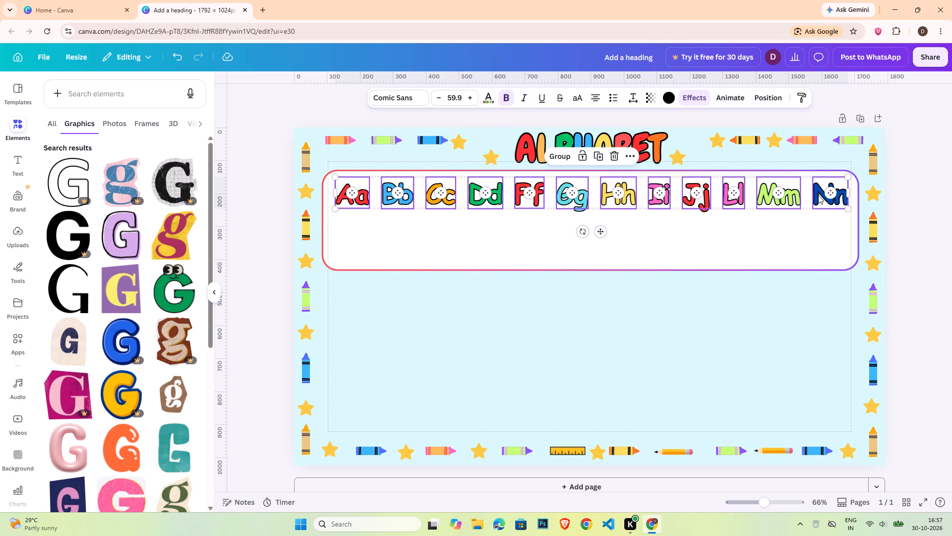
{"action": "key", "text": "ctrl+v"}
{"action": "left_click_drag", "start_coordinate": [739, 209], "coordinate": [729, 236]}
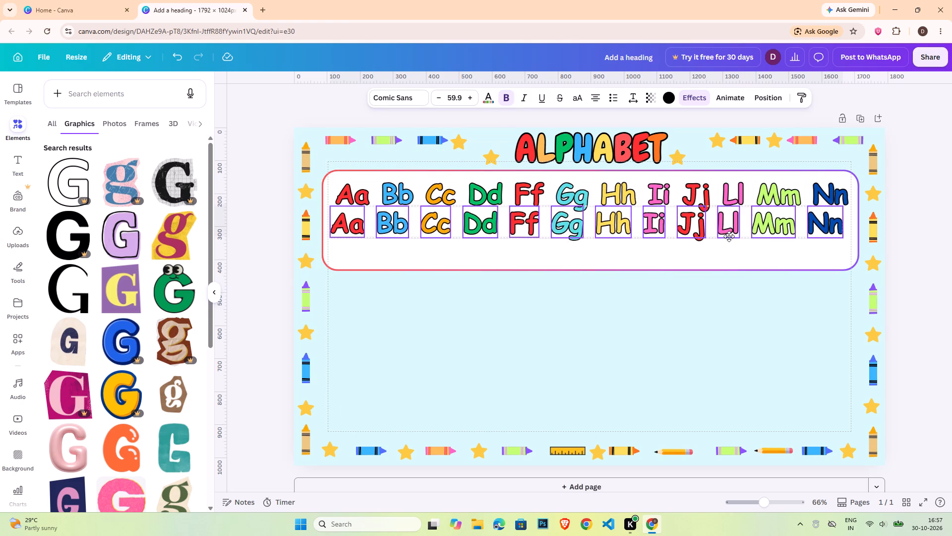
{"action": "left_click_drag", "start_coordinate": [729, 236], "coordinate": [733, 240]}
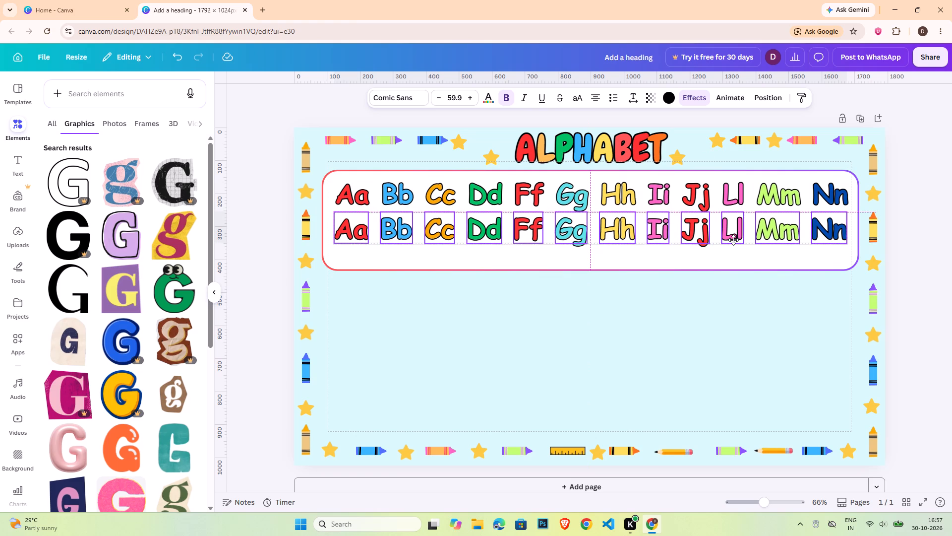
{"action": "left_click_drag", "start_coordinate": [733, 240], "coordinate": [734, 245]}
{"action": "left_click", "coordinate": [942, 261]}
Change the first four pairs of the second row to "Oo", "Pp", "Qq" and "Rr".
{"action": "double_click", "coordinate": [336, 237]}
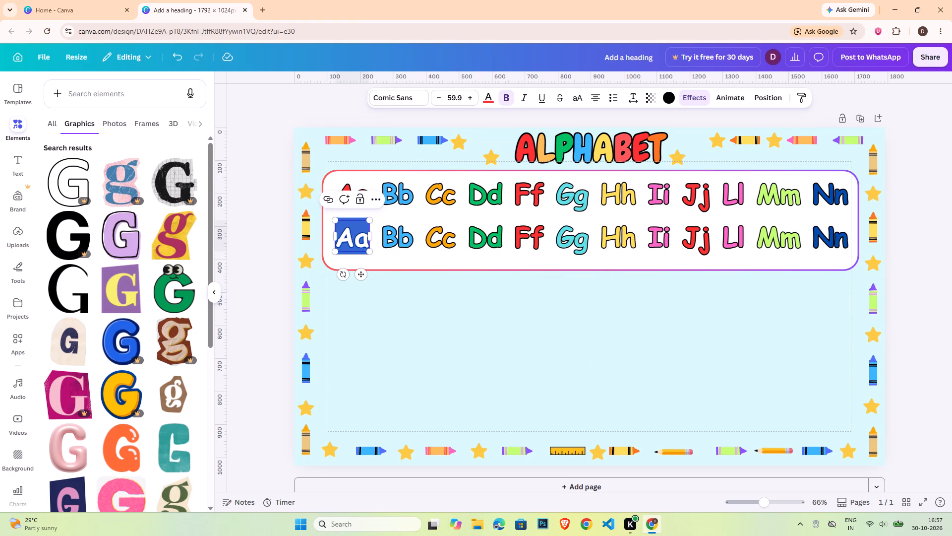
{"action": "key", "text": "shift+o"}
{"action": "key", "text": "o"}
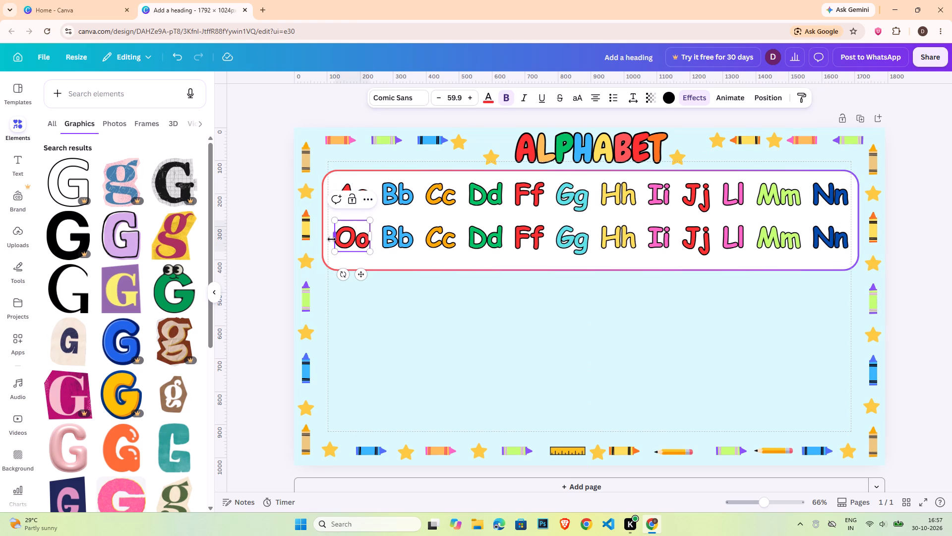
{"action": "double_click", "coordinate": [402, 235]}
{"action": "key", "text": "shift+p"}
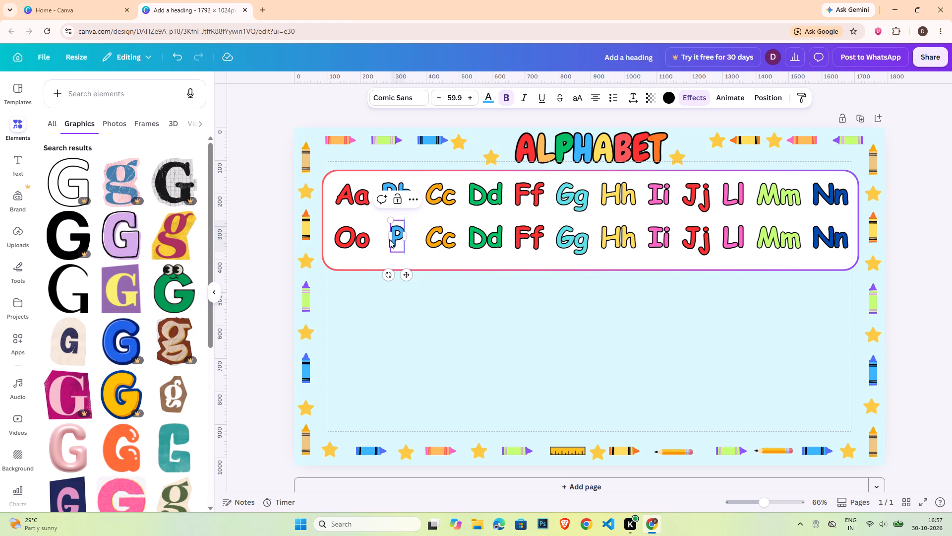
{"action": "key", "text": "p"}
{"action": "double_click", "coordinate": [451, 239]}
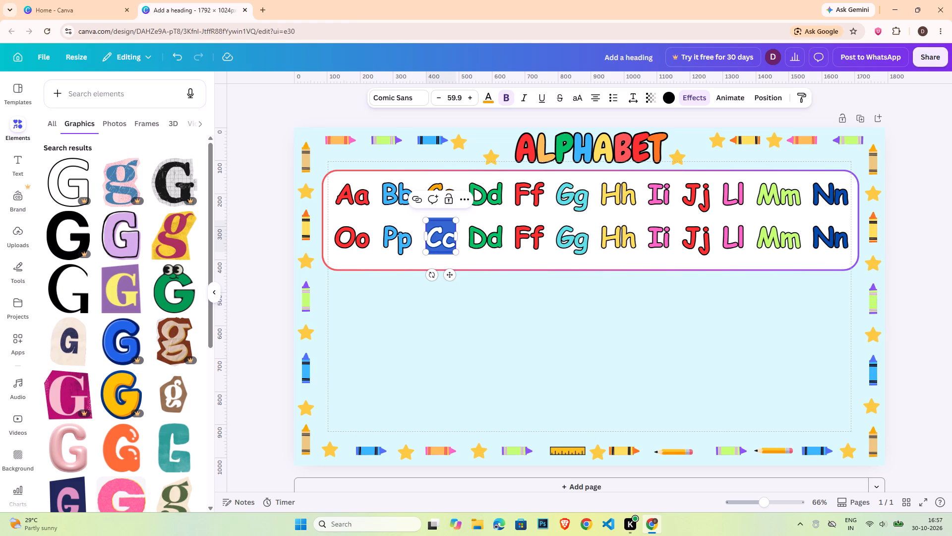
{"action": "key", "text": "shift+q"}
{"action": "key", "text": "q"}
{"action": "double_click", "coordinate": [483, 238]}
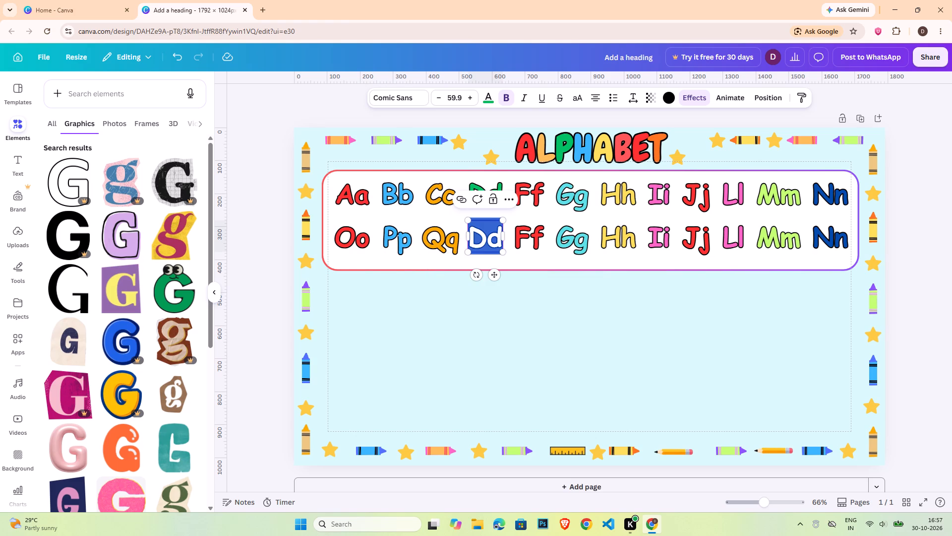
{"action": "key", "text": "shift+r"}
{"action": "key", "text": "r"}
Change "Ff", "Gg", "Hh" and "Ii" in the second row to "Ss", "Tt", "Uu" and "Vv".
{"action": "double_click", "coordinate": [532, 235]}
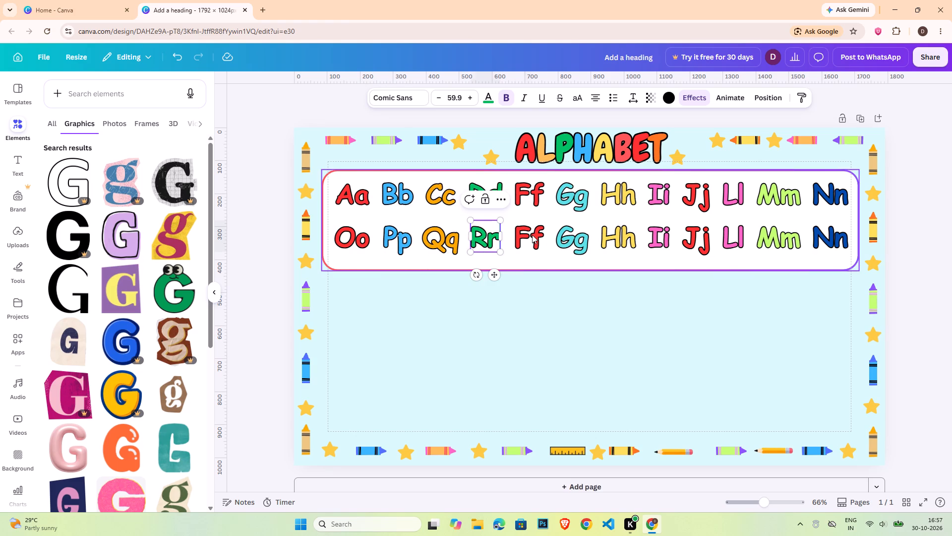
{"action": "key", "text": "shift+s"}
{"action": "key", "text": "s"}
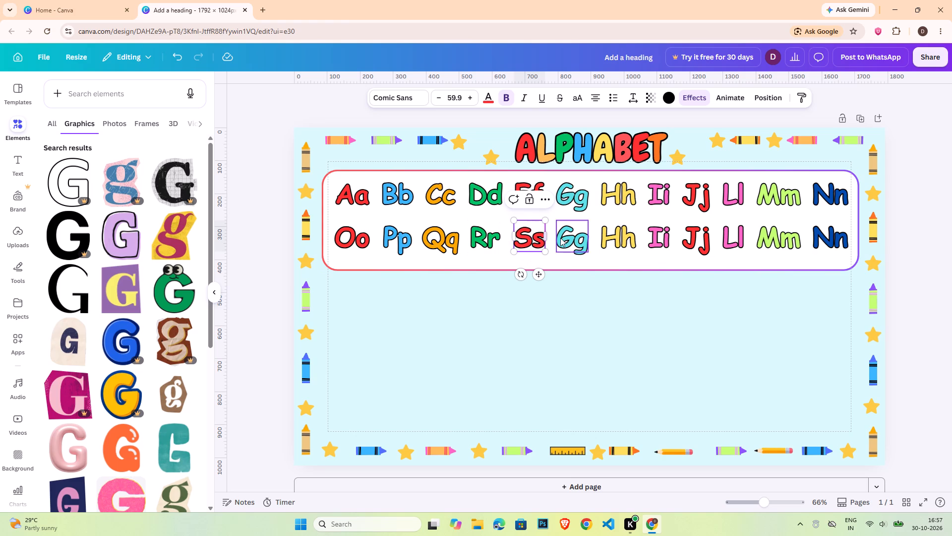
{"action": "double_click", "coordinate": [560, 238]}
{"action": "key", "text": "shift+t"}
{"action": "key", "text": "t"}
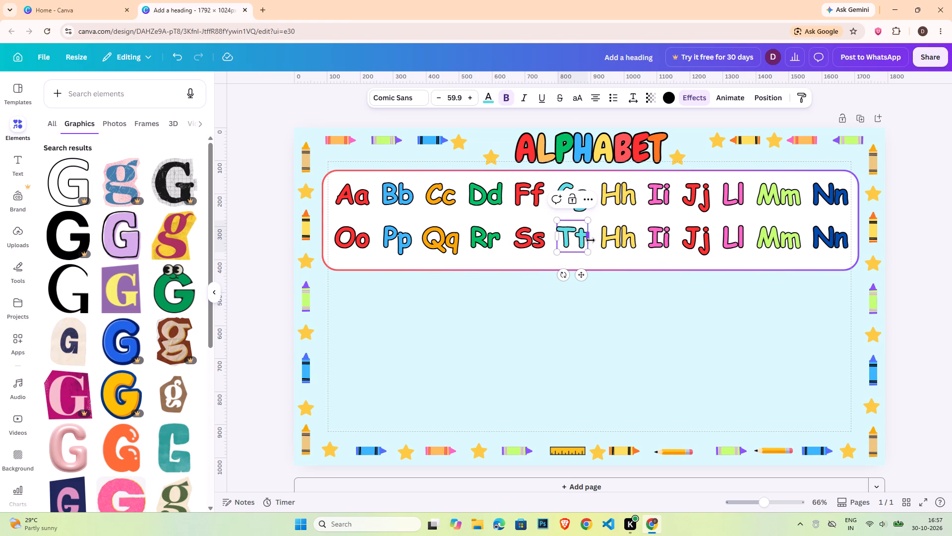
{"action": "double_click", "coordinate": [600, 240]}
{"action": "double_click", "coordinate": [617, 240]}
{"action": "key", "text": "shift+u"}
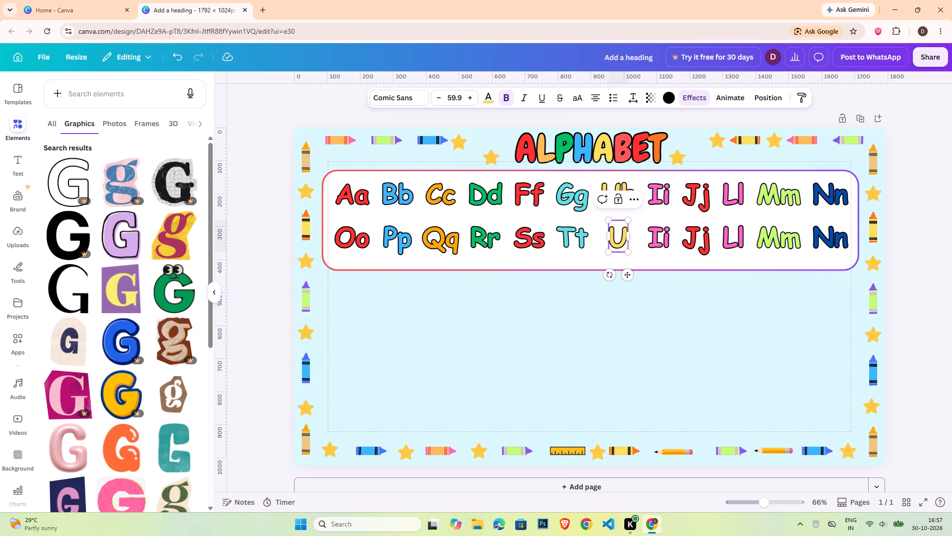
{"action": "key", "text": "u"}
{"action": "double_click", "coordinate": [653, 247]}
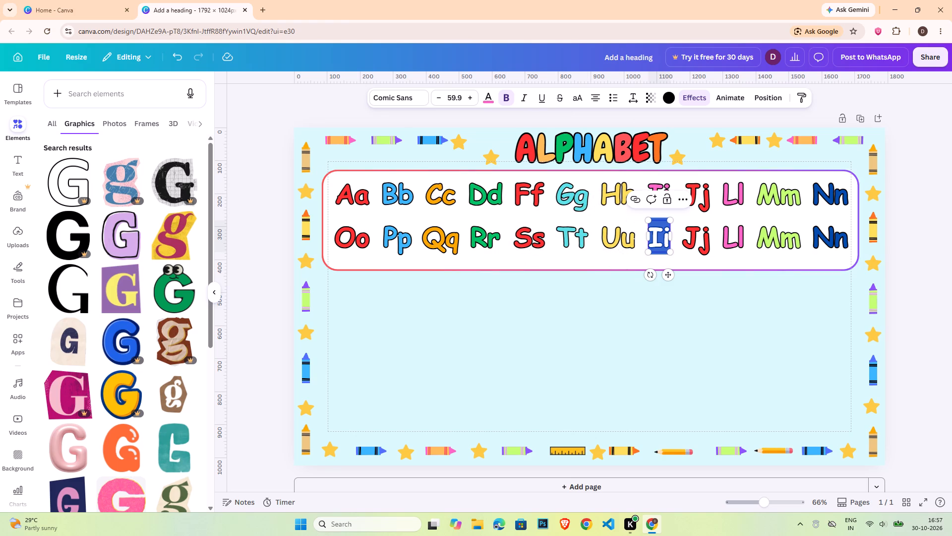
{"action": "key", "text": "shift+v"}
{"action": "key", "text": "v"}
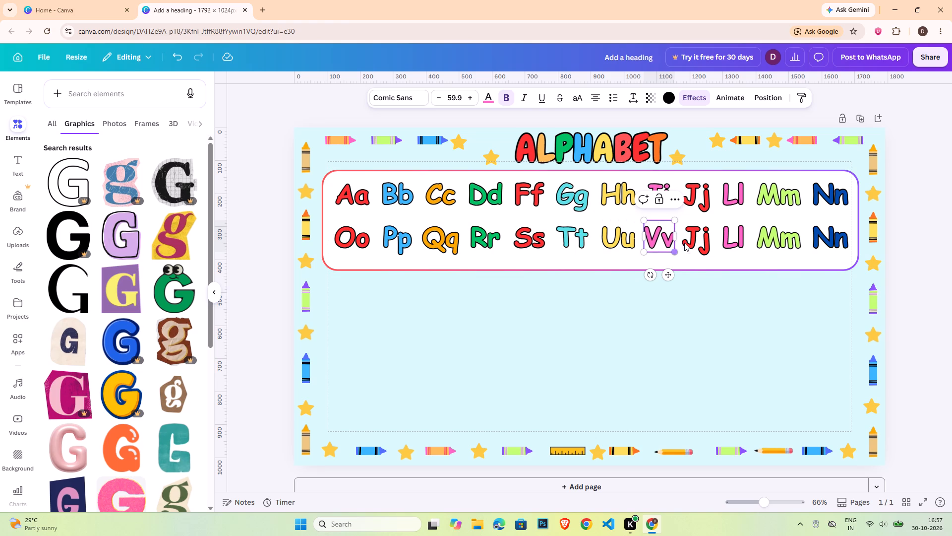
Change the last four pairs of the second row to "Ww", "Xx", "Yy" and "Zz".
{"action": "double_click", "coordinate": [684, 243]}
{"action": "key", "text": "shift+w"}
{"action": "key", "text": "w"}
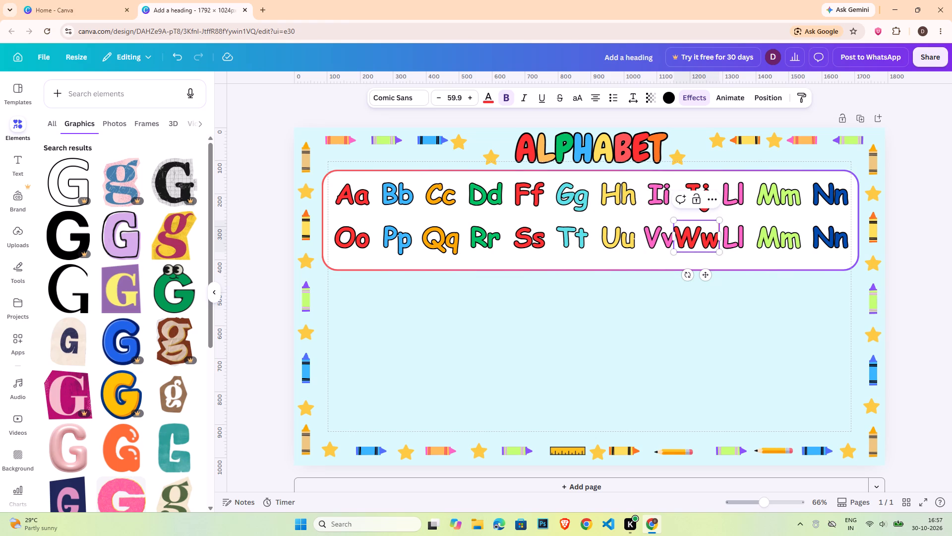
{"action": "double_click", "coordinate": [740, 240]}
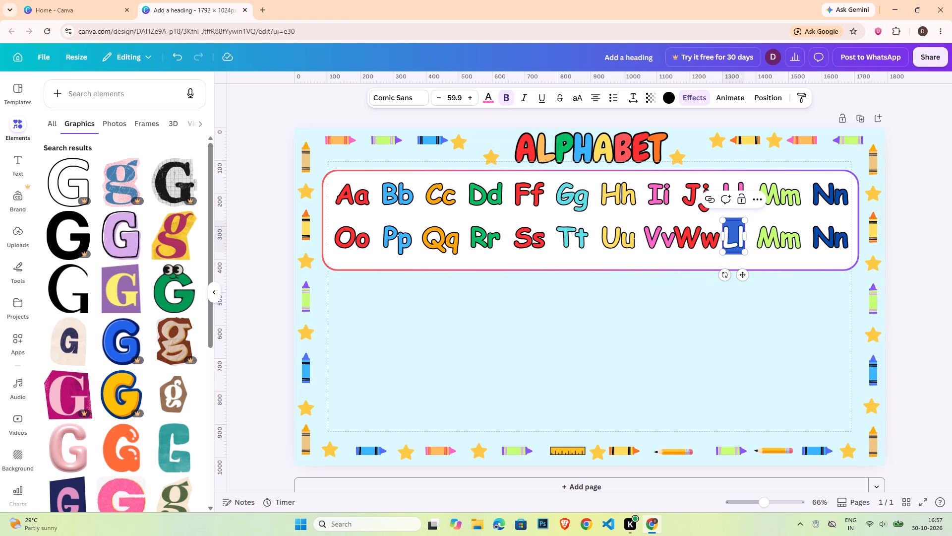
{"action": "type", "text": "Xx"}
{"action": "double_click", "coordinate": [770, 239]}
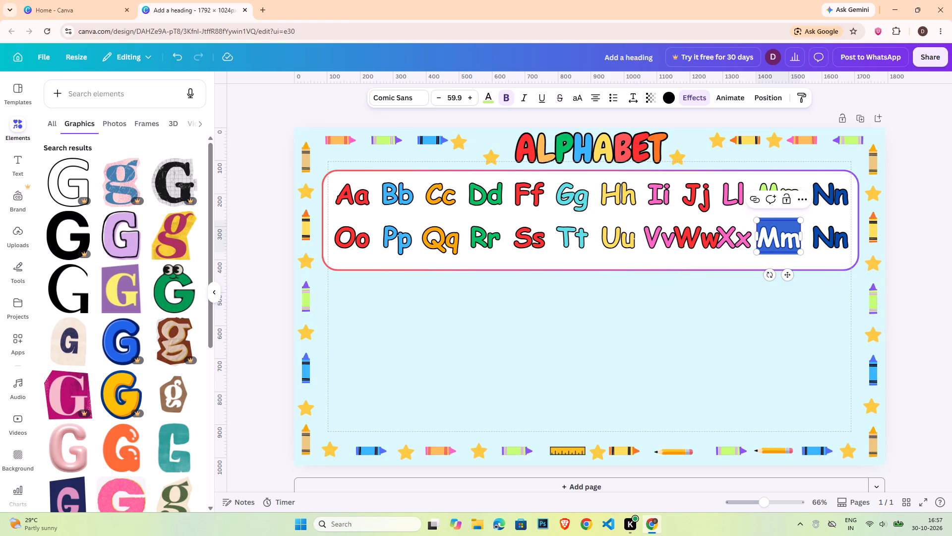
{"action": "type", "text": "Yy"}
{"action": "double_click", "coordinate": [833, 245]}
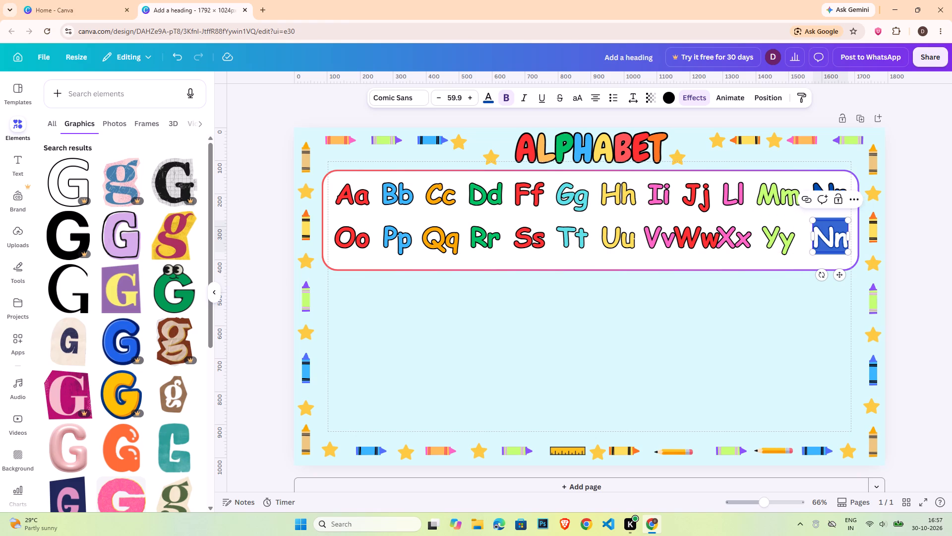
{"action": "key", "text": "shift+z"}
{"action": "key", "text": "z"}
{"action": "left_click", "coordinate": [915, 254]}
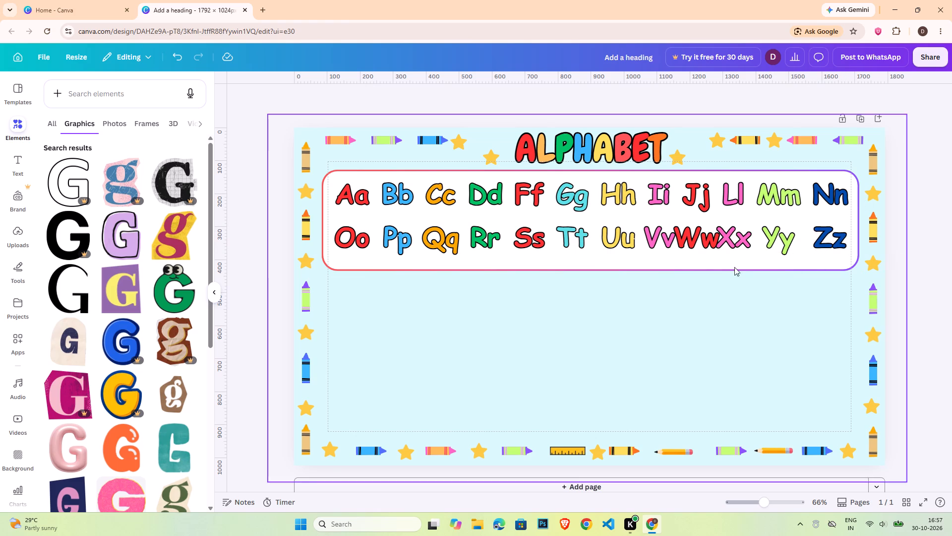
Select the white box together with all second-row letter pairs, open their position settings and unlock the selection.
{"action": "left_click", "coordinate": [325, 253]}
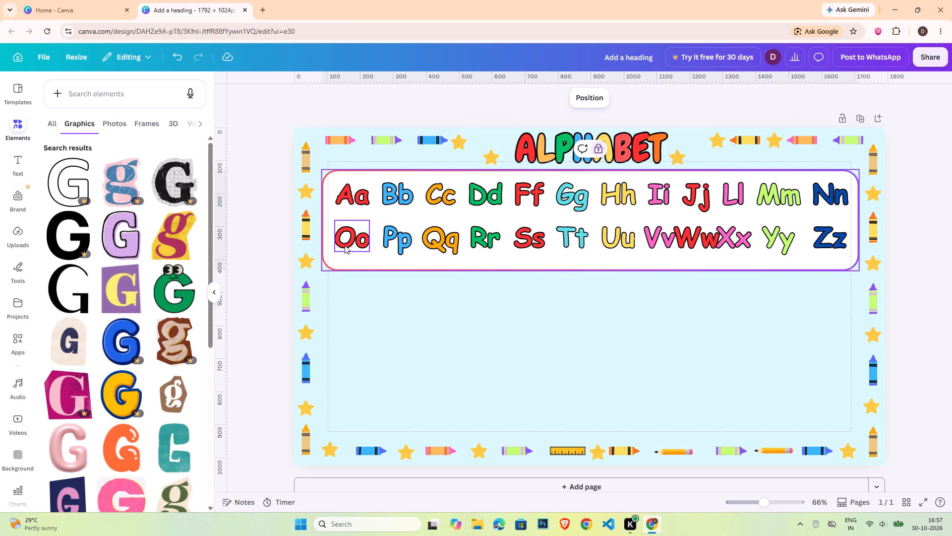
{"action": "left_click", "coordinate": [345, 245], "text": "shift"}
{"action": "left_click", "coordinate": [391, 240], "text": "shift"}
{"action": "left_click", "coordinate": [438, 237], "text": "shift"}
{"action": "left_click", "coordinate": [485, 236], "text": "shift"}
{"action": "left_click", "coordinate": [524, 242], "text": "shift"}
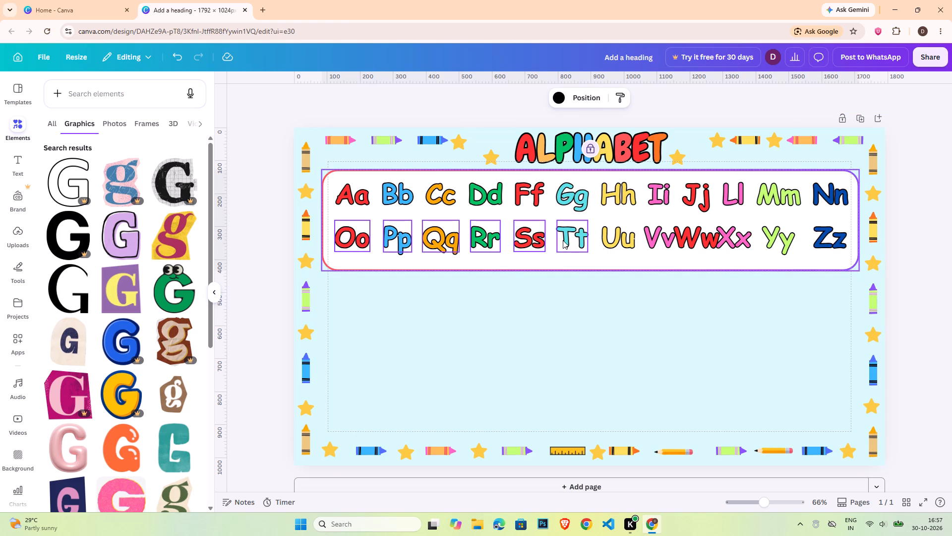
{"action": "left_click", "coordinate": [563, 240], "text": "shift"}
{"action": "left_click", "coordinate": [612, 235], "text": "shift"}
{"action": "left_click", "coordinate": [659, 235], "text": "shift"}
{"action": "left_click", "coordinate": [692, 235], "text": "shift"}
{"action": "left_click", "coordinate": [728, 238], "text": "shift"}
{"action": "left_click", "coordinate": [780, 239], "text": "shift"}
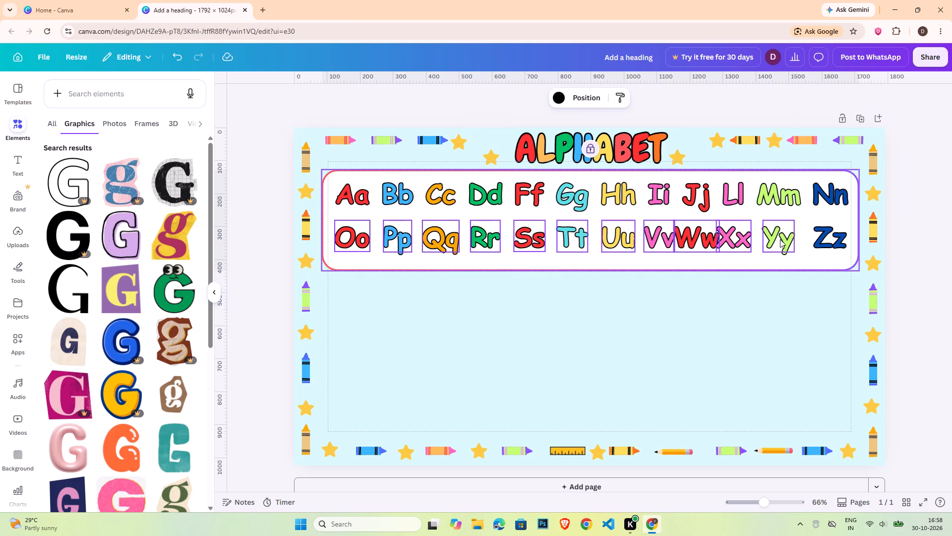
{"action": "left_click", "coordinate": [826, 238], "text": "shift"}
{"action": "left_click", "coordinate": [582, 98]}
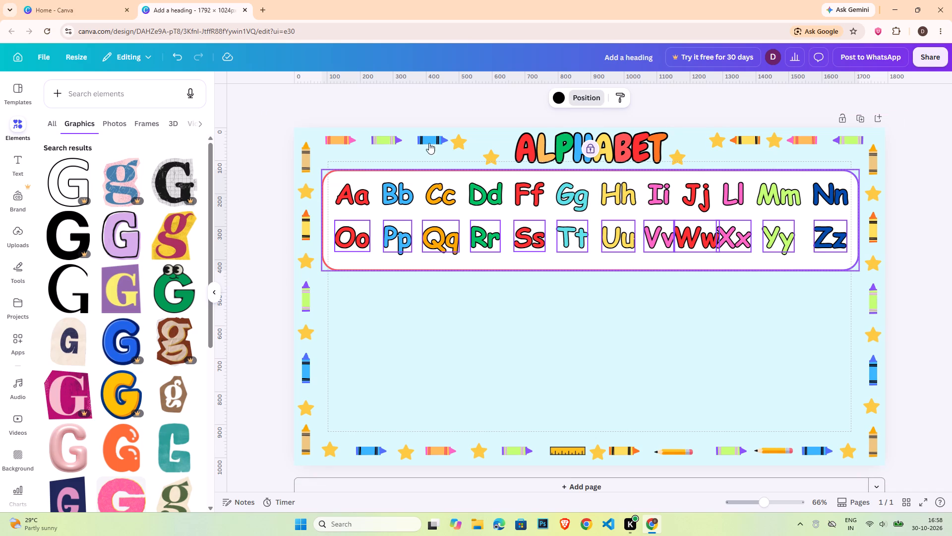
{"action": "left_click", "coordinate": [94, 108]}
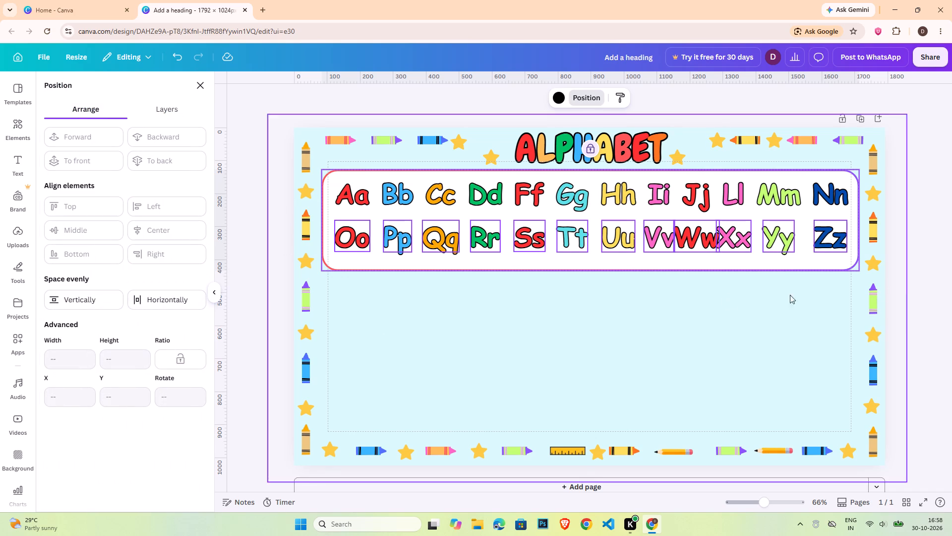
{"action": "left_click", "coordinate": [595, 148]}
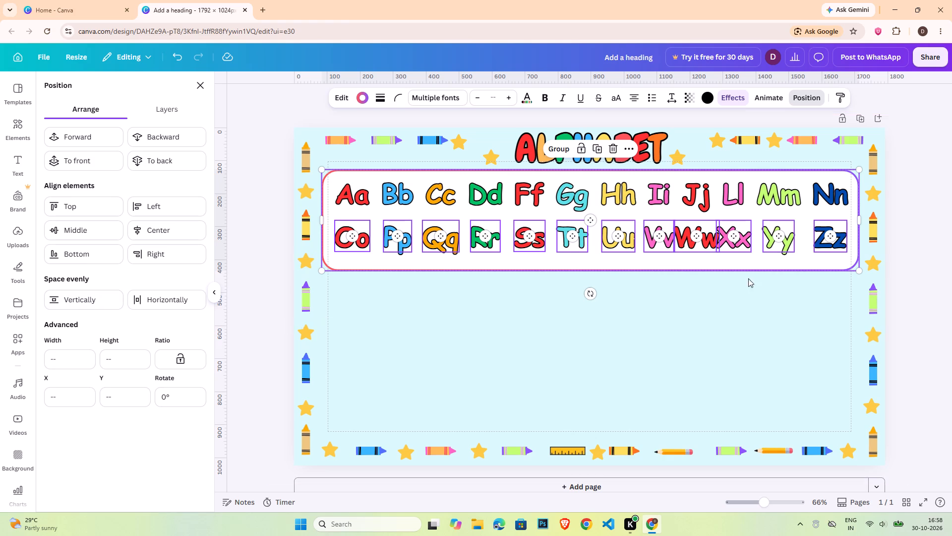
{"action": "double_click", "coordinate": [951, 246]}
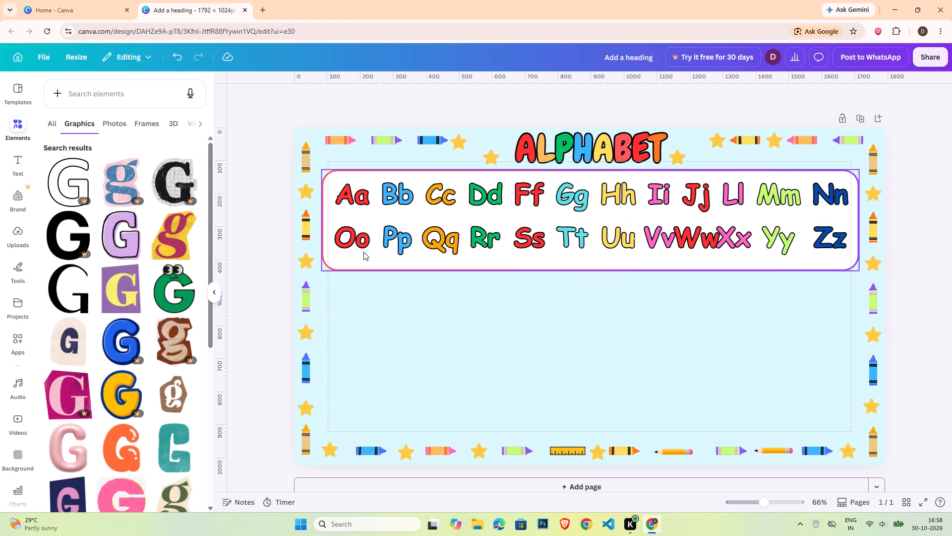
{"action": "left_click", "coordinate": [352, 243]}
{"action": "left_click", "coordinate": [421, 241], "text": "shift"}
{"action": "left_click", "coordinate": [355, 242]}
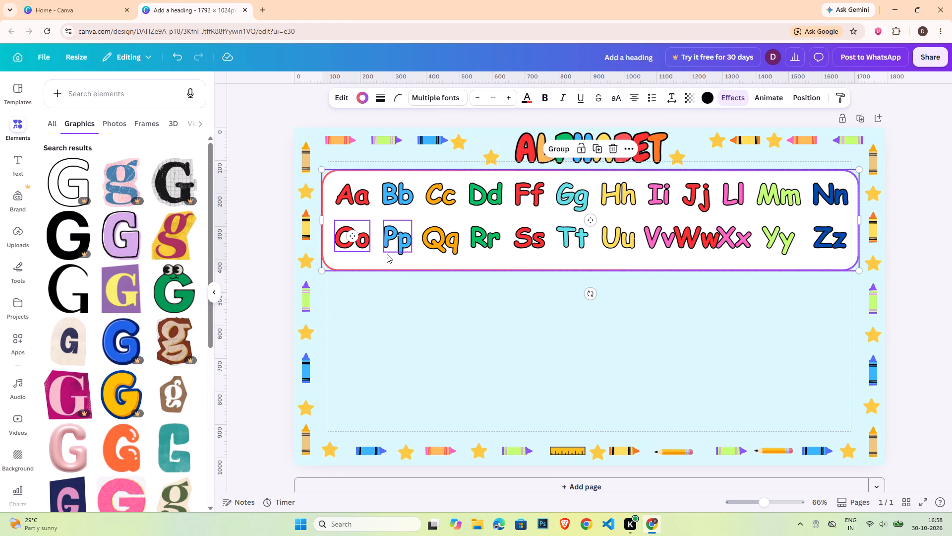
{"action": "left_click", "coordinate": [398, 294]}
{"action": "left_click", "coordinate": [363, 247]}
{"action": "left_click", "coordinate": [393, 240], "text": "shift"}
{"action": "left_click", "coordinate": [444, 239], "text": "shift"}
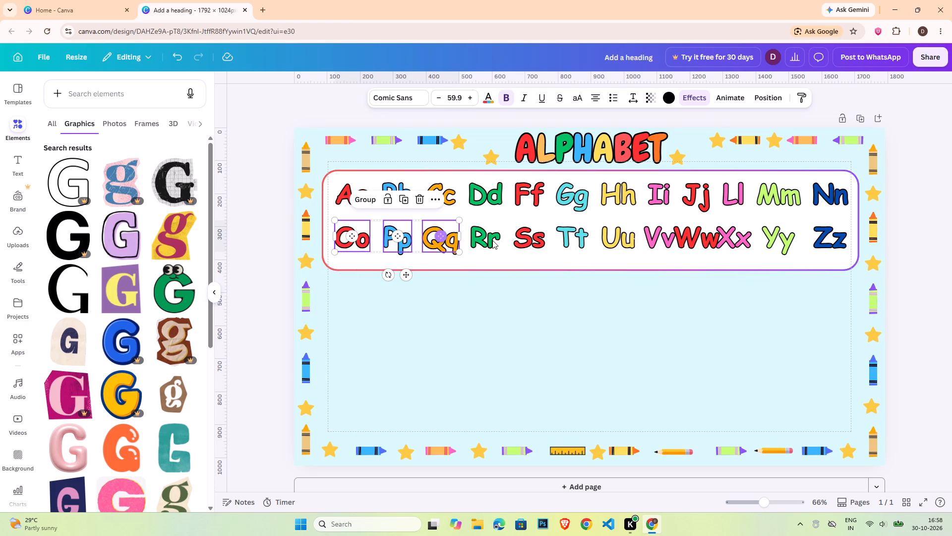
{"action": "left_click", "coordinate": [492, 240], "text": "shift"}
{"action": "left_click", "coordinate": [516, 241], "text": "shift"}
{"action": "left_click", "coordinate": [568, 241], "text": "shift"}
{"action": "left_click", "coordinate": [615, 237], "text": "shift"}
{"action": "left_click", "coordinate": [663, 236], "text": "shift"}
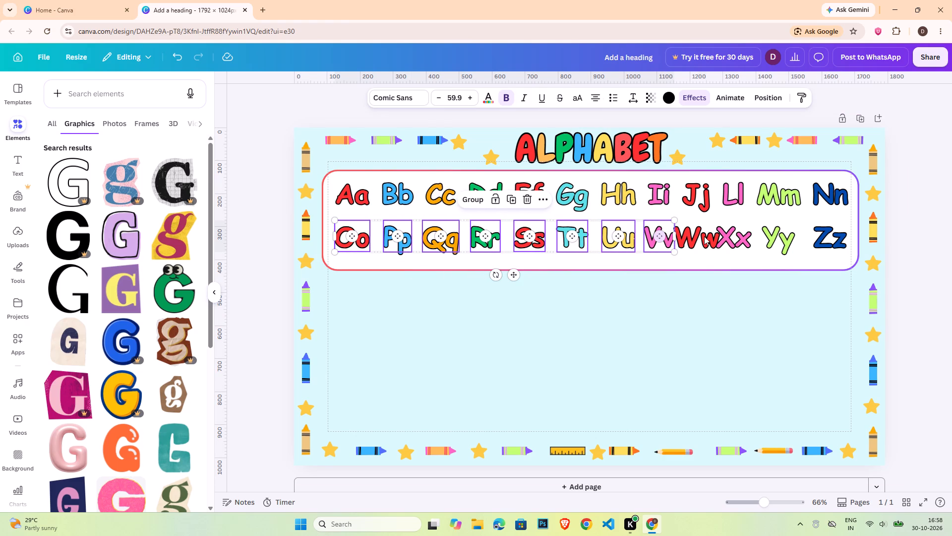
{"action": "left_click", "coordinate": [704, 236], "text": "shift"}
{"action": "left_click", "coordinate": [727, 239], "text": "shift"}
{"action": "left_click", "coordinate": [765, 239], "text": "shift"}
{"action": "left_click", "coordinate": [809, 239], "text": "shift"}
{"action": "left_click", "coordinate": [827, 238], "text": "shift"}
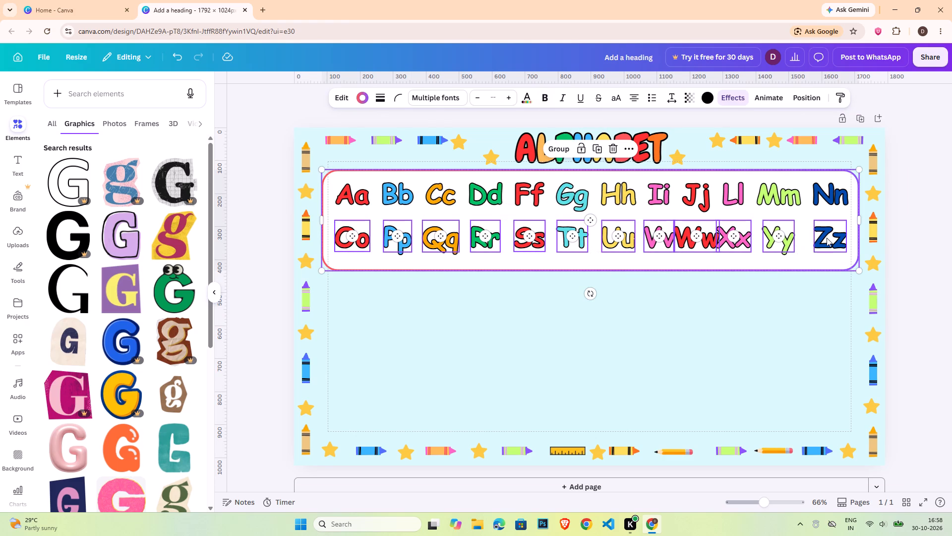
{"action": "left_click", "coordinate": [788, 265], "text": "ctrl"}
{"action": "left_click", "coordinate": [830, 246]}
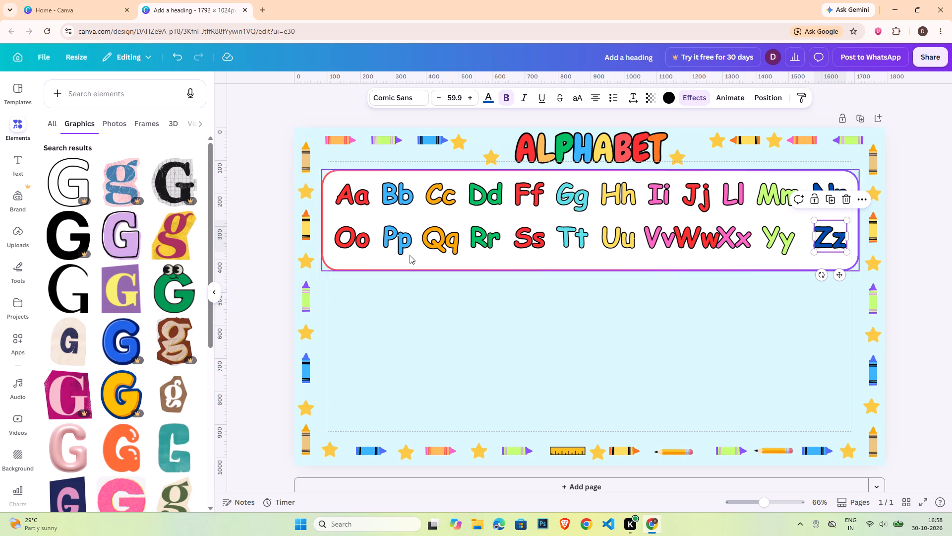
Nudge the "Qq" and "Rr" pairs in the second row slightly to the left.
{"action": "left_click", "coordinate": [434, 249]}
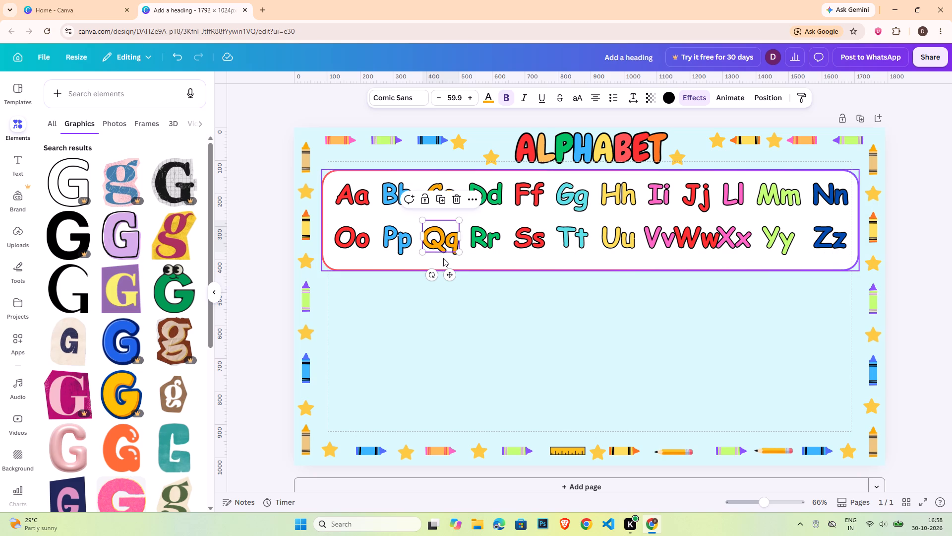
{"action": "key", "text": "Left"}
{"action": "key", "text": "Left"}
{"action": "key", "text": "Left"}
{"action": "key", "text": "Left"}
{"action": "key", "text": "Left"}
{"action": "key", "text": "Left"}
{"action": "key", "text": "Left"}
{"action": "left_click", "coordinate": [487, 237]}
{"action": "key", "text": "Left"}
{"action": "key", "text": "Left"}
{"action": "key", "text": "Left"}
{"action": "key", "text": "Left"}
{"action": "key", "text": "Left"}
{"action": "key", "text": "Left"}
{"action": "key", "text": "Left"}
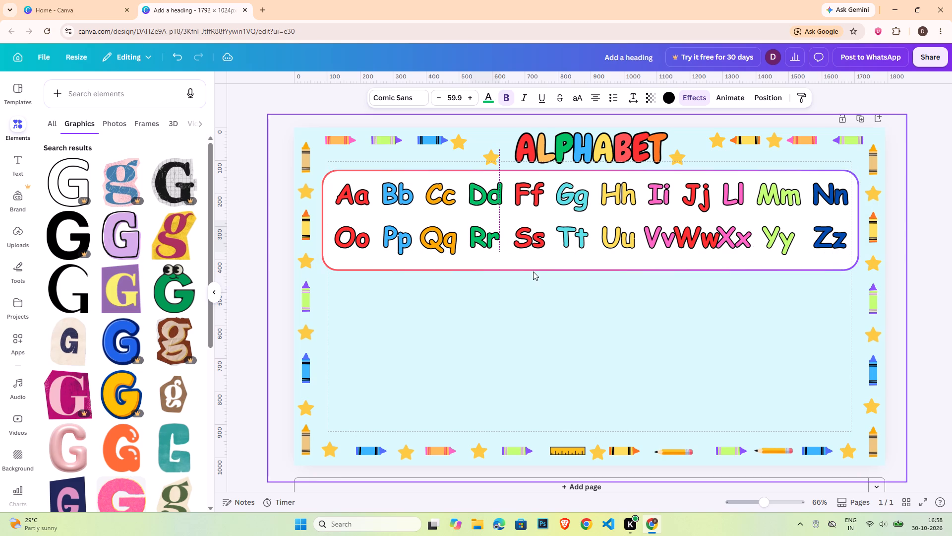
Nudge the "Ss" pair slightly left and the "Tt" pair a little further left to even out the second row's spacing.
{"action": "left_click", "coordinate": [543, 237]}
{"action": "key", "text": "Left"}
{"action": "key", "text": "Left"}
{"action": "key", "text": "Left"}
{"action": "key", "text": "Left"}
{"action": "key", "text": "Left"}
{"action": "key", "text": "Left"}
{"action": "key", "text": "Left"}
{"action": "key", "text": "Left"}
{"action": "key", "text": "Left"}
{"action": "key", "text": "Left"}
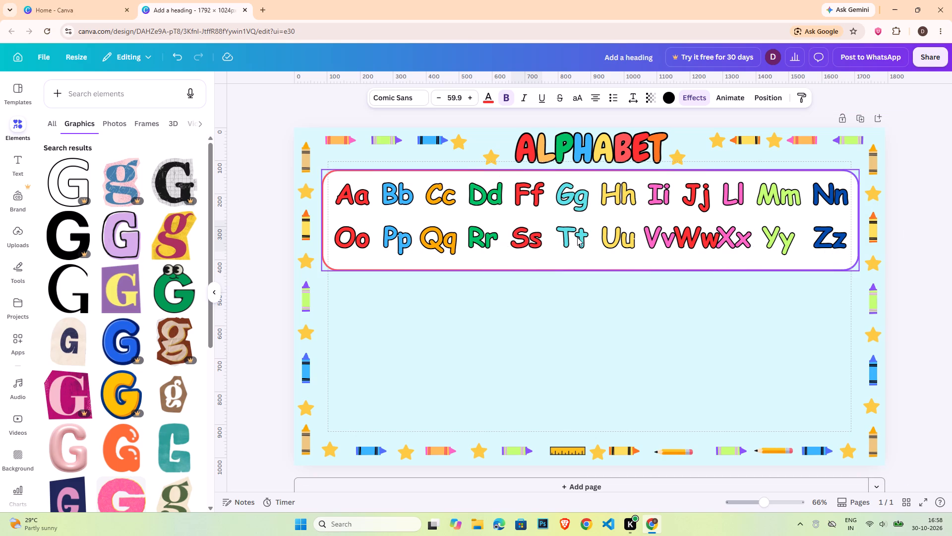
{"action": "left_click", "coordinate": [575, 234]}
{"action": "key", "text": "Left"}
{"action": "key", "text": "Left"}
{"action": "key", "text": "Left"}
{"action": "key", "text": "Left"}
{"action": "key", "text": "Left"}
{"action": "key", "text": "Left"}
{"action": "key", "text": "Left"}
{"action": "key", "text": "Left"}
{"action": "key", "text": "Left"}
{"action": "key", "text": "Left"}
{"action": "key", "text": "Left"}
{"action": "key", "text": "Left"}
{"action": "key", "text": "Left"}
{"action": "key", "text": "Left"}
{"action": "key", "text": "Left"}
{"action": "key", "text": "Left"}
{"action": "key", "text": "Left"}
Nudge the "Uu" and "Vv" pairs left to open up space before "Ww" in the second row.
{"action": "left_click", "coordinate": [615, 240]}
{"action": "key", "text": "Left"}
{"action": "key", "text": "Left"}
{"action": "key", "text": "Left"}
{"action": "key", "text": "Left"}
{"action": "key", "text": "Left"}
{"action": "key", "text": "Left"}
{"action": "key", "text": "Left"}
{"action": "key", "text": "Left"}
{"action": "key", "text": "Left"}
{"action": "key", "text": "Left"}
{"action": "key", "text": "Left"}
{"action": "key", "text": "Left"}
{"action": "key", "text": "Left"}
{"action": "key", "text": "Left"}
{"action": "key", "text": "Left"}
{"action": "key", "text": "Left"}
{"action": "key", "text": "Left"}
{"action": "key", "text": "Left"}
{"action": "key", "text": "Left"}
{"action": "key", "text": "Left"}
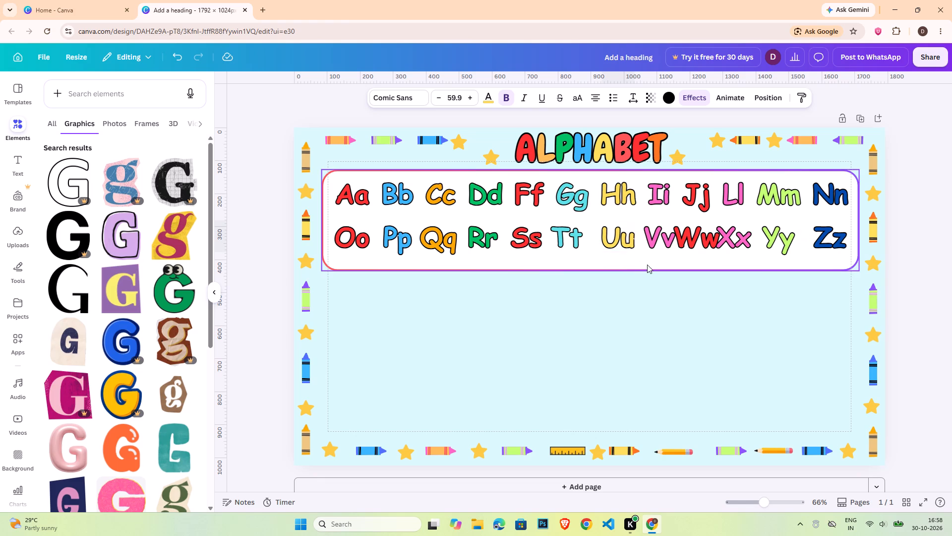
{"action": "left_click", "coordinate": [651, 239]}
{"action": "key", "text": "Left"}
{"action": "key", "text": "Left"}
{"action": "key", "text": "Left"}
{"action": "key", "text": "Left"}
{"action": "key", "text": "Left"}
{"action": "key", "text": "Left"}
{"action": "key", "text": "Left"}
{"action": "key", "text": "Left"}
{"action": "key", "text": "Left"}
{"action": "key", "text": "Left"}
{"action": "key", "text": "Left"}
{"action": "key", "text": "Left"}
{"action": "key", "text": "Left"}
{"action": "key", "text": "Left"}
{"action": "key", "text": "Left"}
{"action": "key", "text": "Left"}
{"action": "key", "text": "Left"}
{"action": "key", "text": "Left"}
{"action": "key", "text": "Left"}
{"action": "key", "text": "Left"}
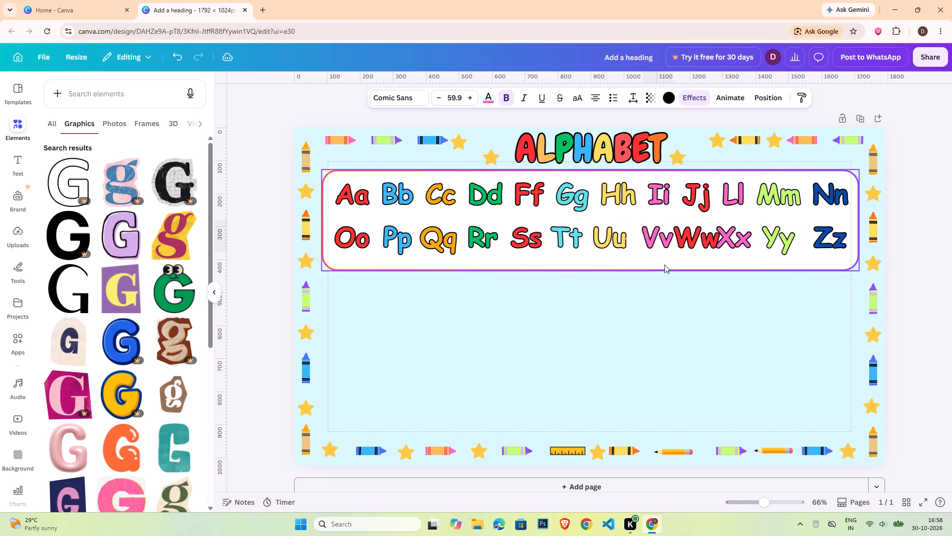
Nudge the "Xx" pair slightly right, away from "Ww", and the "Zz" pair slightly right toward the white box's edge.
{"action": "left_click", "coordinate": [735, 236]}
{"action": "key", "text": "Right"}
{"action": "key", "text": "Right"}
{"action": "key", "text": "Right"}
{"action": "key", "text": "Right"}
{"action": "key", "text": "Right"}
{"action": "key", "text": "Right"}
{"action": "key", "text": "Right"}
{"action": "key", "text": "Right"}
{"action": "key", "text": "Right"}
{"action": "key", "text": "Right"}
{"action": "key", "text": "Right"}
{"action": "key", "text": "Right"}
{"action": "key", "text": "Right"}
{"action": "key", "text": "Right"}
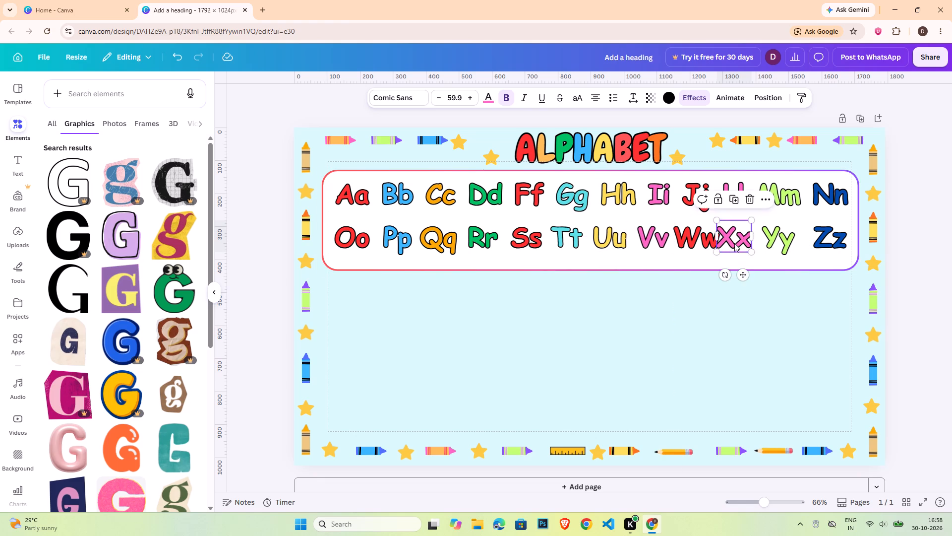
{"action": "left_click", "coordinate": [842, 237]}
{"action": "key", "text": "Right"}
{"action": "key", "text": "Right"}
{"action": "key", "text": "Right"}
{"action": "key", "text": "Right"}
{"action": "key", "text": "Right"}
{"action": "key", "text": "Right"}
{"action": "key", "text": "Right"}
{"action": "key", "text": "Right"}
{"action": "key", "text": "Right"}
{"action": "key", "text": "Right"}
{"action": "key", "text": "Right"}
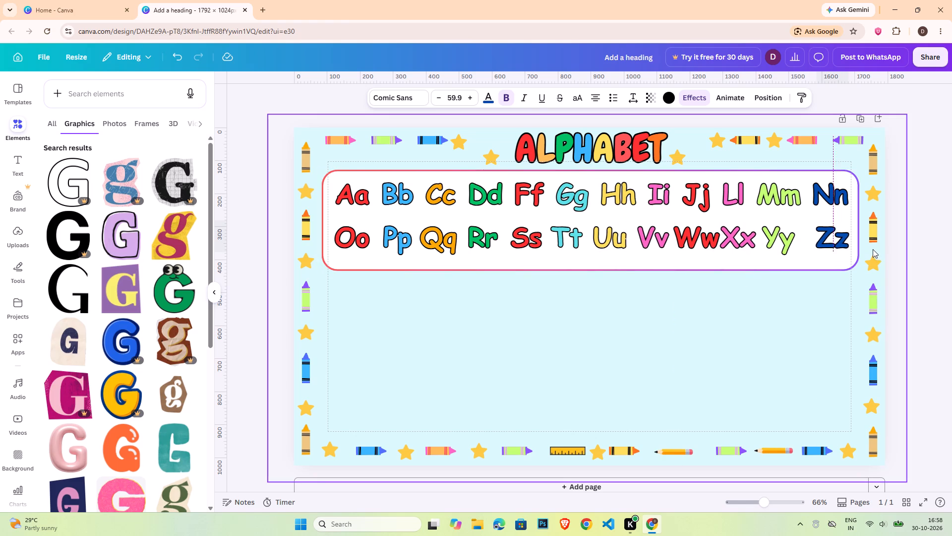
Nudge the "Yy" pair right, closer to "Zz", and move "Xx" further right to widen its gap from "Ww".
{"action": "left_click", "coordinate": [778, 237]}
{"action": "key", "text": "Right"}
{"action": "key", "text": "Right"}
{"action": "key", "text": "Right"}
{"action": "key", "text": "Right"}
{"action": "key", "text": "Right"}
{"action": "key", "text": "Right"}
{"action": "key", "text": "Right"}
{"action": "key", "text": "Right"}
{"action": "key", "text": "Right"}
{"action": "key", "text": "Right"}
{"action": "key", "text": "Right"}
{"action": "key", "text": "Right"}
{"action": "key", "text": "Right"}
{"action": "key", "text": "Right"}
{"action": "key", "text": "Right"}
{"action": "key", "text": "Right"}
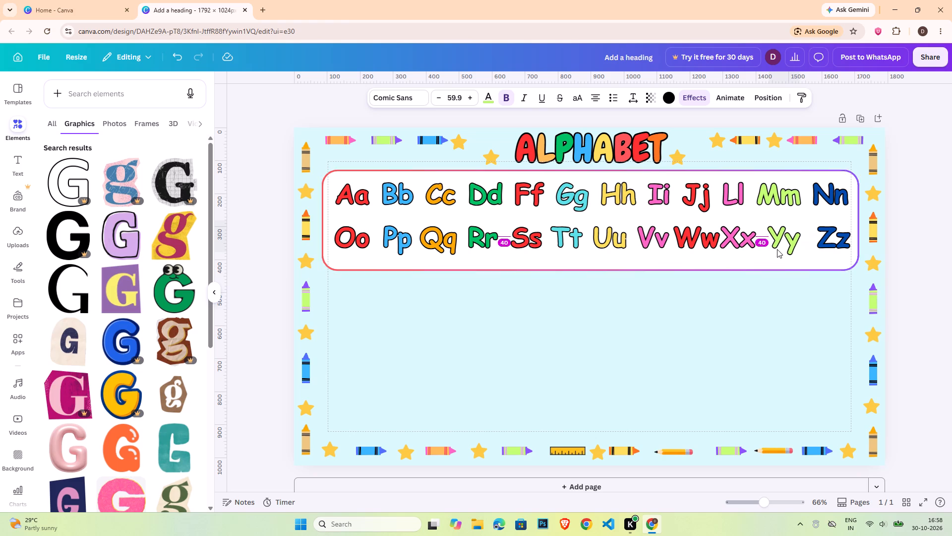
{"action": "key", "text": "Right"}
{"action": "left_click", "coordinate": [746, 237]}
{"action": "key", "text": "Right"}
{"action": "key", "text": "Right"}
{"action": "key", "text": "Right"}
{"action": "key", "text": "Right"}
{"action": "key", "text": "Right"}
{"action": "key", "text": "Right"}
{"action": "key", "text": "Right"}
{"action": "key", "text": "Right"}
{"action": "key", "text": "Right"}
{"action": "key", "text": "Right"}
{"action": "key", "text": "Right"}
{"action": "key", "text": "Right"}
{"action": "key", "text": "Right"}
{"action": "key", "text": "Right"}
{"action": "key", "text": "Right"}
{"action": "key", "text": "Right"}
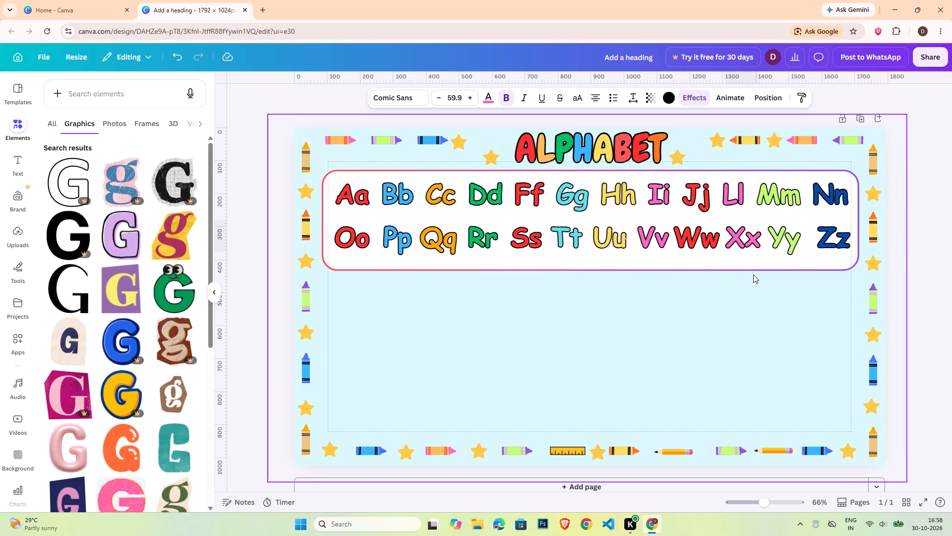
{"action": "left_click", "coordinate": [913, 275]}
Shift the white box behind the letters slightly upward and lock it in place.
{"action": "left_click", "coordinate": [658, 261]}
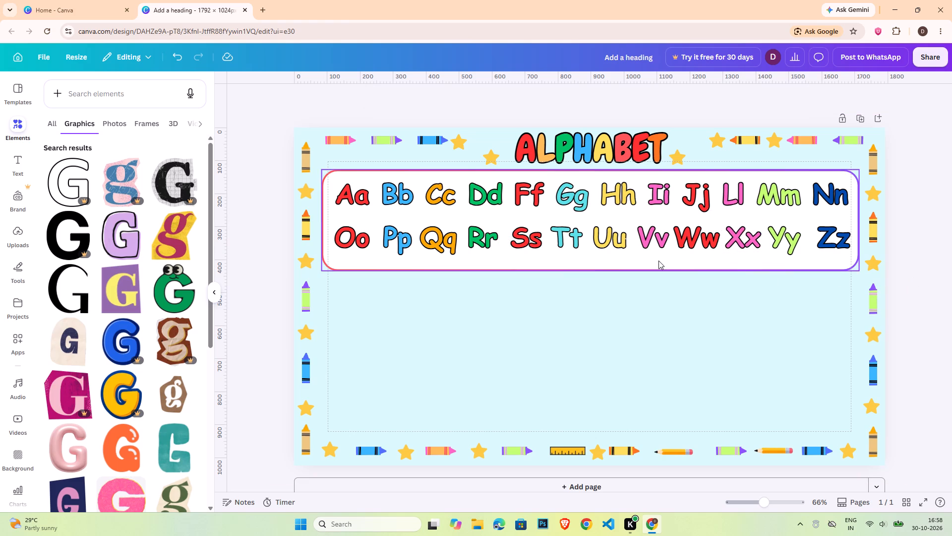
{"action": "left_click", "coordinate": [666, 259]}
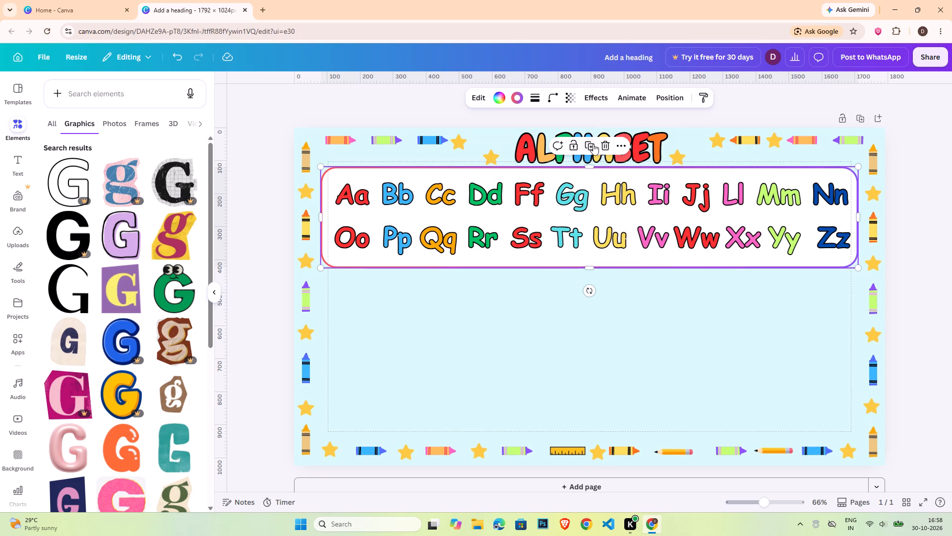
{"action": "left_click", "coordinate": [573, 144]}
Select all letter pairs in both rows and nudge them up so the first row sits near the white box's upper edge.
{"action": "left_click", "coordinate": [329, 188]}
{"action": "left_click_drag", "start_coordinate": [330, 183], "coordinate": [331, 188]}
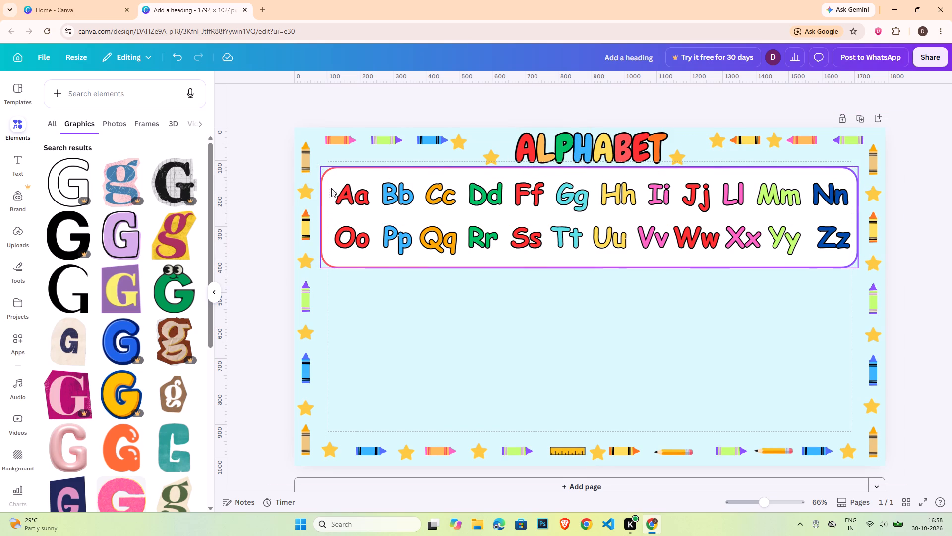
{"action": "left_click_drag", "start_coordinate": [331, 188], "coordinate": [826, 237]}
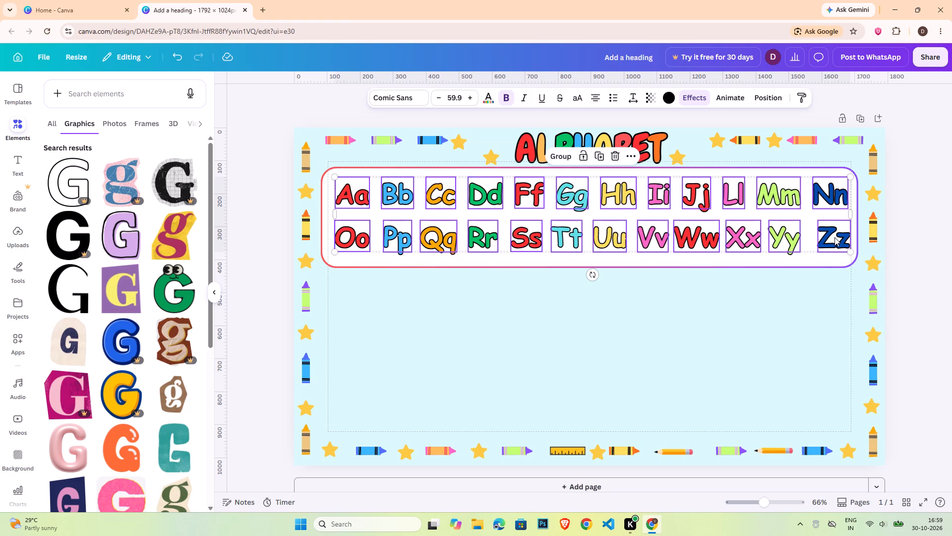
{"action": "key", "text": "Up"}
{"action": "key", "text": "Up"}
{"action": "key", "text": "Up"}
{"action": "key", "text": "Up"}
{"action": "key", "text": "Up"}
{"action": "key", "text": "Up"}
{"action": "key", "text": "Up"}
{"action": "key", "text": "Up"}
{"action": "key", "text": "Up"}
{"action": "key", "text": "Up"}
{"action": "key", "text": "Up"}
{"action": "key", "text": "Up"}
{"action": "key", "text": "Up"}
{"action": "key", "text": "Up"}
{"action": "key", "text": "Up"}
{"action": "key", "text": "Up"}
{"action": "key", "text": "Up"}
{"action": "key", "text": "Up"}
{"action": "key", "text": "Up"}
{"action": "key", "text": "Up"}
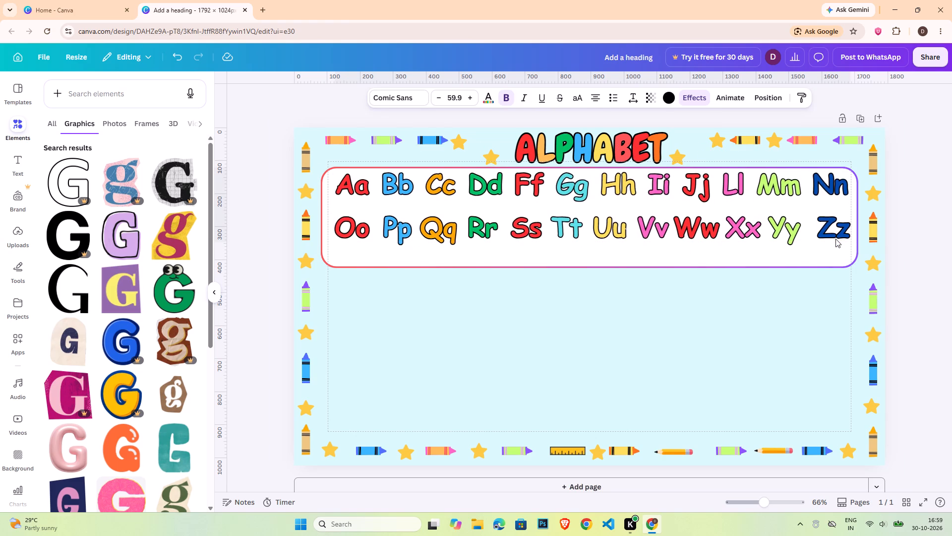
{"action": "key", "text": "Up"}
{"action": "key", "text": "Down"}
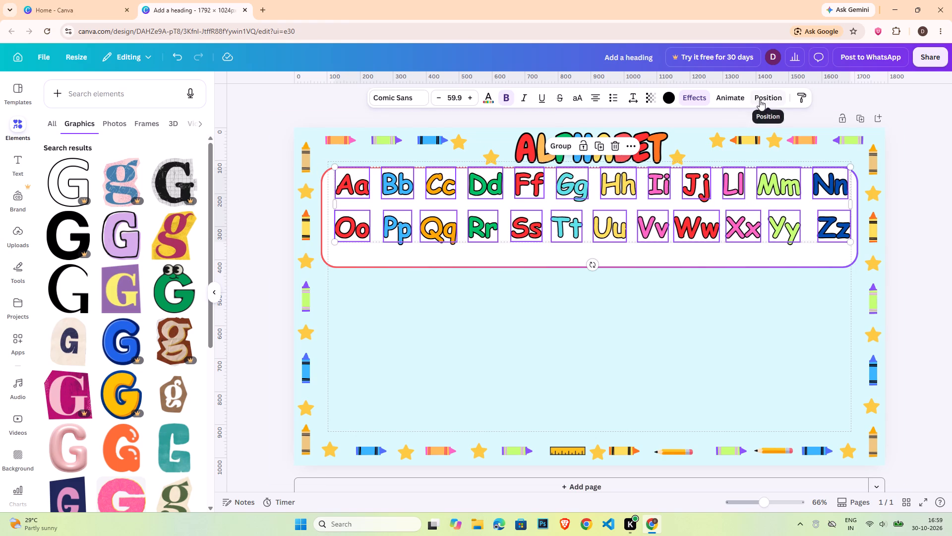
Tidy up the selected letter pairs so both rows are evenly spaced.
{"action": "left_click", "coordinate": [760, 100]}
{"action": "left_click", "coordinate": [76, 318]}
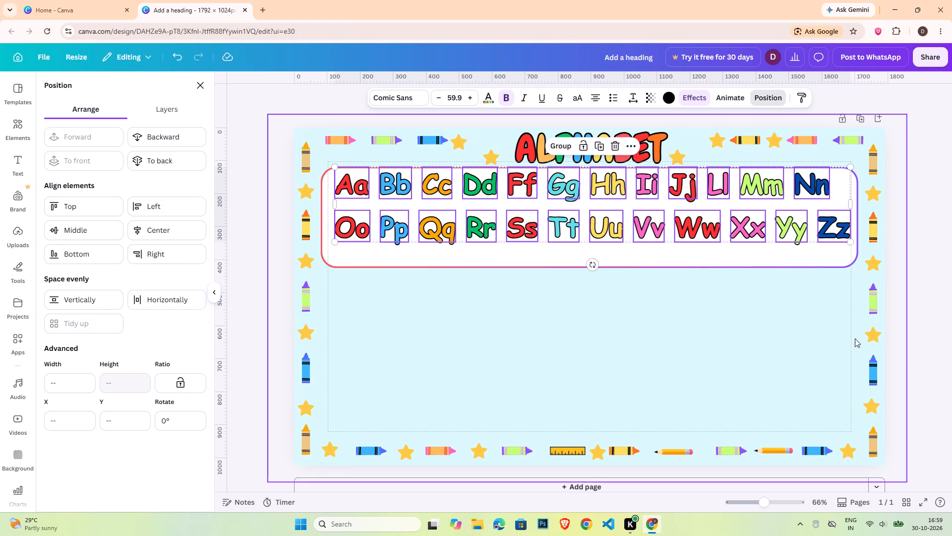
{"action": "double_click", "coordinate": [927, 309]}
Unlock the white box and shorten it from its lower edge to fit closely beneath the second letter row.
{"action": "left_click", "coordinate": [556, 256]}
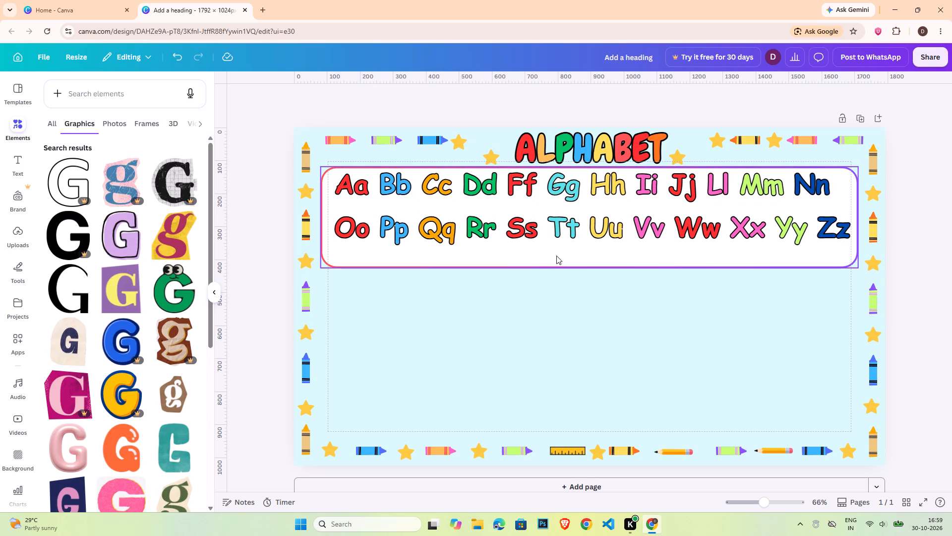
{"action": "left_click", "coordinate": [593, 147]}
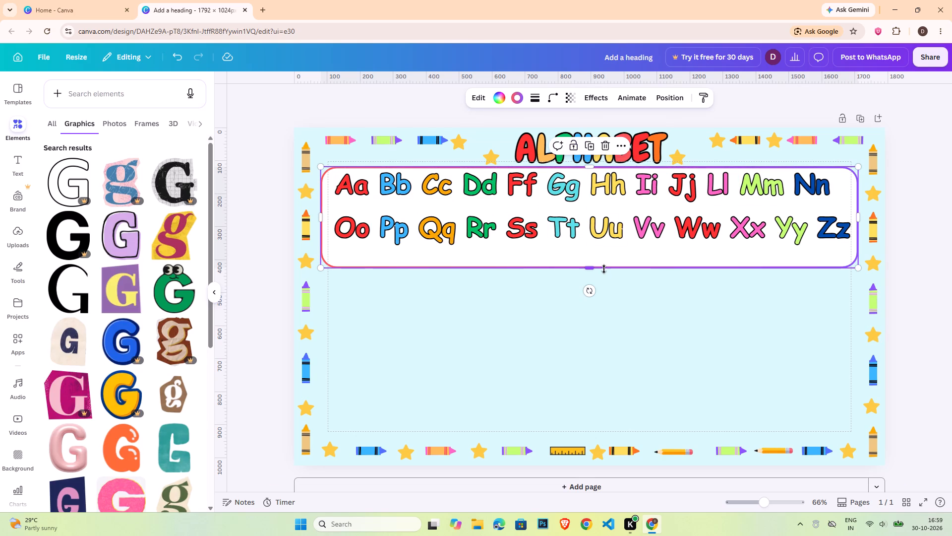
{"action": "left_click_drag", "start_coordinate": [604, 269], "coordinate": [608, 255]}
{"action": "left_click", "coordinate": [939, 276]}
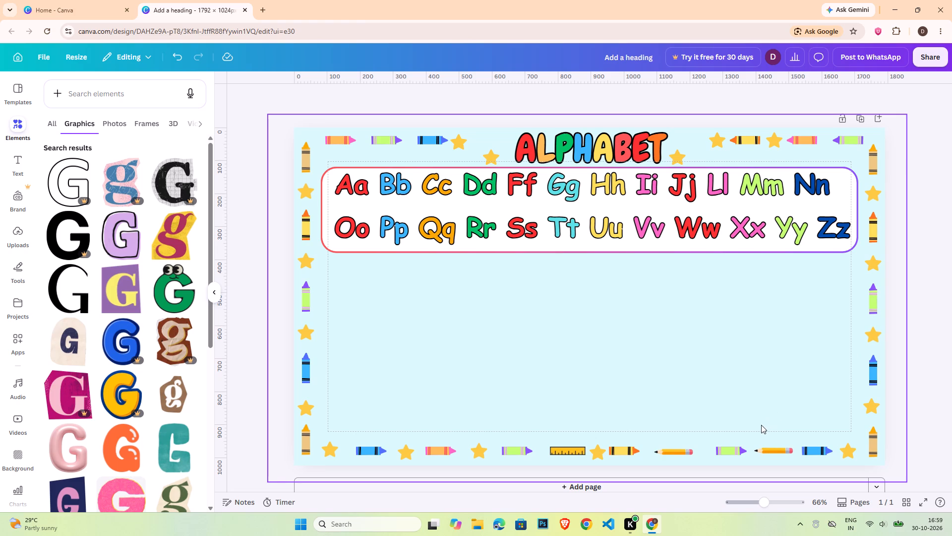
Duplicate the "ALPHABET" title and place the copy centered just below the white box.
{"action": "left_click", "coordinate": [608, 152]}
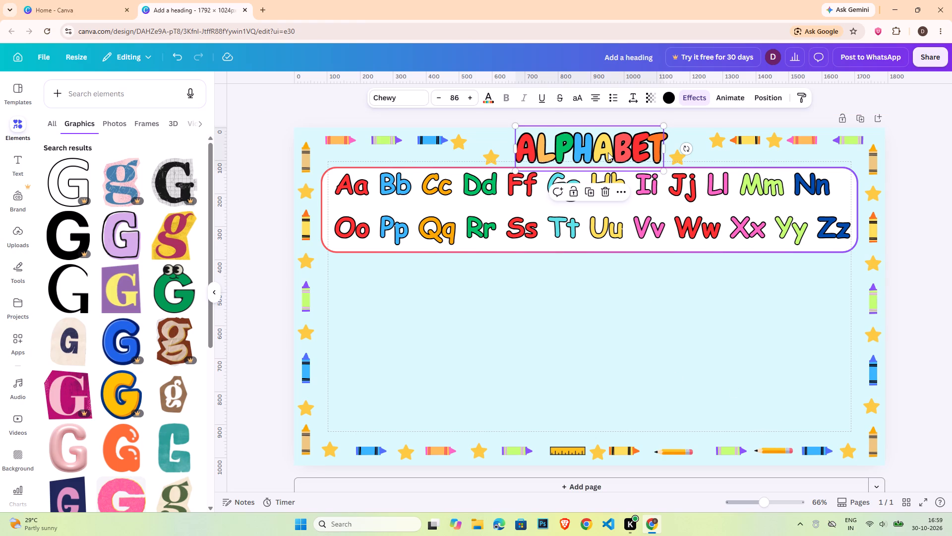
{"action": "key", "text": "ctrl+c"}
{"action": "key", "text": "ctrl+v"}
{"action": "left_click_drag", "start_coordinate": [608, 152], "coordinate": [608, 273]}
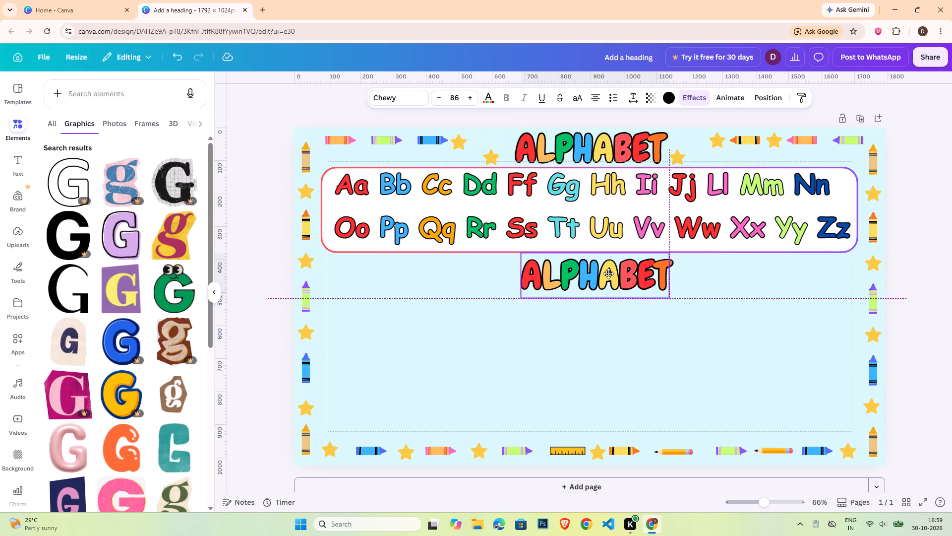
{"action": "left_click_drag", "start_coordinate": [608, 273], "coordinate": [608, 272]}
Replace the copied title's text with "MULTIPLICATION TABLE".
{"action": "double_click", "coordinate": [608, 272]}
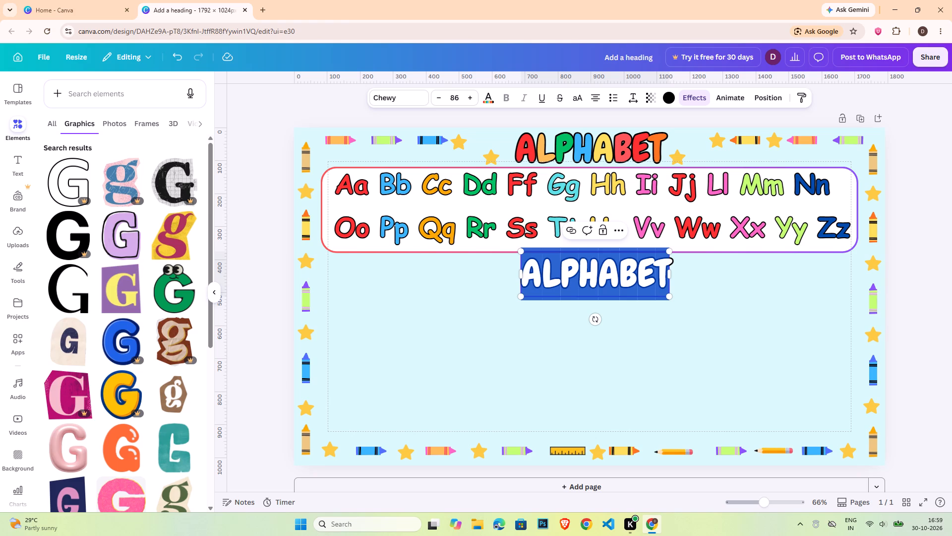
{"action": "type", "text": "MULT"}
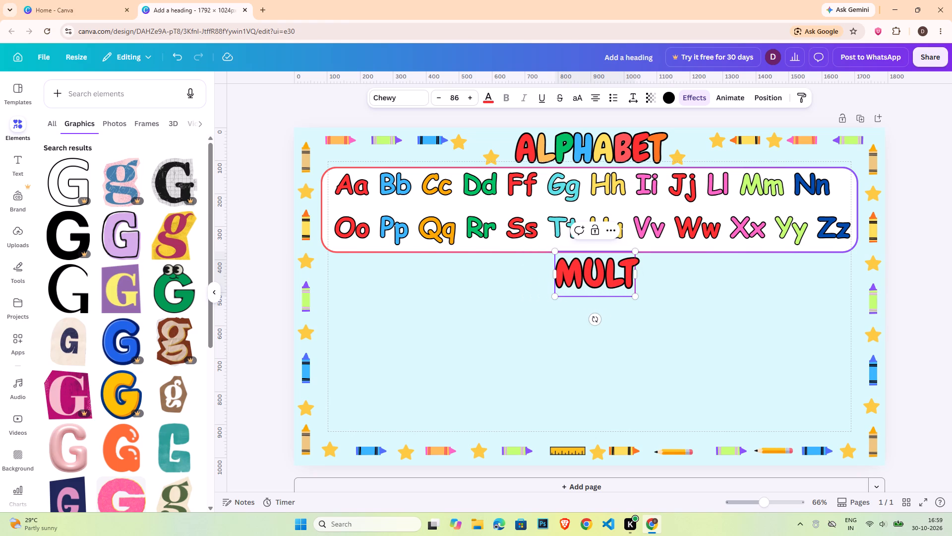
{"action": "type", "text": "IPLICATION TABLE"}
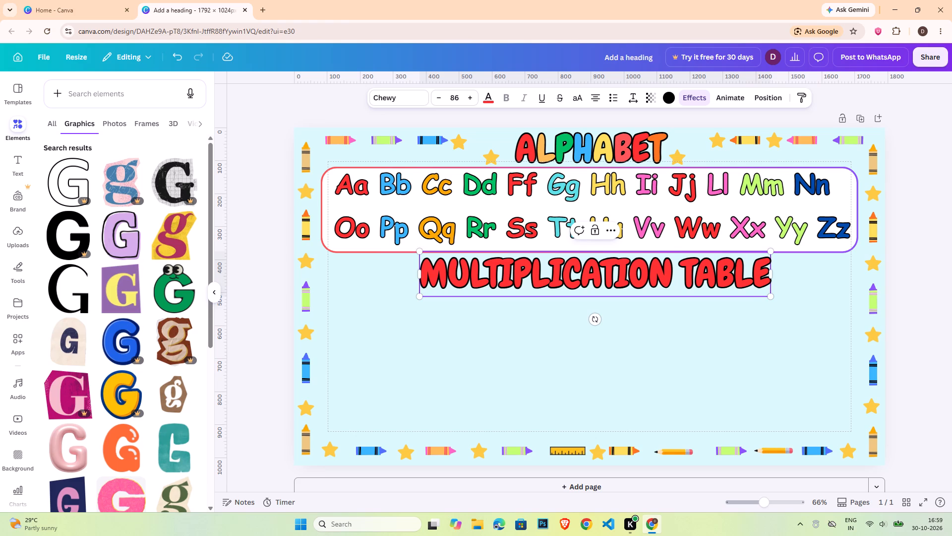
{"action": "left_click", "coordinate": [928, 308]}
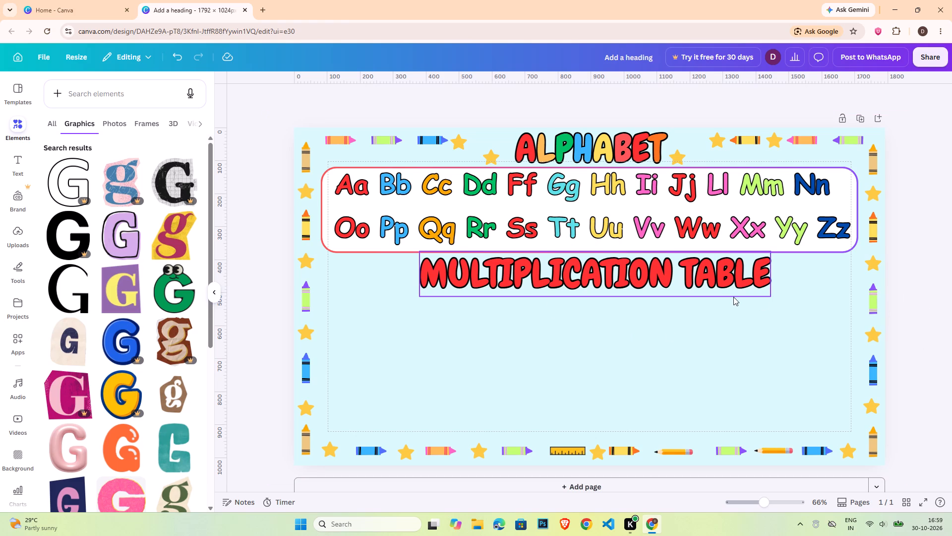
Color the "U" of "MULTIPLICATION" golden yellow and its first "L" pink.
{"action": "left_click", "coordinate": [692, 273]}
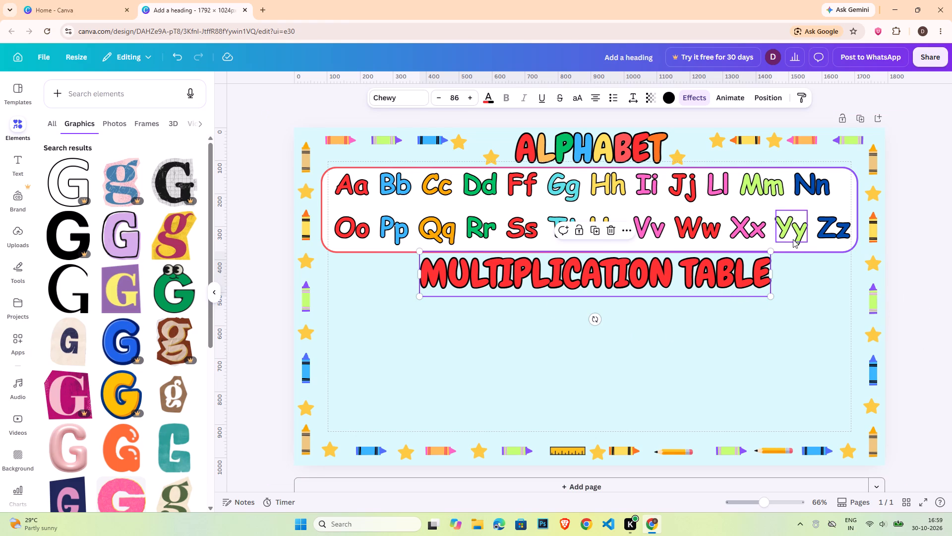
{"action": "double_click", "coordinate": [481, 280]}
{"action": "left_click", "coordinate": [473, 280]}
{"action": "left_click_drag", "start_coordinate": [451, 272], "coordinate": [459, 269]}
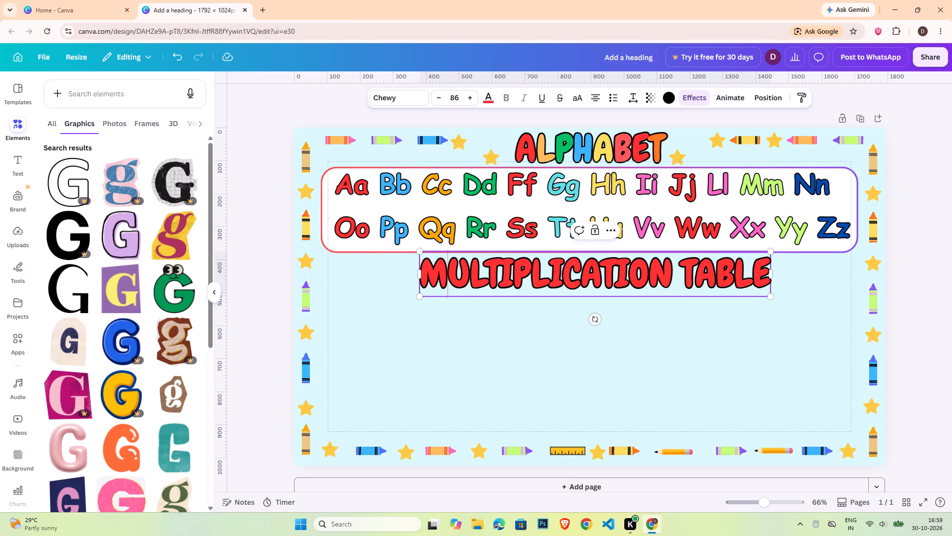
{"action": "left_click_drag", "start_coordinate": [459, 269], "coordinate": [460, 269]}
{"action": "left_click", "coordinate": [490, 94]}
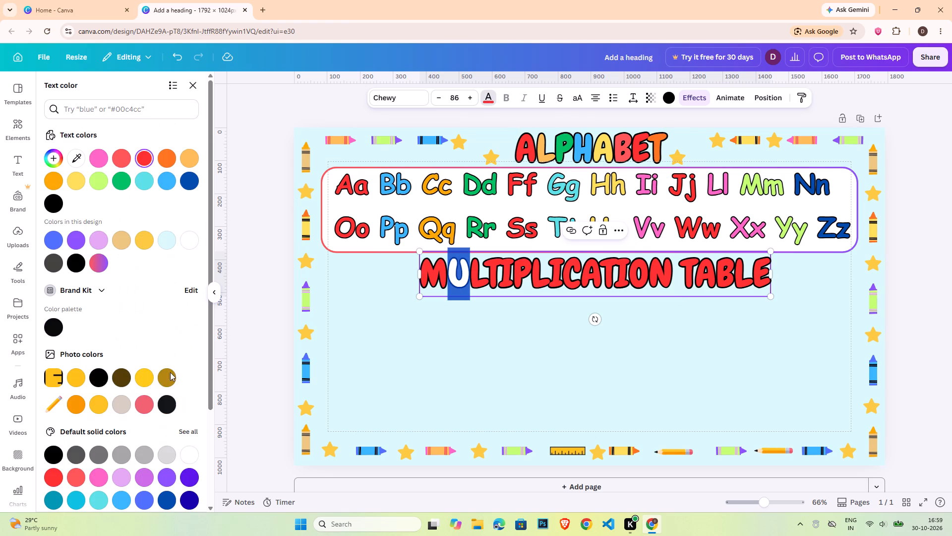
{"action": "left_click", "coordinate": [142, 378]}
{"action": "left_click_drag", "start_coordinate": [491, 278], "coordinate": [481, 279]}
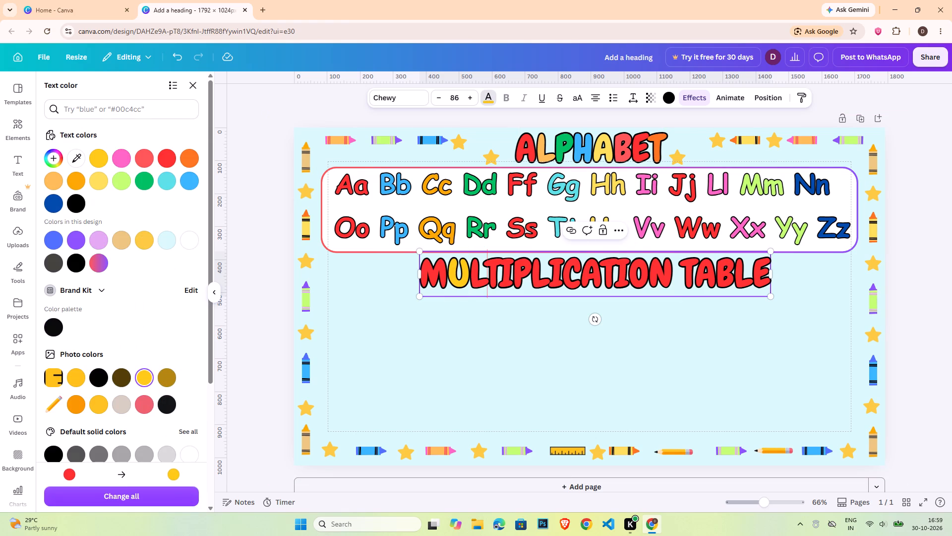
{"action": "left_click_drag", "start_coordinate": [481, 279], "coordinate": [475, 280]}
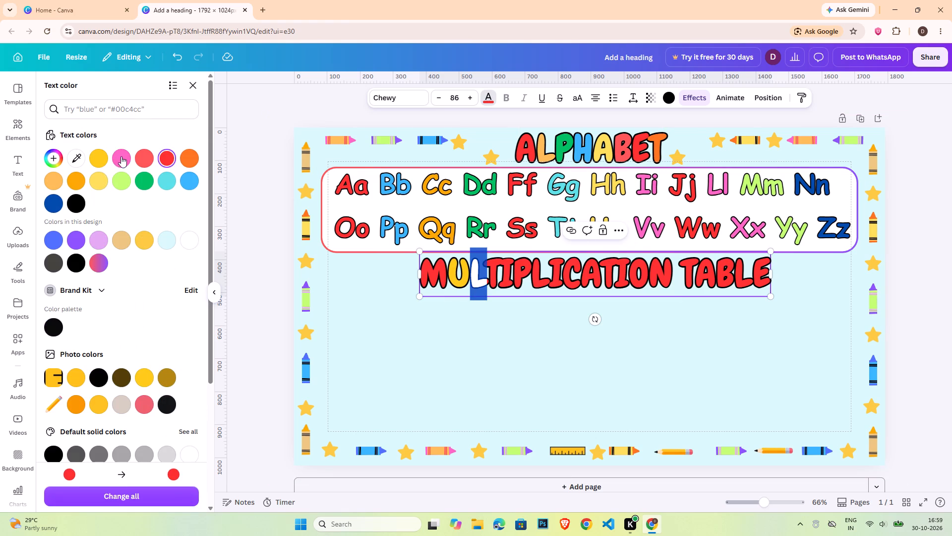
{"action": "left_click", "coordinate": [125, 157]}
Color the first "T" of "MULTIPLICATION" light yellow, the first "I" orange and the "P" teal.
{"action": "left_click_drag", "start_coordinate": [492, 273], "coordinate": [498, 275]}
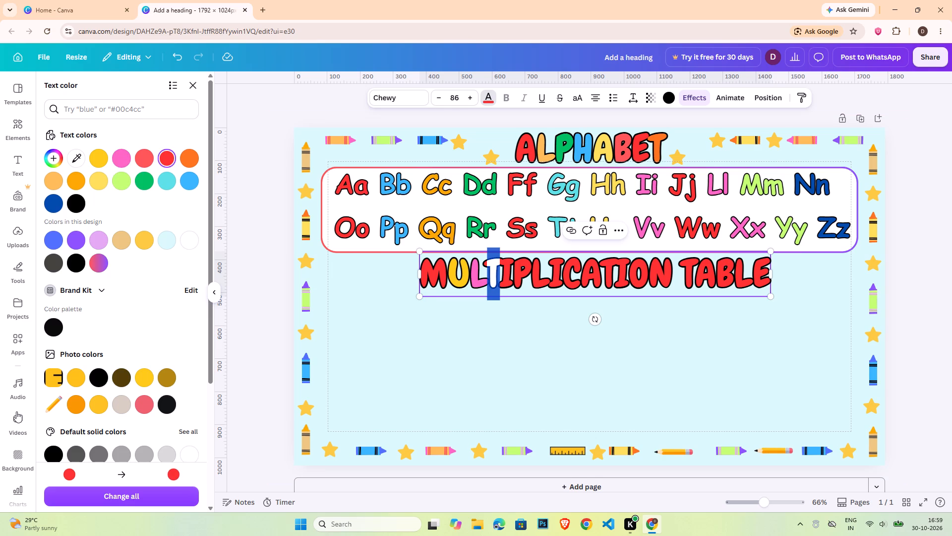
{"action": "scroll", "coordinate": [96, 420], "scroll_direction": "down", "scroll_amount": 3}
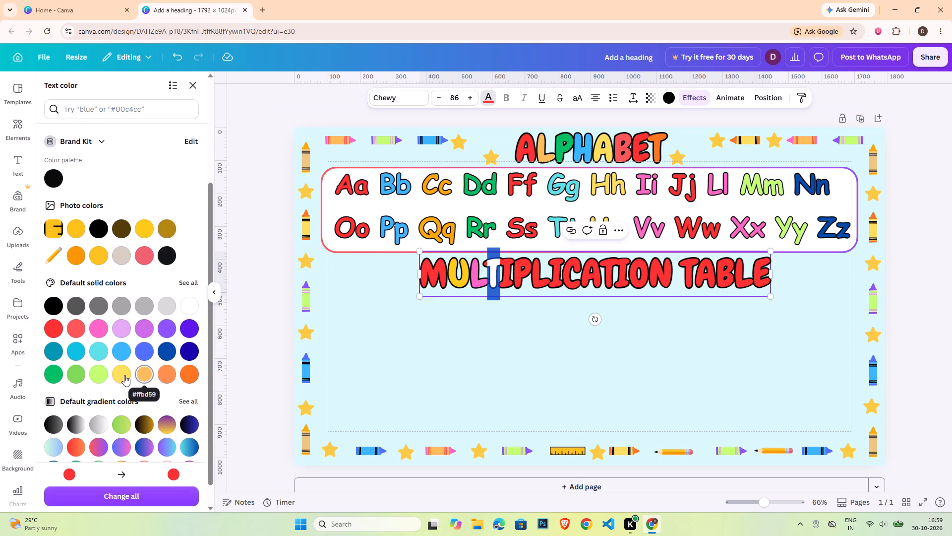
{"action": "left_click", "coordinate": [120, 376]}
{"action": "left_click_drag", "start_coordinate": [510, 272], "coordinate": [504, 274]}
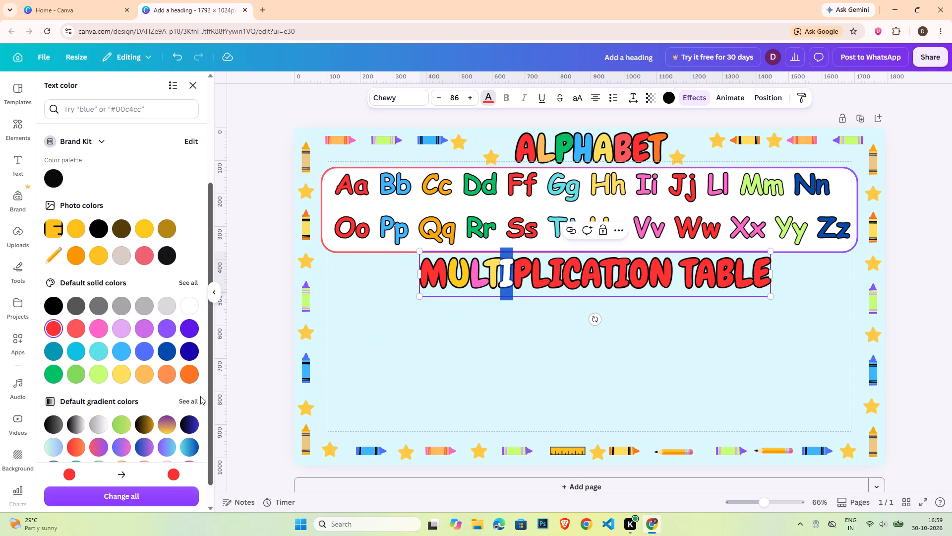
{"action": "left_click", "coordinate": [190, 368]}
{"action": "left_click_drag", "start_coordinate": [536, 280], "coordinate": [521, 279]}
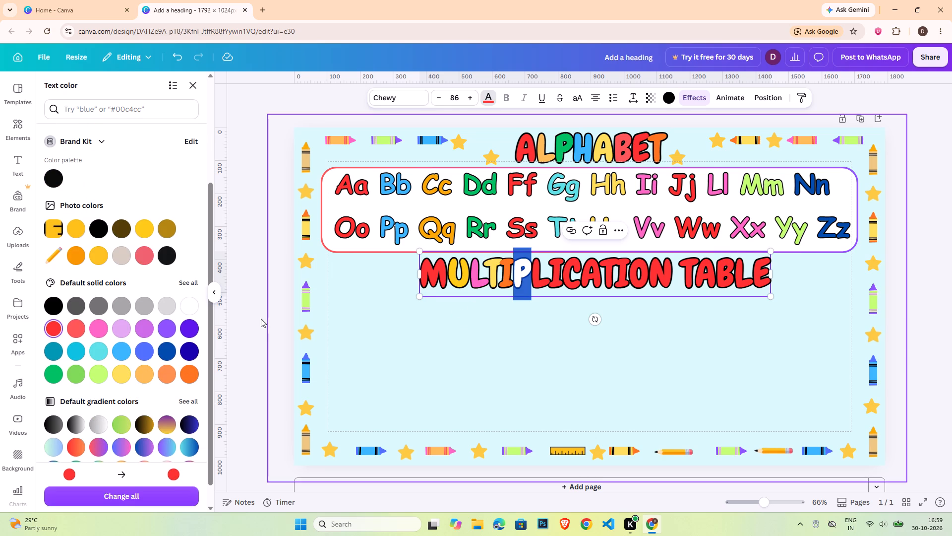
{"action": "left_click", "coordinate": [51, 343]}
Color the second "L" of "MULTIPLICATION" violet, the second "I" light blue, the "C" green and the "A" teal.
{"action": "left_click_drag", "start_coordinate": [546, 271], "coordinate": [537, 273]}
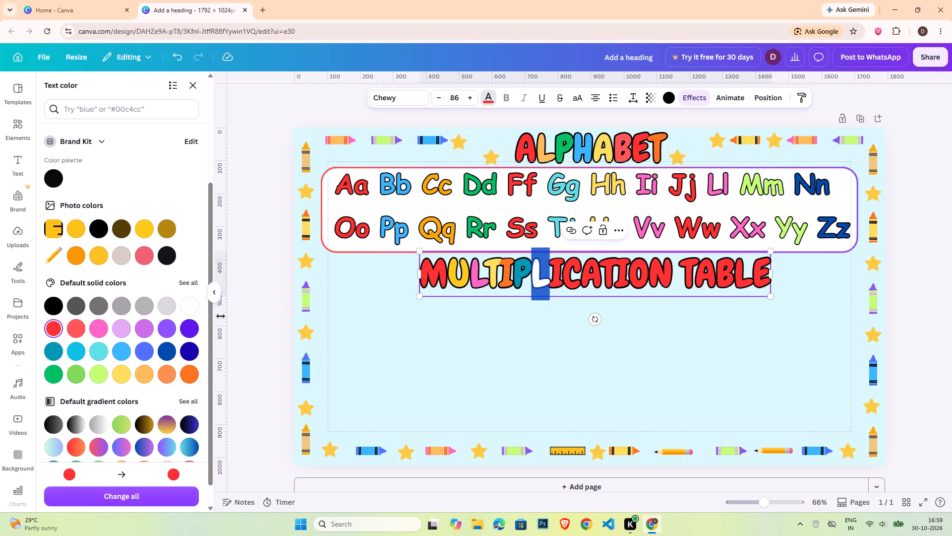
{"action": "left_click", "coordinate": [187, 326]}
{"action": "left_click_drag", "start_coordinate": [553, 268], "coordinate": [561, 268]}
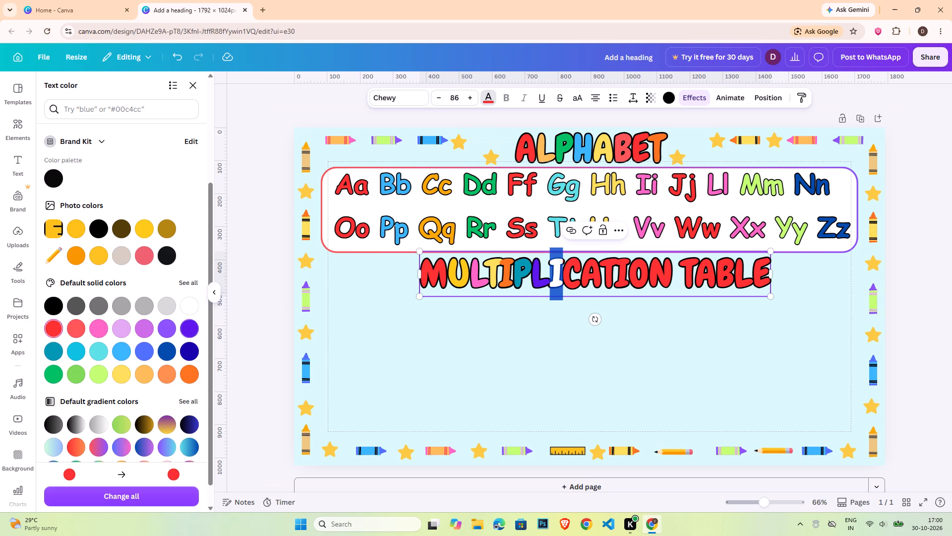
{"action": "left_click", "coordinate": [117, 350]}
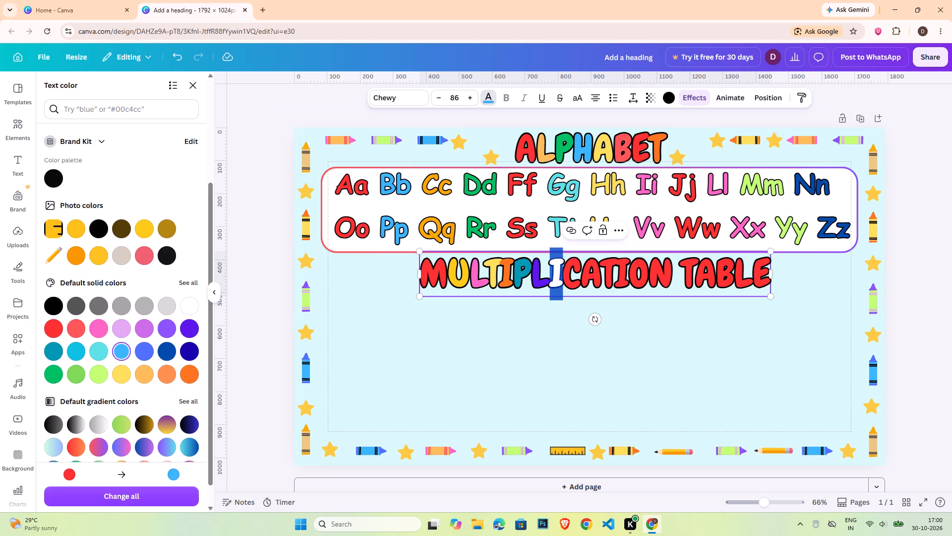
{"action": "left_click_drag", "start_coordinate": [565, 279], "coordinate": [576, 282]}
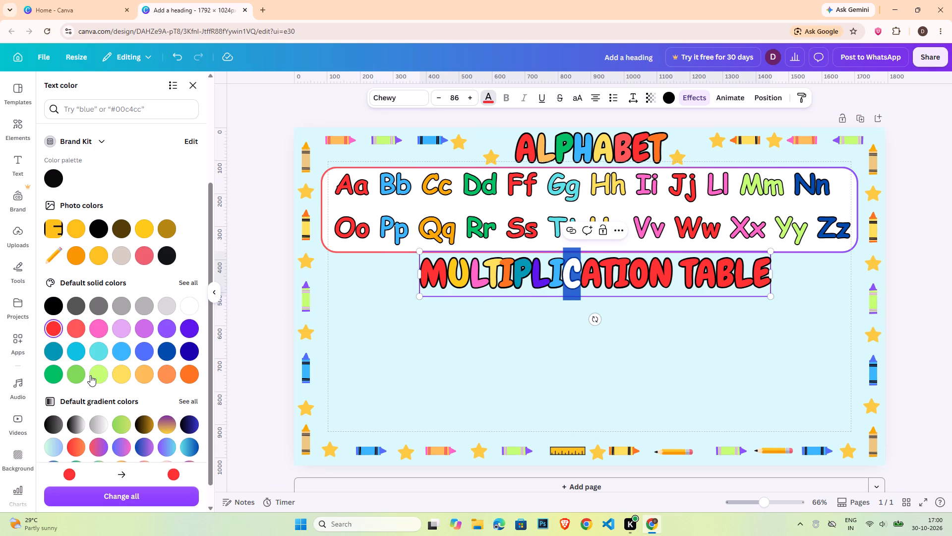
{"action": "left_click", "coordinate": [82, 374]}
{"action": "left_click_drag", "start_coordinate": [591, 280], "coordinate": [595, 281]}
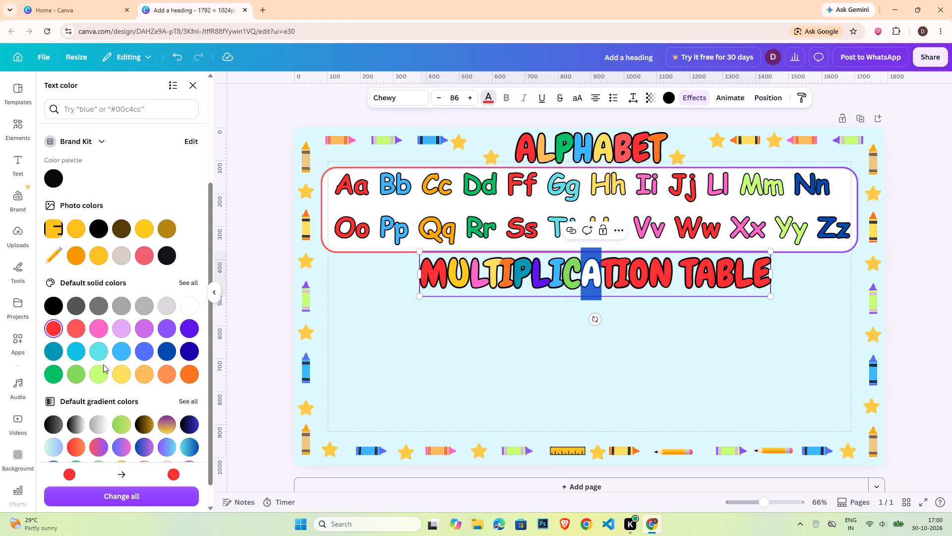
{"action": "left_click", "coordinate": [56, 342]}
Color the final "T" of "MULTIPLICATION" dark orange, its last "I" orange, the "O" light orange and the "N" purple.
{"action": "left_click", "coordinate": [609, 278]}
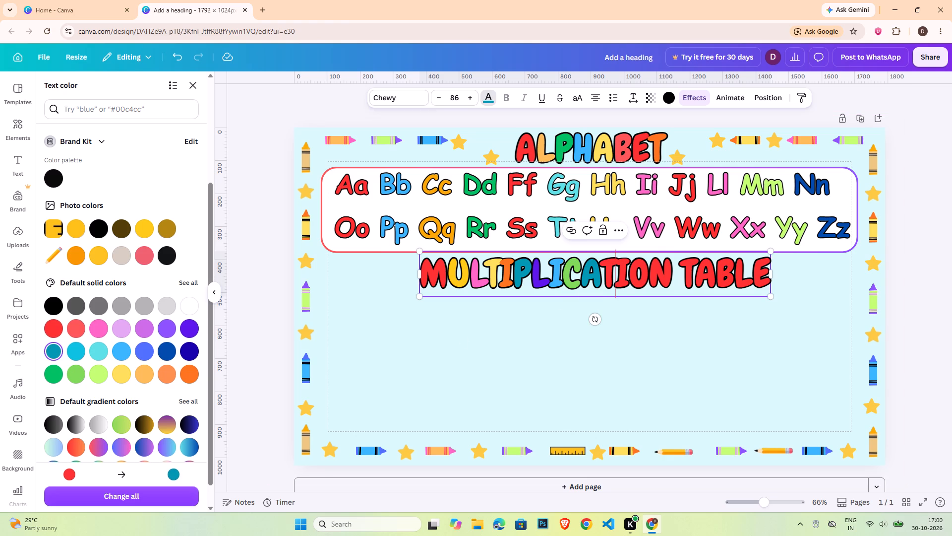
{"action": "left_click", "coordinate": [186, 376]}
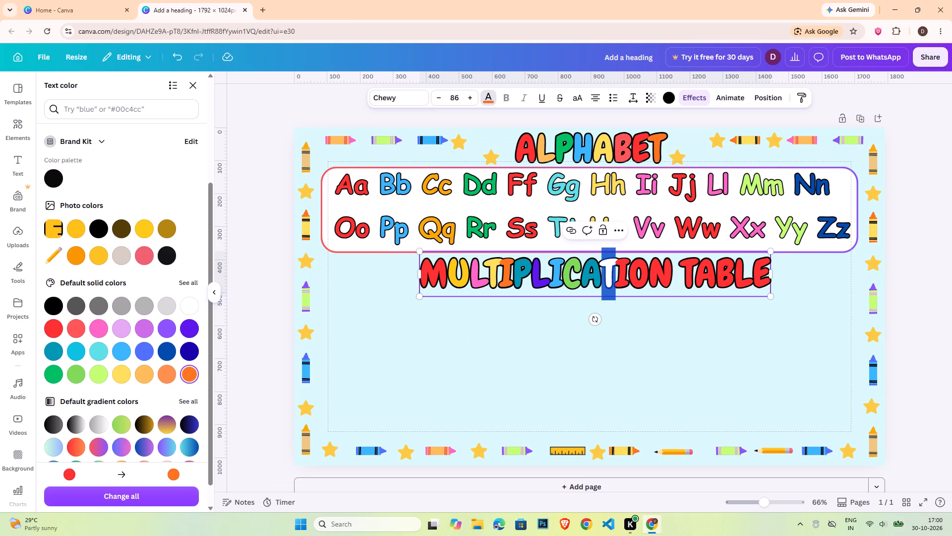
{"action": "left_click_drag", "start_coordinate": [631, 274], "coordinate": [622, 274]}
{"action": "left_click", "coordinate": [78, 260]}
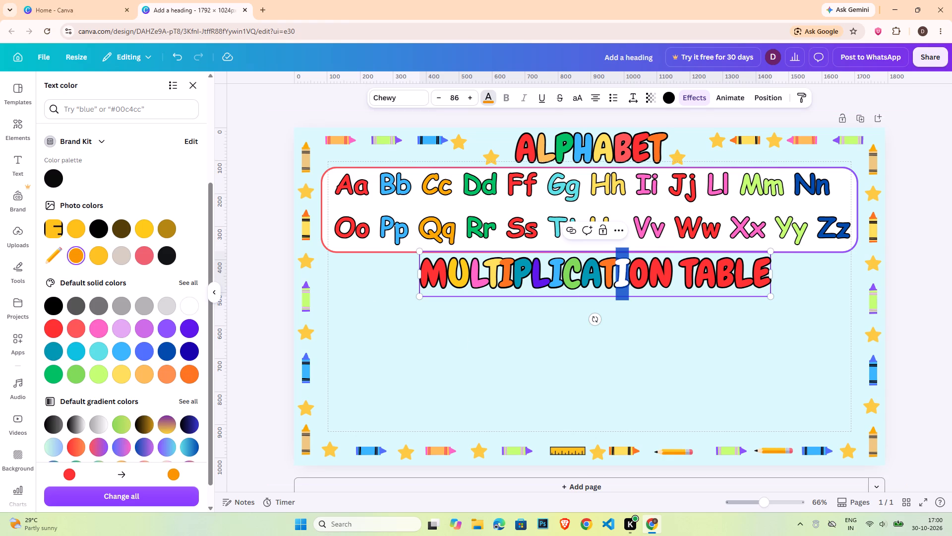
{"action": "left_click_drag", "start_coordinate": [632, 277], "coordinate": [642, 277]}
{"action": "left_click", "coordinate": [141, 368]}
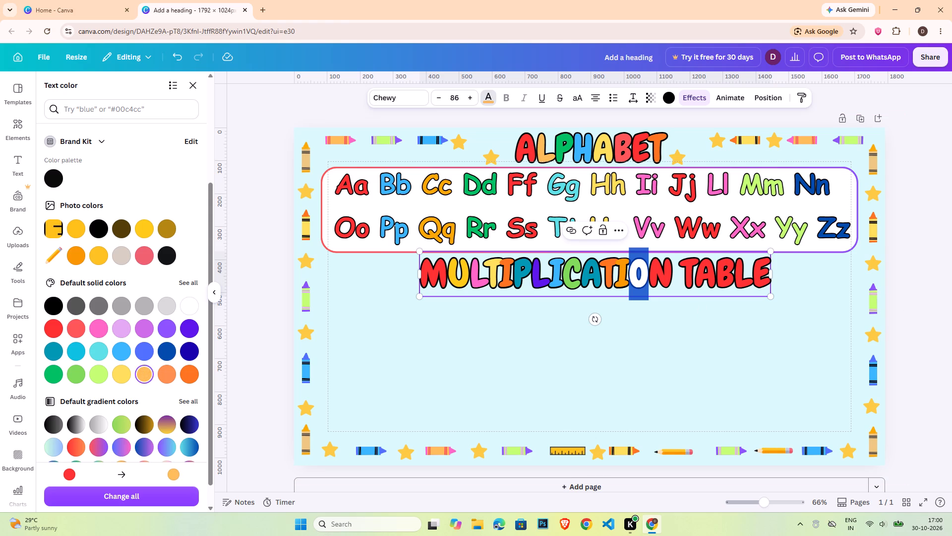
{"action": "left_click", "coordinate": [664, 279]}
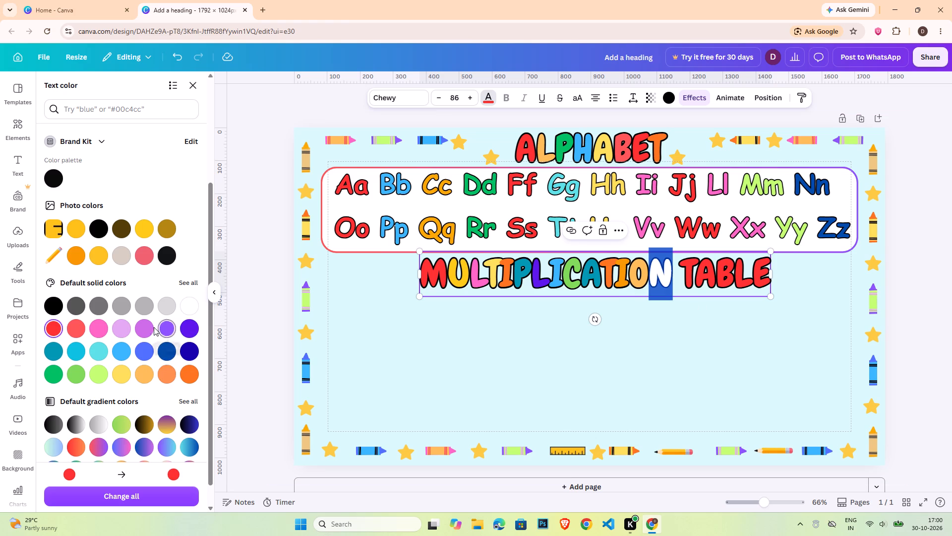
{"action": "left_click", "coordinate": [153, 327]}
Color the "T" of "TABLE" green, the "B" teal, the "L" lime green and the "E" blue.
{"action": "left_click_drag", "start_coordinate": [696, 271], "coordinate": [688, 271]}
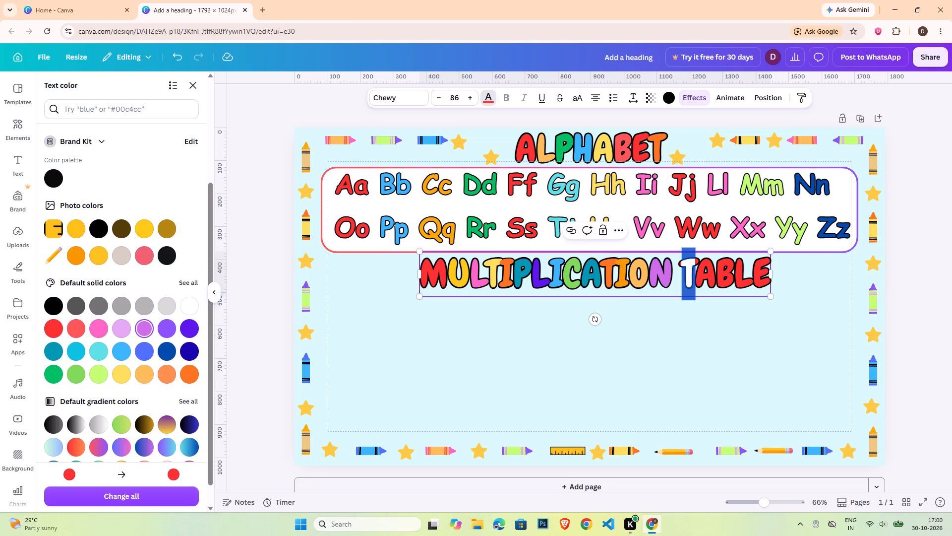
{"action": "left_click", "coordinate": [79, 381]}
{"action": "left_click_drag", "start_coordinate": [710, 285], "coordinate": [704, 285]}
{"action": "left_click_drag", "start_coordinate": [745, 282], "coordinate": [740, 282]}
{"action": "left_click_drag", "start_coordinate": [723, 279], "coordinate": [731, 275]}
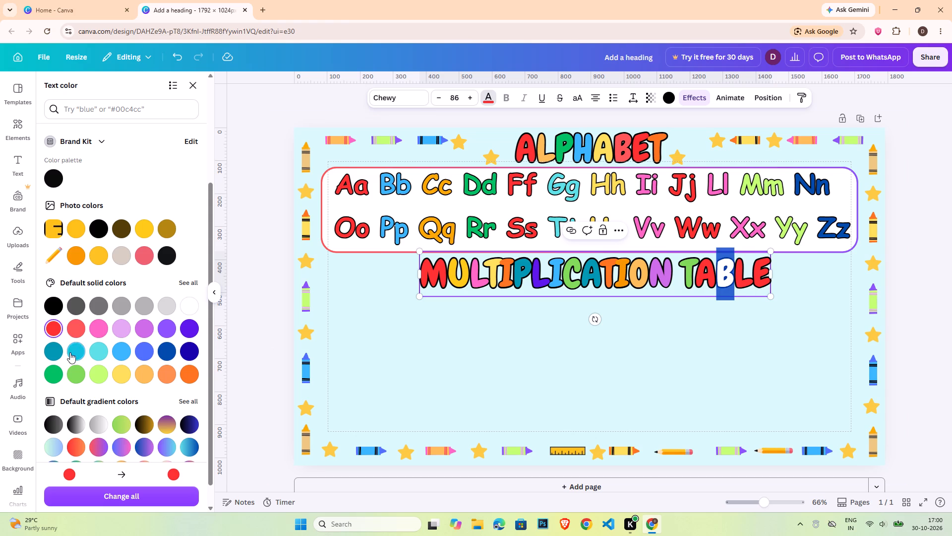
{"action": "left_click", "coordinate": [59, 355]}
{"action": "left_click_drag", "start_coordinate": [737, 285], "coordinate": [744, 283]}
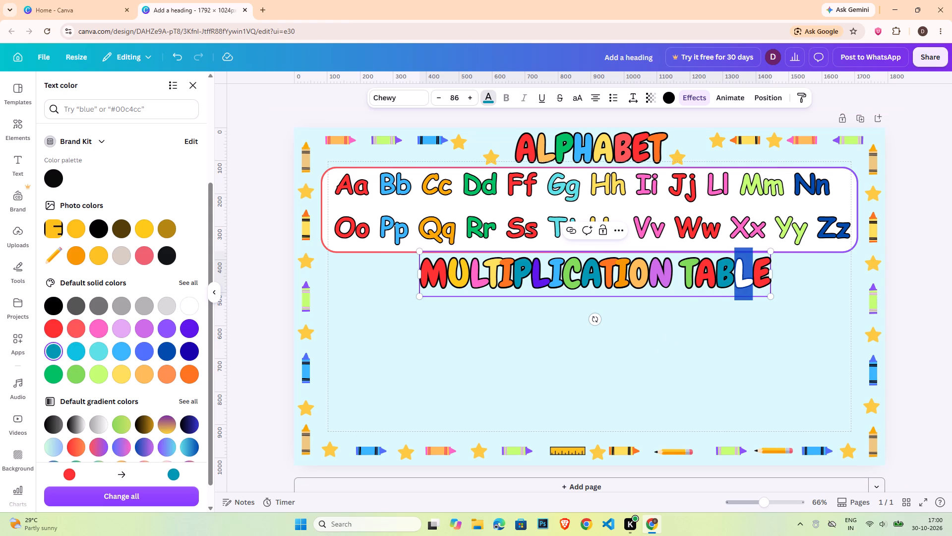
{"action": "left_click_drag", "start_coordinate": [744, 283], "coordinate": [746, 282]}
{"action": "left_click", "coordinate": [89, 372]}
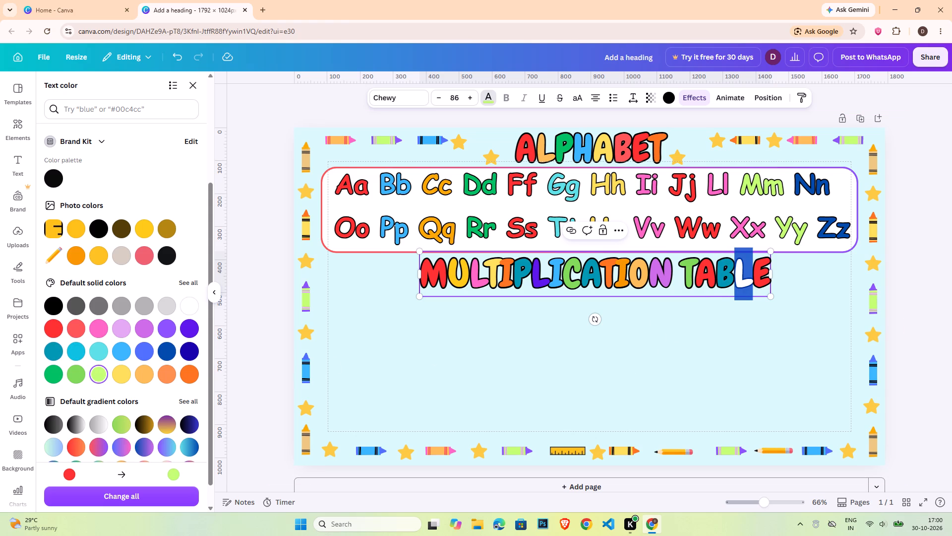
{"action": "left_click_drag", "start_coordinate": [758, 268], "coordinate": [764, 266]}
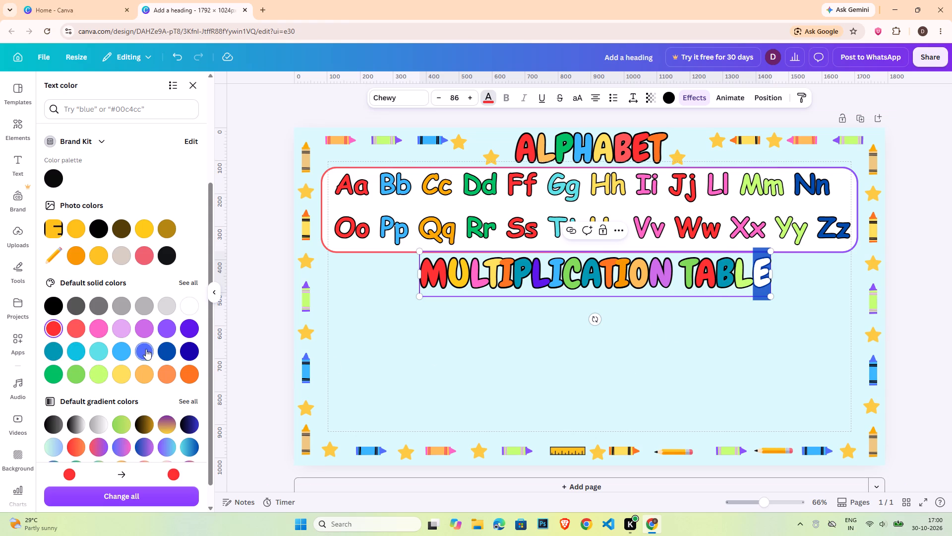
{"action": "left_click", "coordinate": [146, 349]}
{"action": "double_click", "coordinate": [908, 287]}
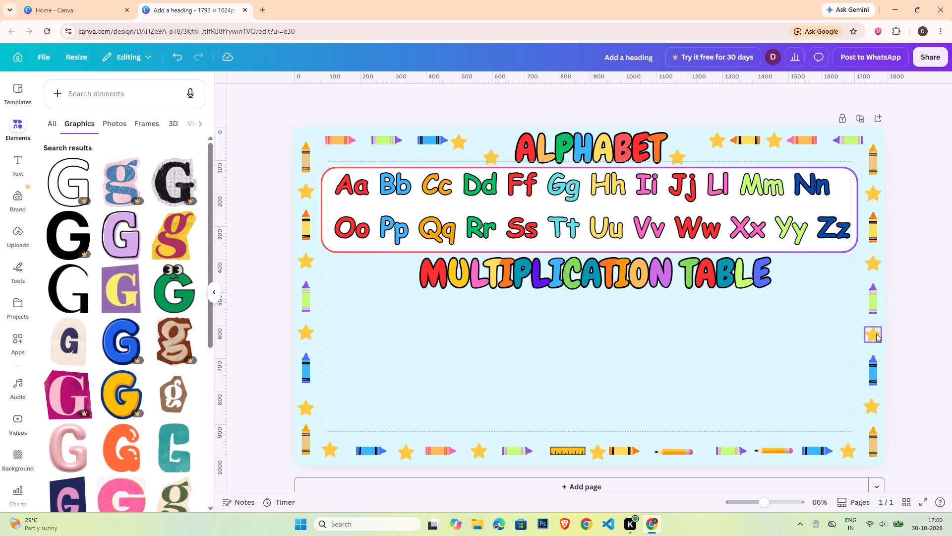
Clear the old elements search and add a rounded square shape to the page.
{"action": "left_click", "coordinate": [945, 303]}
{"action": "left_click", "coordinate": [21, 129]}
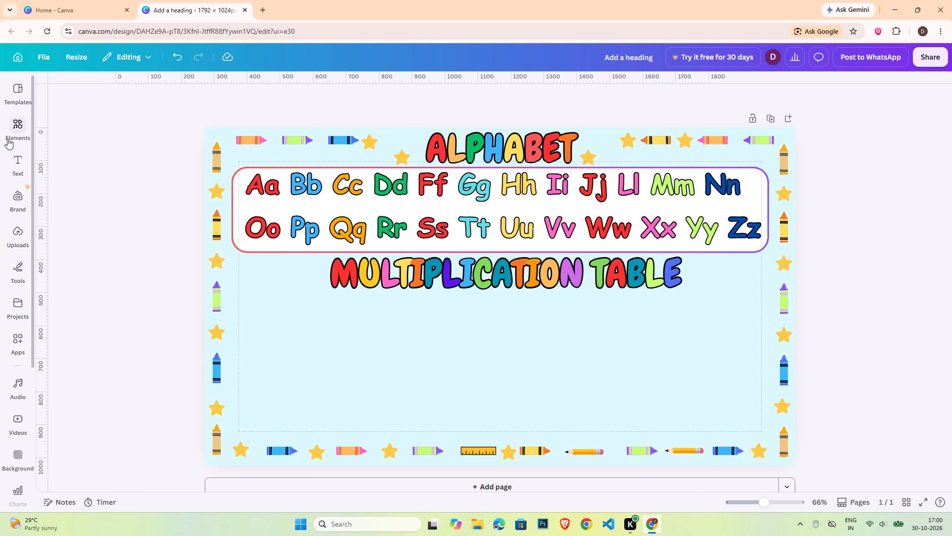
{"action": "left_click", "coordinate": [17, 124]}
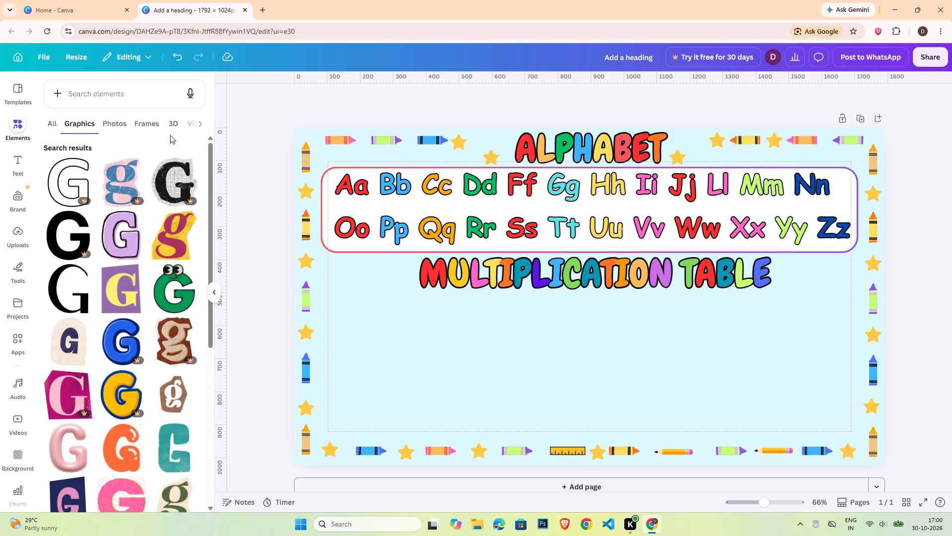
{"action": "left_click", "coordinate": [257, 141]}
{"action": "left_click", "coordinate": [55, 125]}
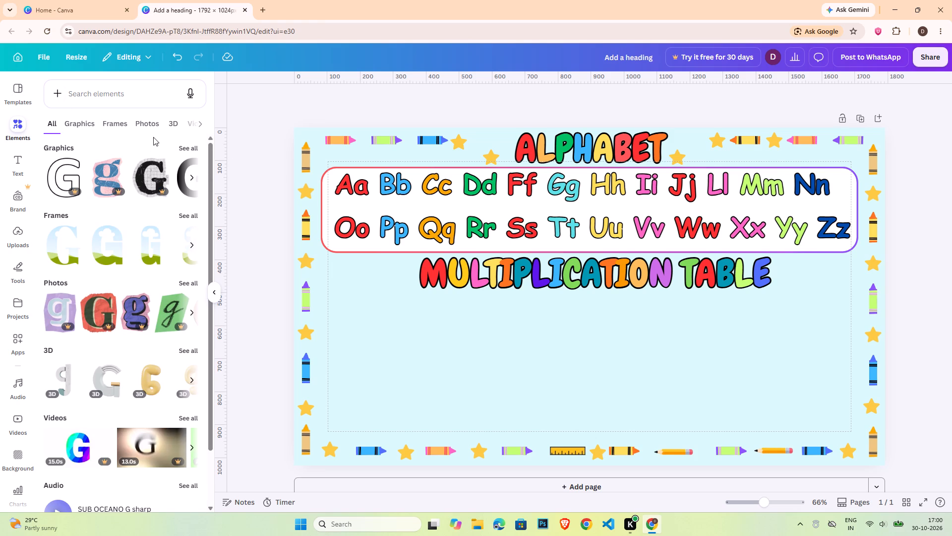
{"action": "double_click", "coordinate": [126, 98]}
{"action": "left_click", "coordinate": [107, 89]}
{"action": "key", "text": "BackSpace"}
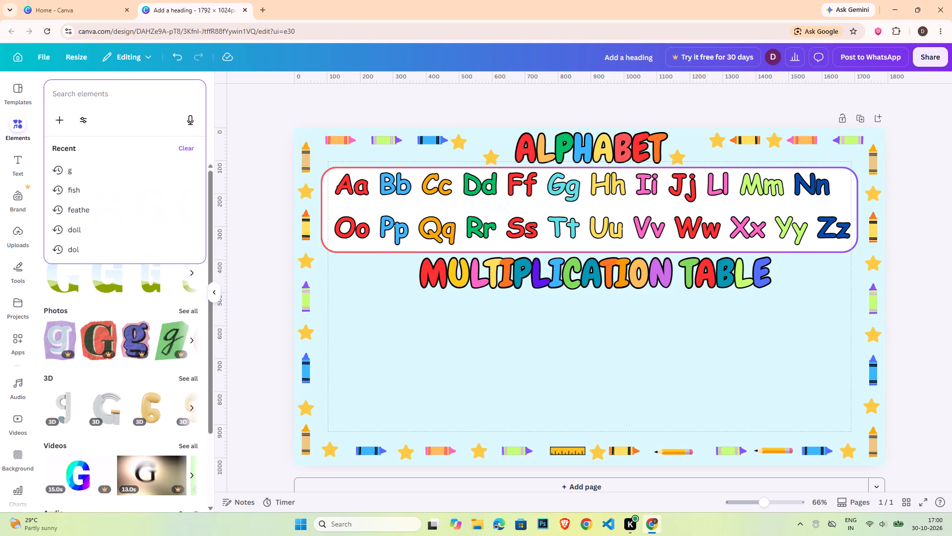
{"action": "key", "text": "Return"}
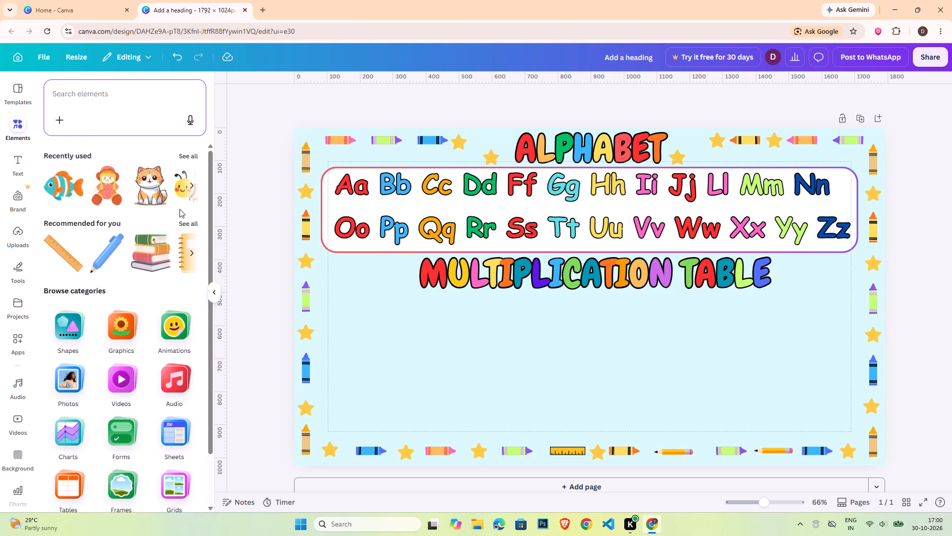
{"action": "left_click", "coordinate": [59, 324]}
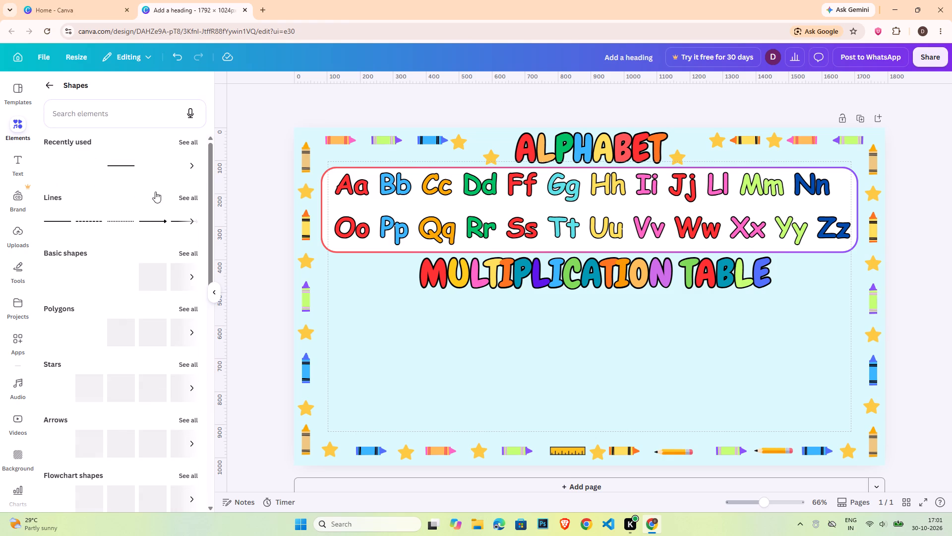
{"action": "left_click", "coordinate": [155, 168]}
Place the rounded square at the left margin below the "MULTIPLICATION TABLE" title and shorten it to about 307 × 260 px.
{"action": "left_click_drag", "start_coordinate": [588, 322], "coordinate": [382, 366]}
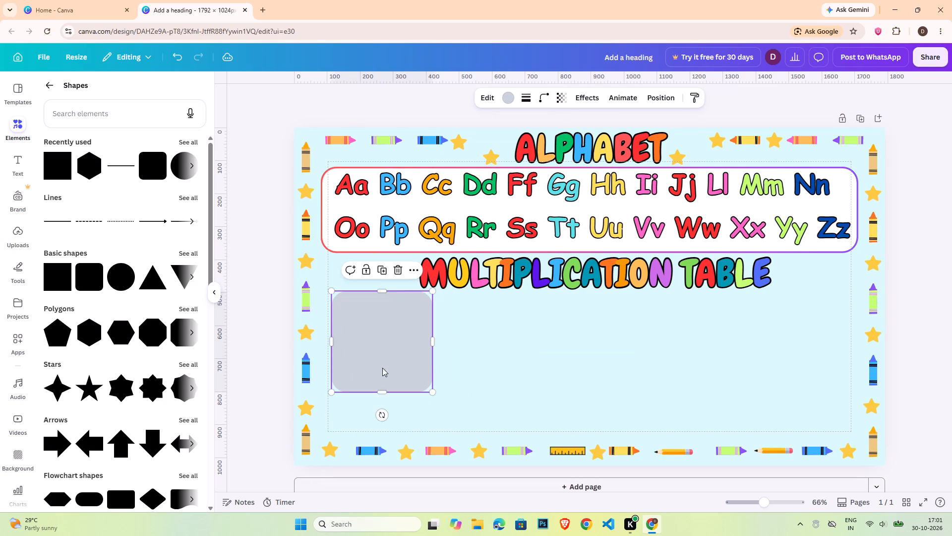
{"action": "left_click_drag", "start_coordinate": [380, 393], "coordinate": [382, 313]}
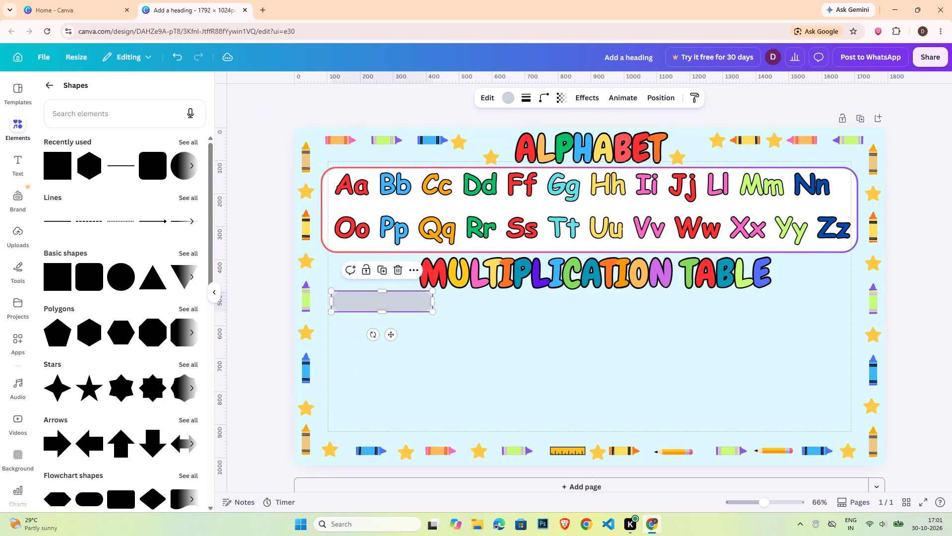
{"action": "left_click_drag", "start_coordinate": [386, 311], "coordinate": [384, 374]}
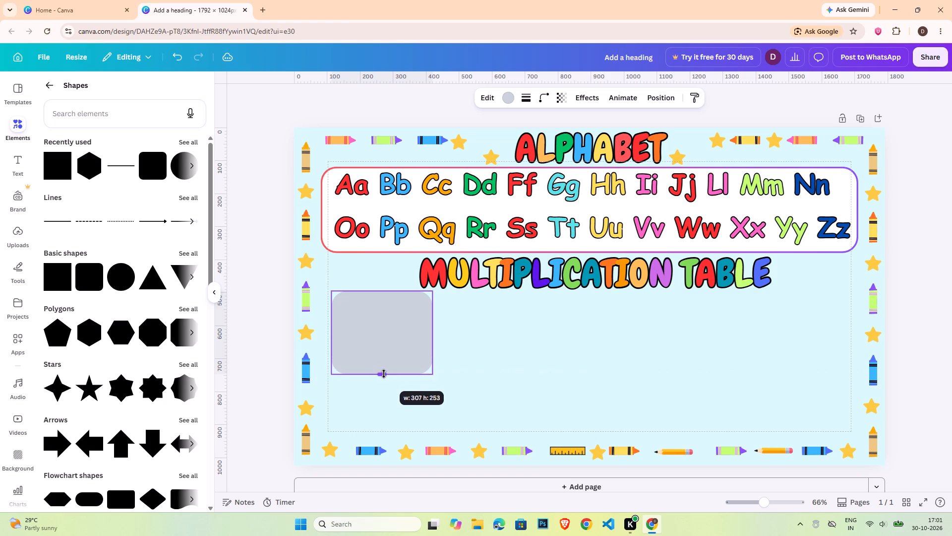
{"action": "left_click_drag", "start_coordinate": [384, 374], "coordinate": [385, 376]}
Reduce the gray shape's corner rounding and give it a solid border with stroke weight 1.
{"action": "left_click", "coordinate": [538, 100]}
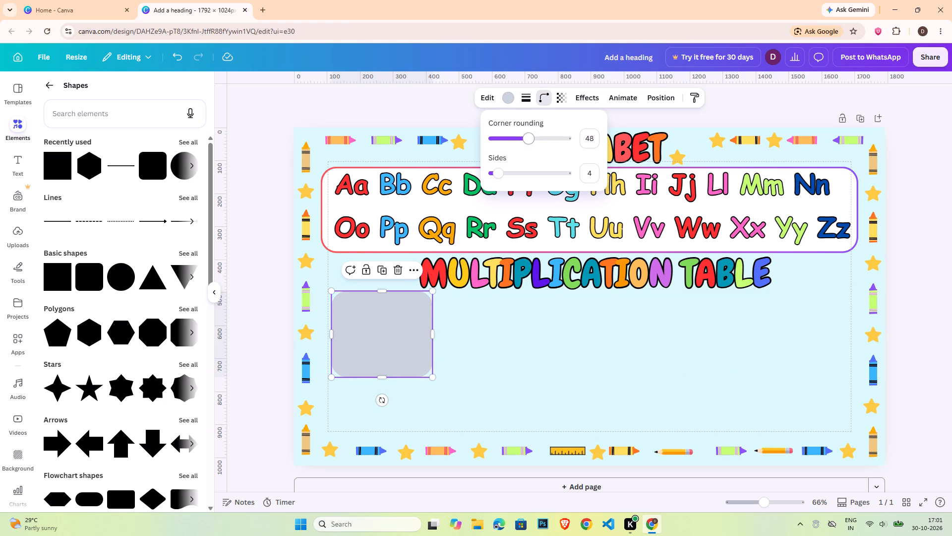
{"action": "left_click_drag", "start_coordinate": [532, 137], "coordinate": [506, 145]}
{"action": "left_click", "coordinate": [530, 98]}
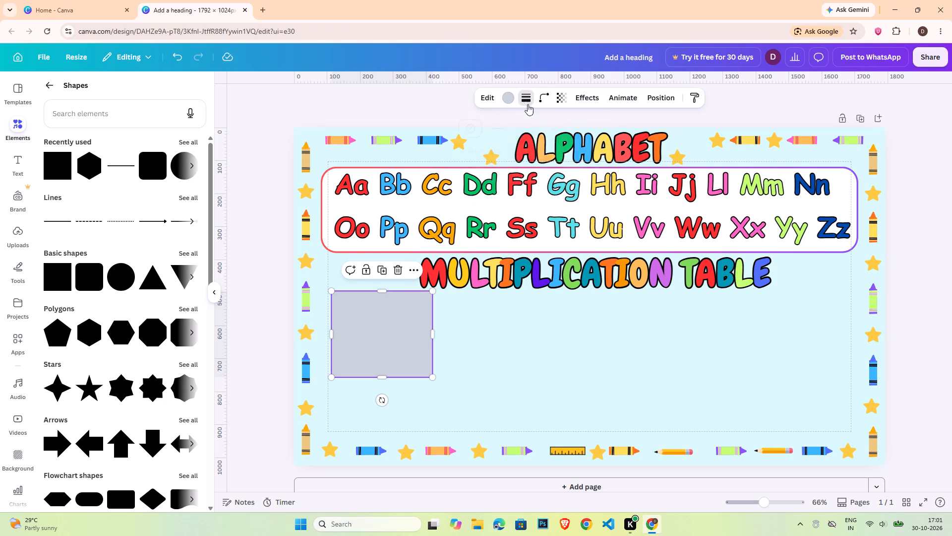
{"action": "left_click", "coordinate": [499, 124]}
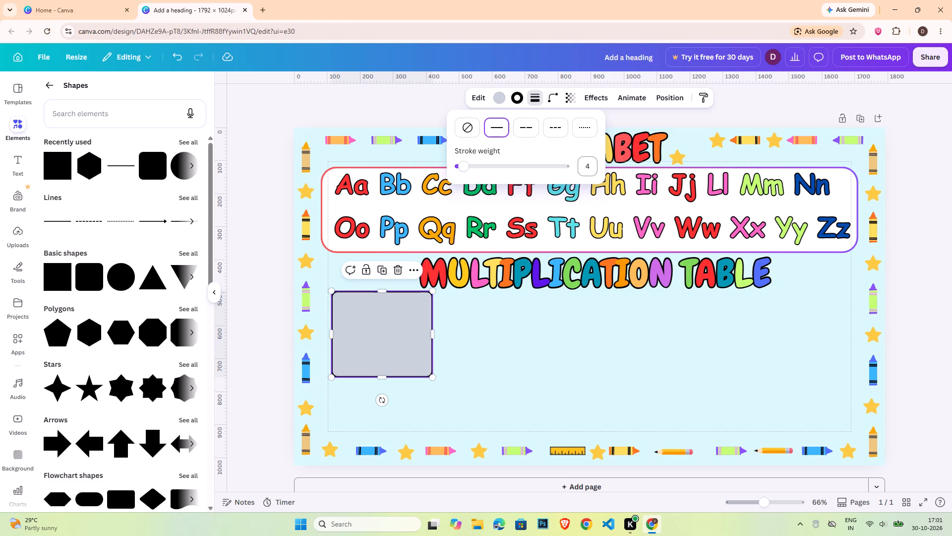
{"action": "left_click", "coordinate": [580, 165]}
{"action": "key", "text": "1"}
{"action": "key", "text": "Return"}
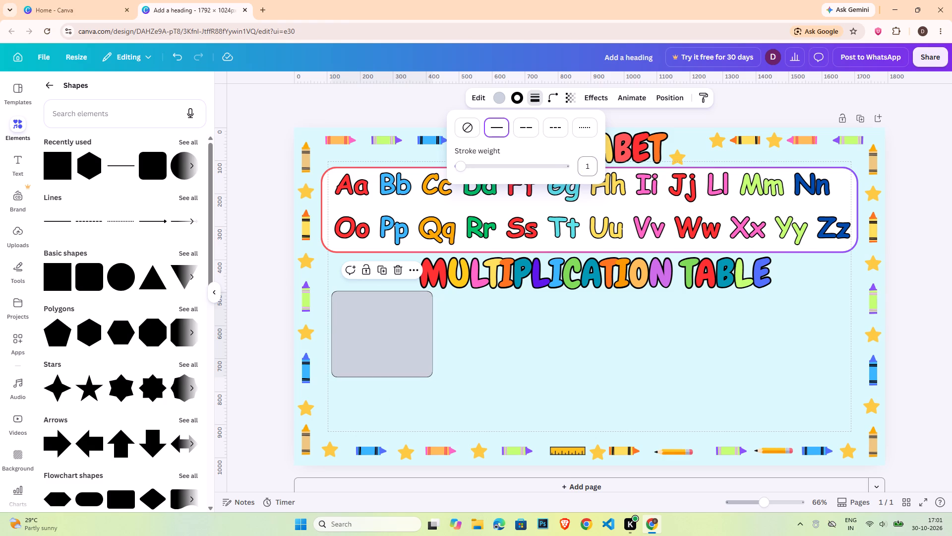
Fill the bordered gray shape with the light blue already used in the design.
{"action": "left_click", "coordinate": [500, 98]}
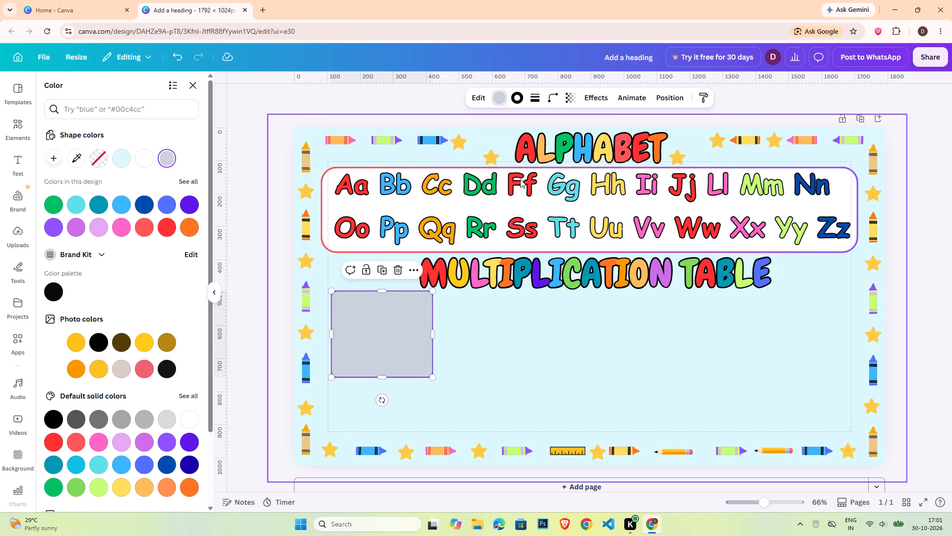
{"action": "left_click", "coordinate": [503, 97]}
{"action": "left_click", "coordinate": [503, 97]}
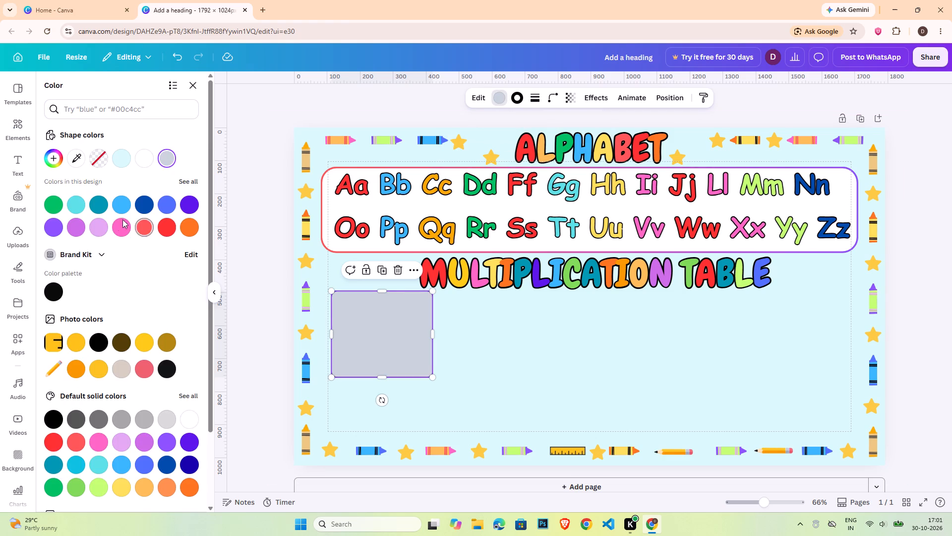
{"action": "left_click", "coordinate": [122, 209]}
{"action": "double_click", "coordinate": [914, 247]}
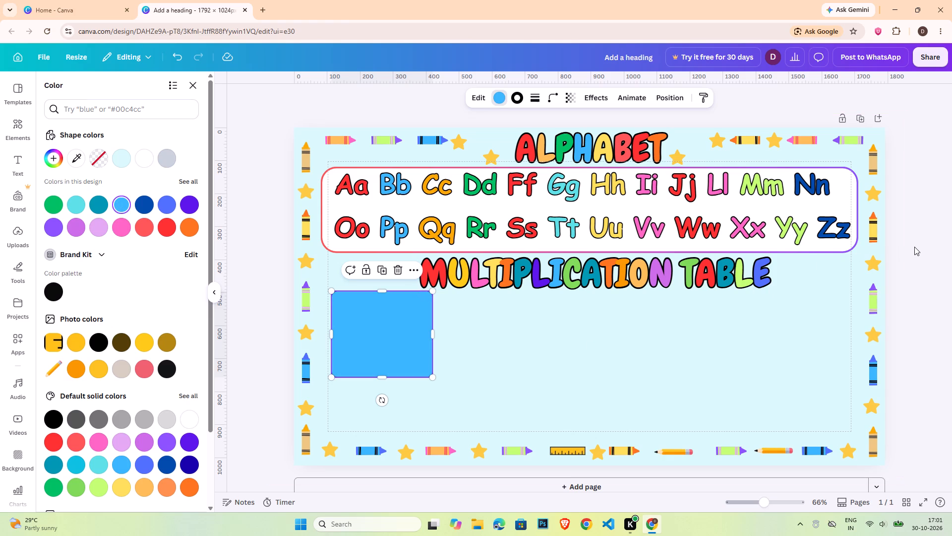
Narrow the blue box from its right side to about 215 px wide.
{"action": "left_click", "coordinate": [390, 328]}
{"action": "left_click_drag", "start_coordinate": [430, 331], "coordinate": [399, 332]}
{"action": "left_click", "coordinate": [369, 373]}
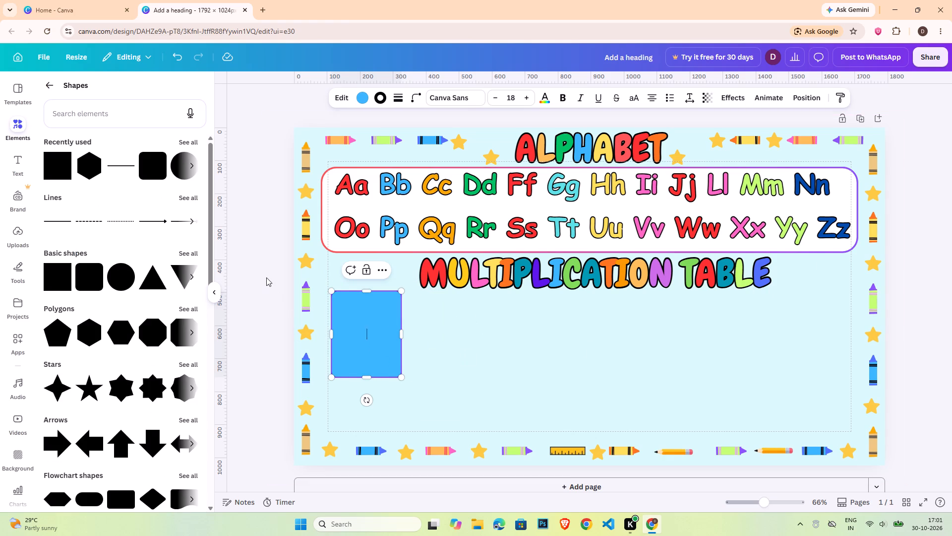
{"action": "left_click", "coordinate": [266, 277]}
Add a default heading text box to the page.
{"action": "left_click", "coordinate": [16, 157]}
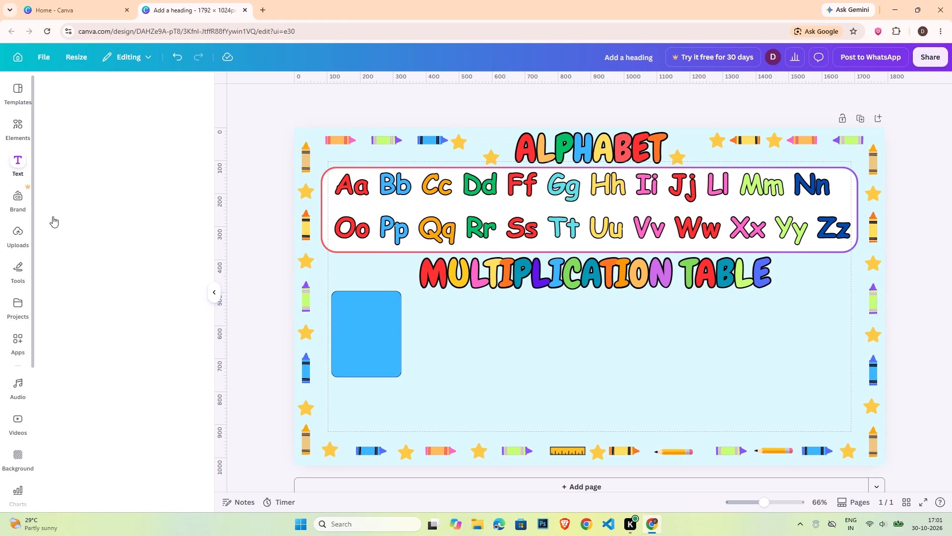
{"action": "left_click", "coordinate": [128, 242]}
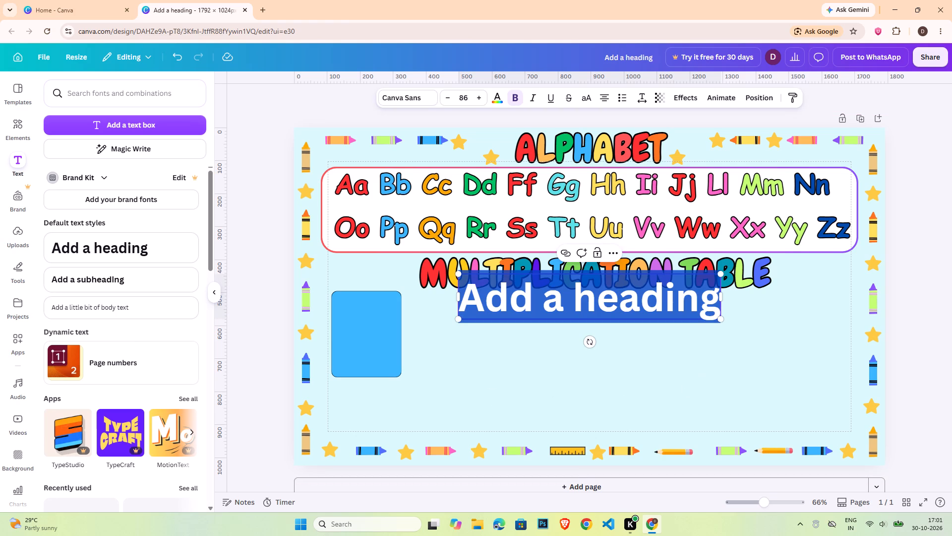
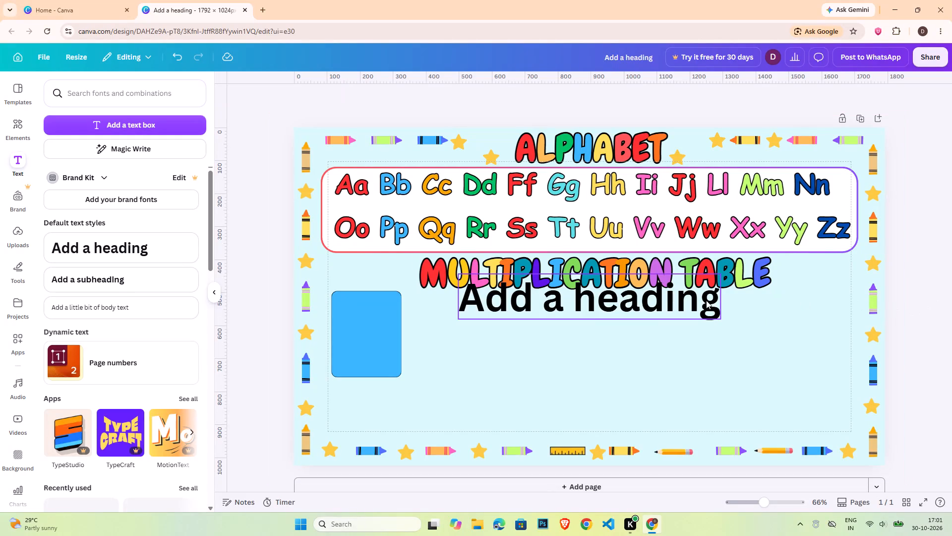
Move the heading text box beside the MULTIPLICATION TABLE section's blue box and replace its text with "1X1=1".
{"action": "left_click_drag", "start_coordinate": [659, 309], "coordinate": [530, 324]}
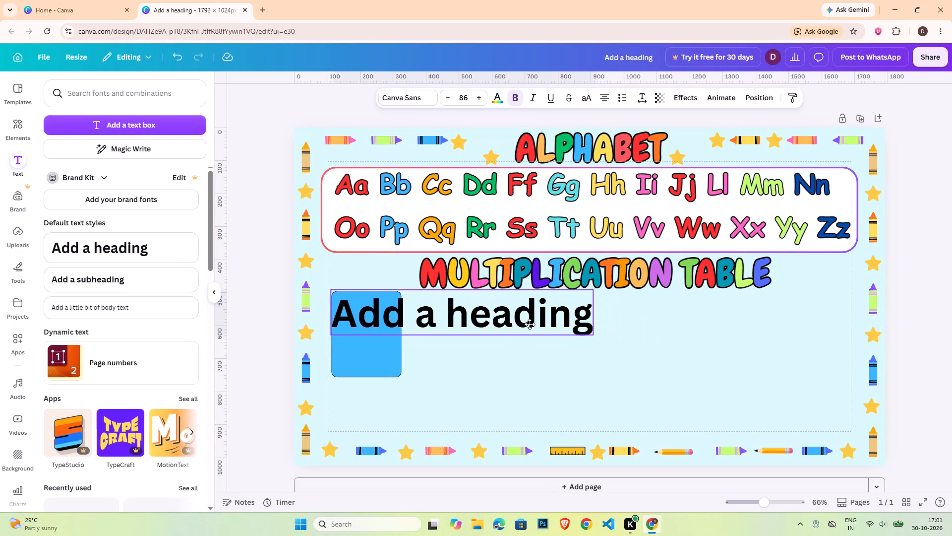
{"action": "left_click_drag", "start_coordinate": [530, 324], "coordinate": [538, 324]}
{"action": "double_click", "coordinate": [517, 314]}
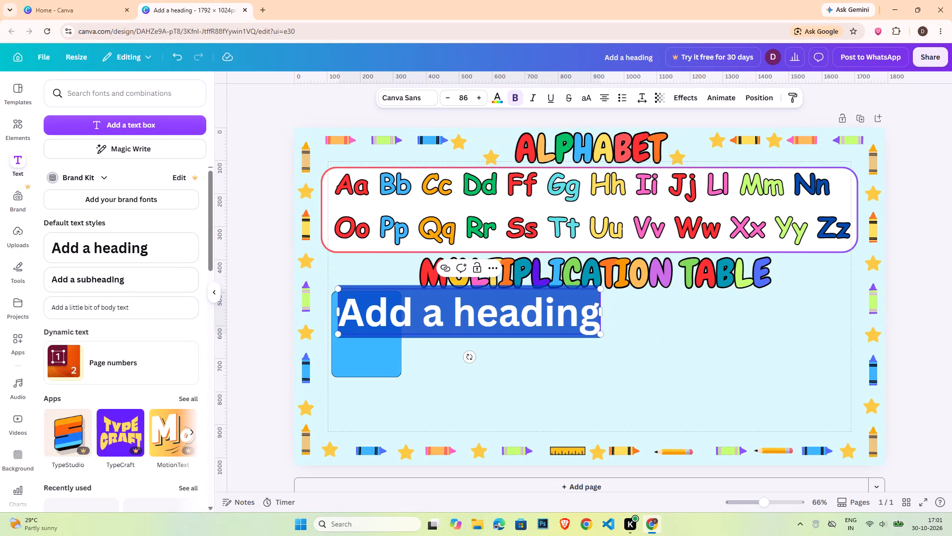
{"action": "key", "text": "1"}
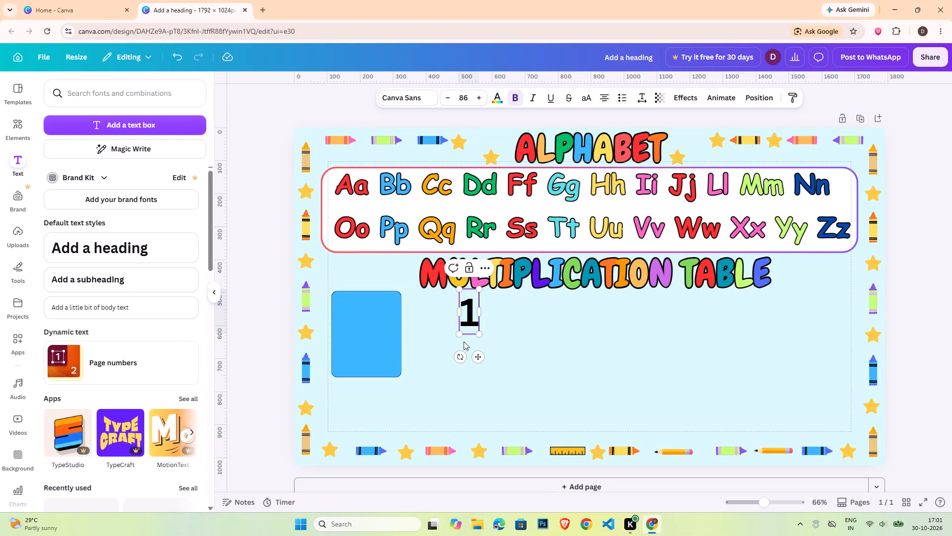
{"action": "key", "text": "shift+x"}
{"action": "key", "text": "1"}
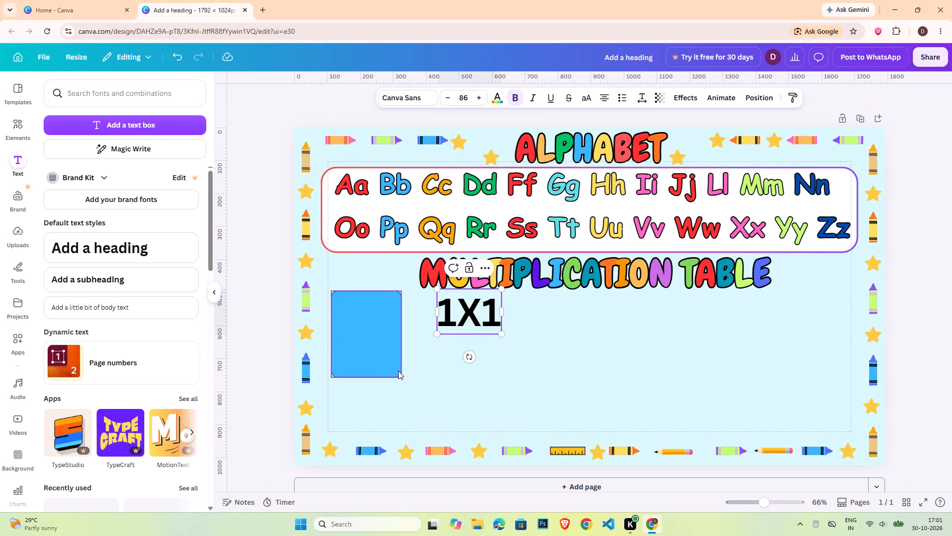
{"action": "key", "text": "equal"}
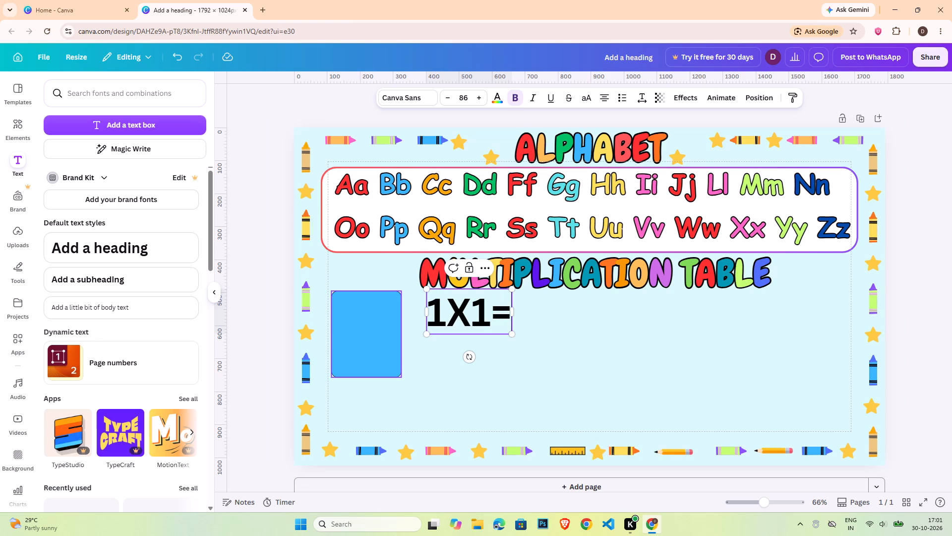
{"action": "key", "text": "1"}
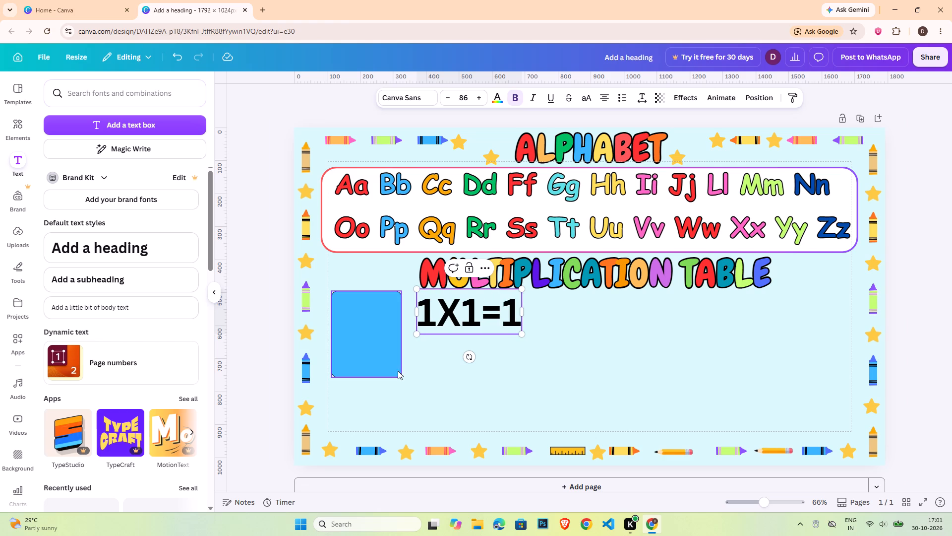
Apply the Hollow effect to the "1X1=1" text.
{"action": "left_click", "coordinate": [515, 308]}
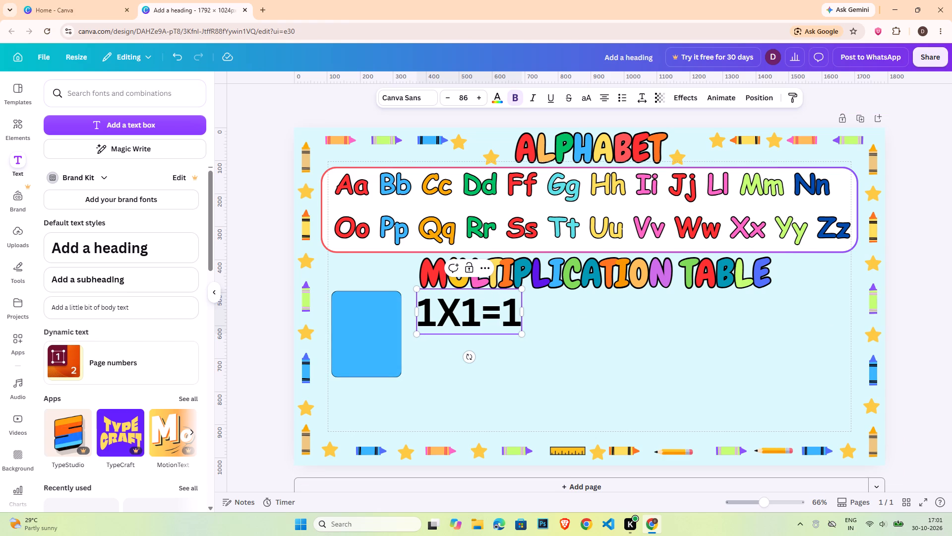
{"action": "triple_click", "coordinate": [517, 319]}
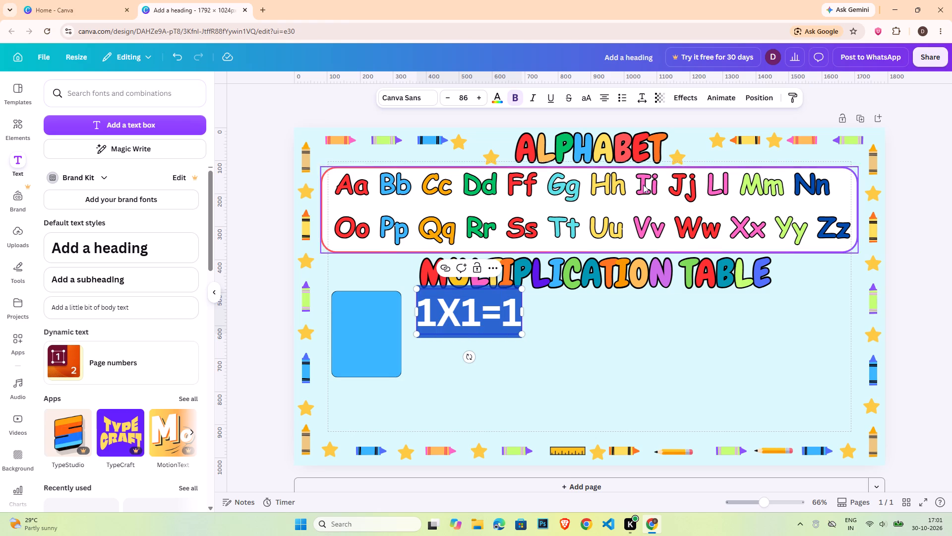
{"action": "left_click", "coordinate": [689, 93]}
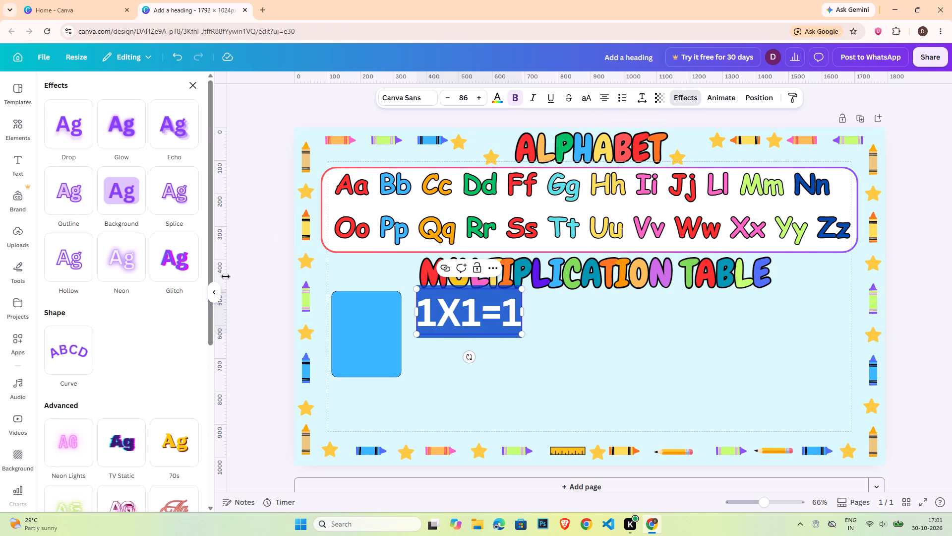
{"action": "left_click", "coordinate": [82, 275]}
Move the "1X1=1" text over the top of the blue box.
{"action": "left_click_drag", "start_coordinate": [478, 316], "coordinate": [381, 312]}
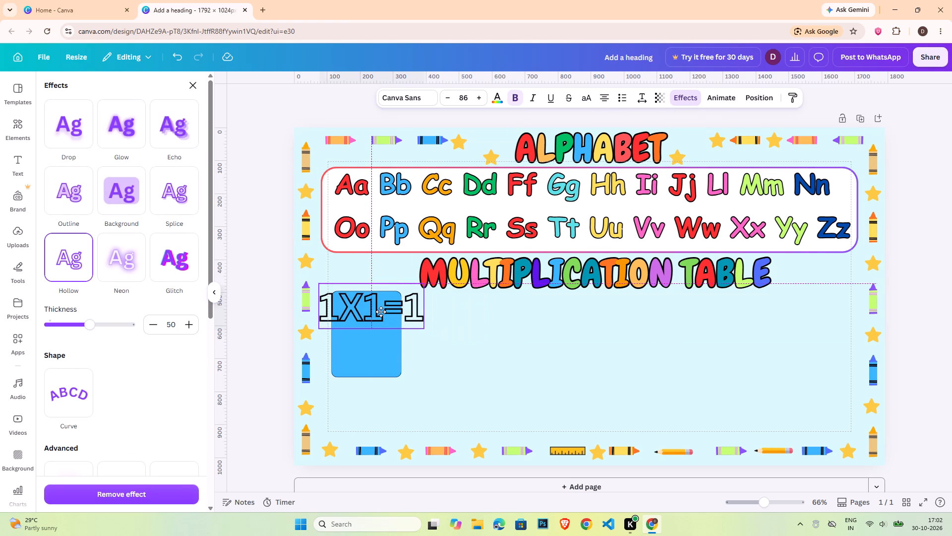
{"action": "left_click_drag", "start_coordinate": [381, 312], "coordinate": [395, 315]}
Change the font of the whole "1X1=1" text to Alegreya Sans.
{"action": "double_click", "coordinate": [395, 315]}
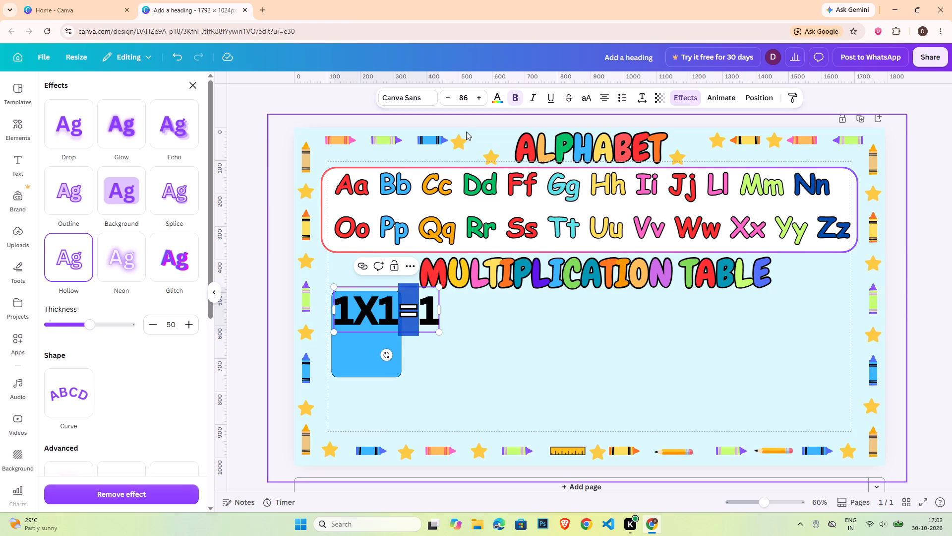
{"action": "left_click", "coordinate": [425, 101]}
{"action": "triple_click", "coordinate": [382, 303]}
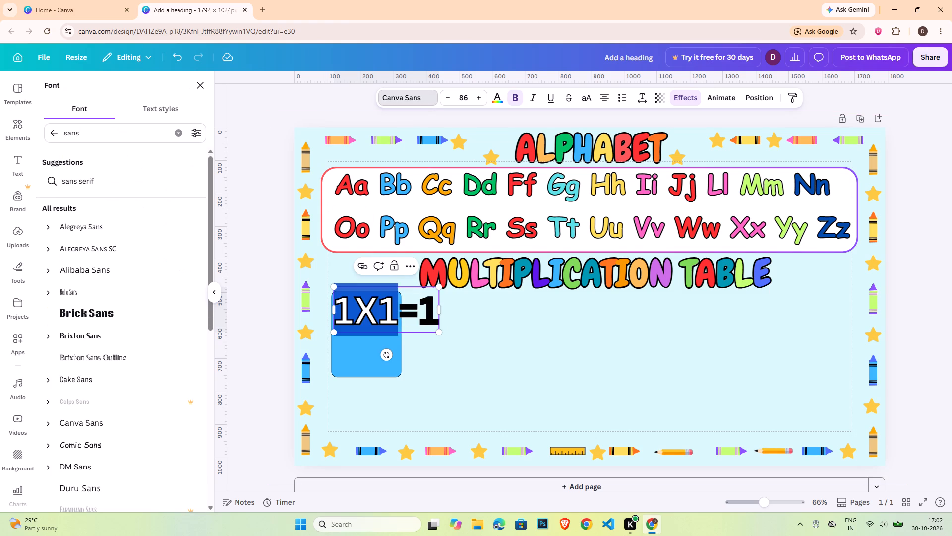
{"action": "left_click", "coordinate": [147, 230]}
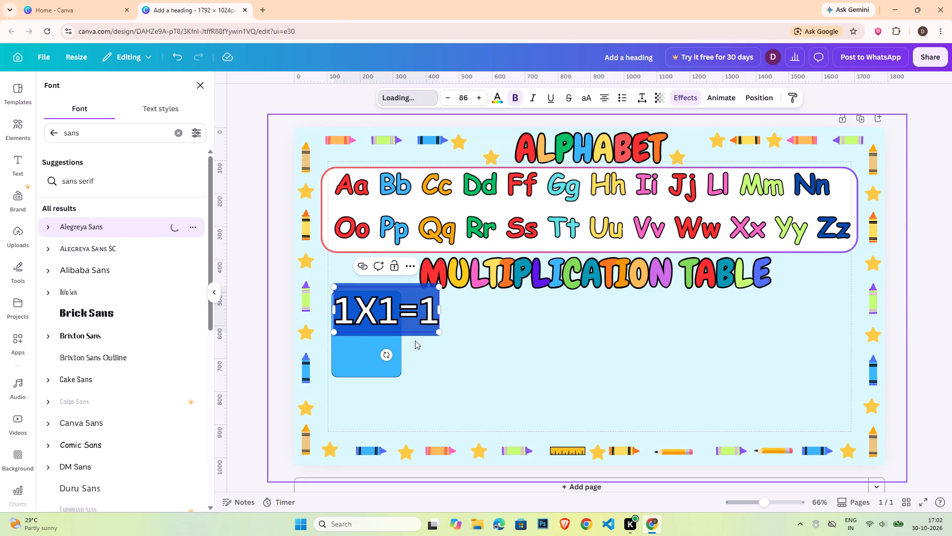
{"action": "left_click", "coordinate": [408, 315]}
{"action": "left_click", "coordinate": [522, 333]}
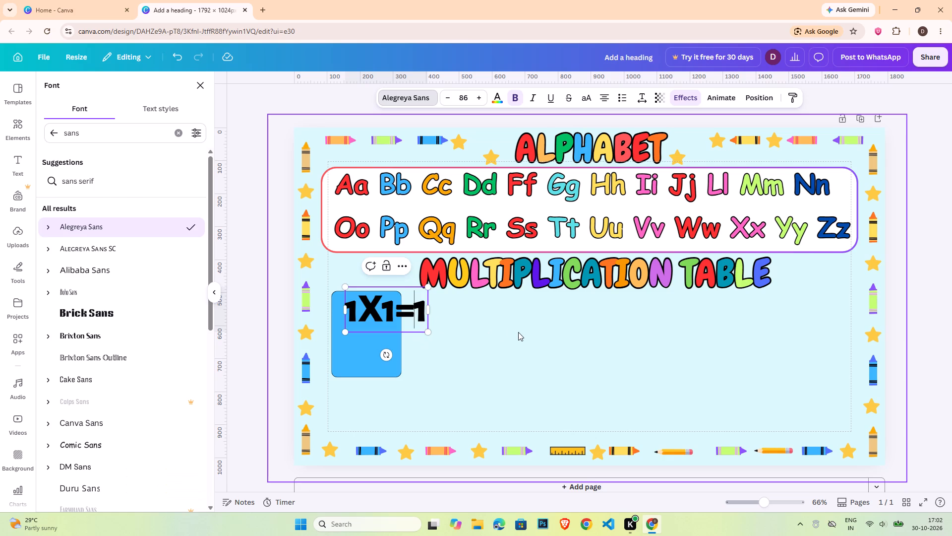
Align the "1X1=1" text with the blue box's top-left corner and color it white.
{"action": "left_click_drag", "start_coordinate": [393, 313], "coordinate": [380, 317]}
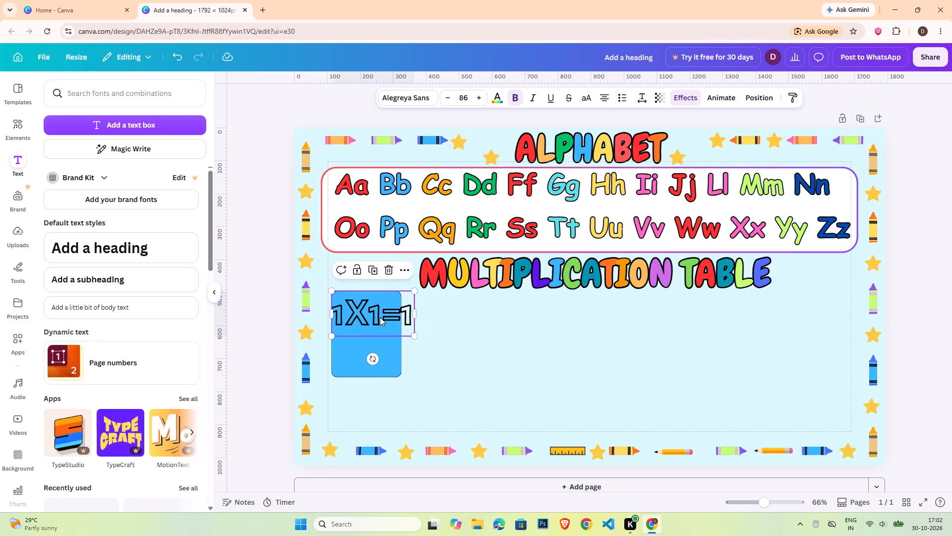
{"action": "double_click", "coordinate": [380, 317]}
{"action": "triple_click", "coordinate": [383, 322]}
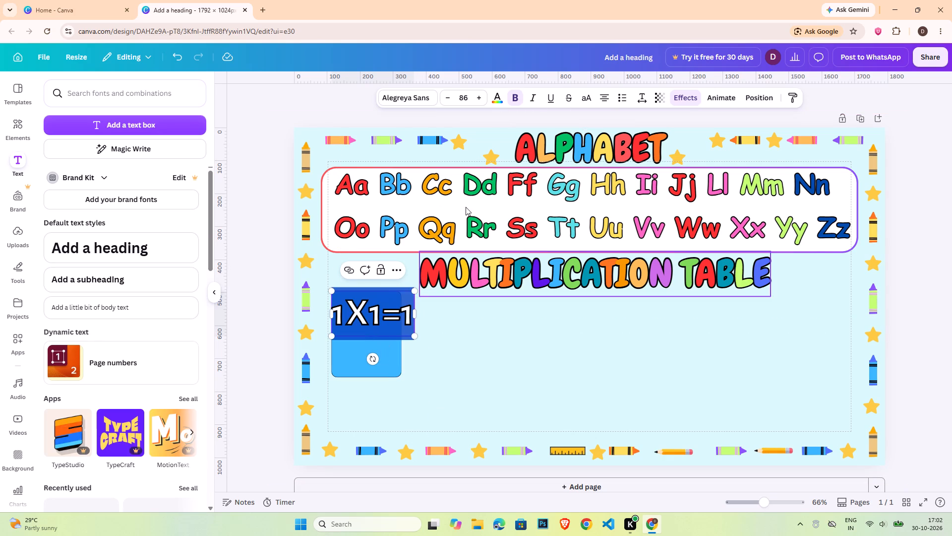
{"action": "left_click", "coordinate": [496, 100]}
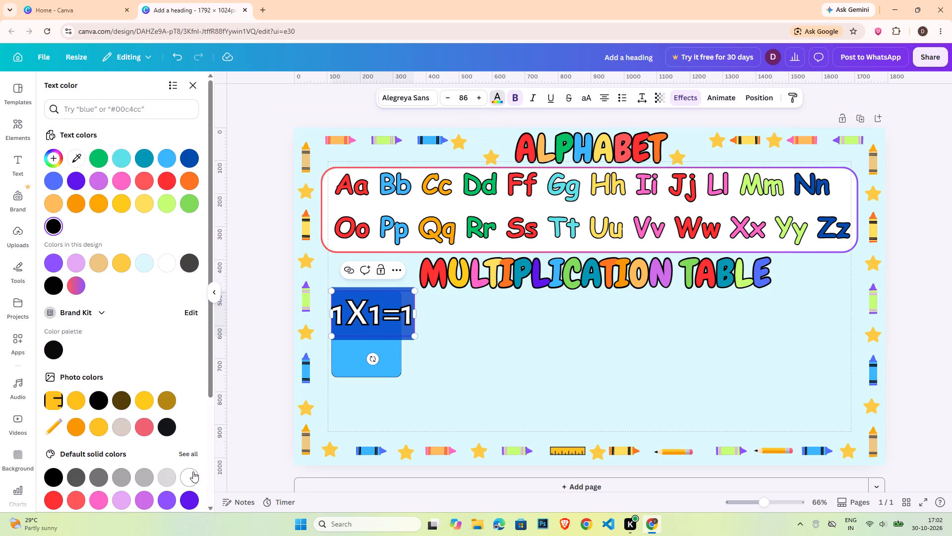
{"action": "left_click", "coordinate": [193, 471]}
{"action": "double_click", "coordinate": [500, 394]}
{"action": "left_click", "coordinate": [398, 314]}
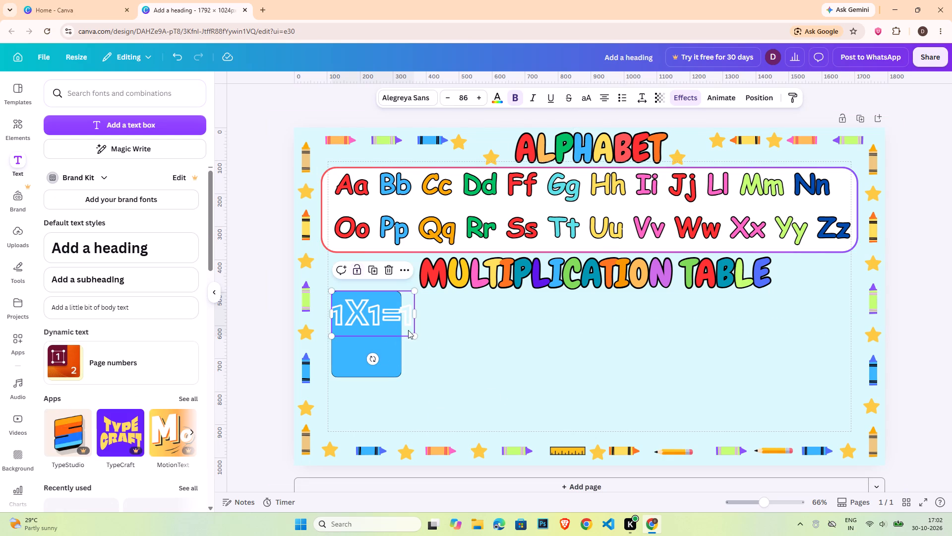
Shrink the "1X1=1" text to about size 43.9 and place it just inside the blue box's top-left corner.
{"action": "left_click_drag", "start_coordinate": [414, 336], "coordinate": [376, 310]}
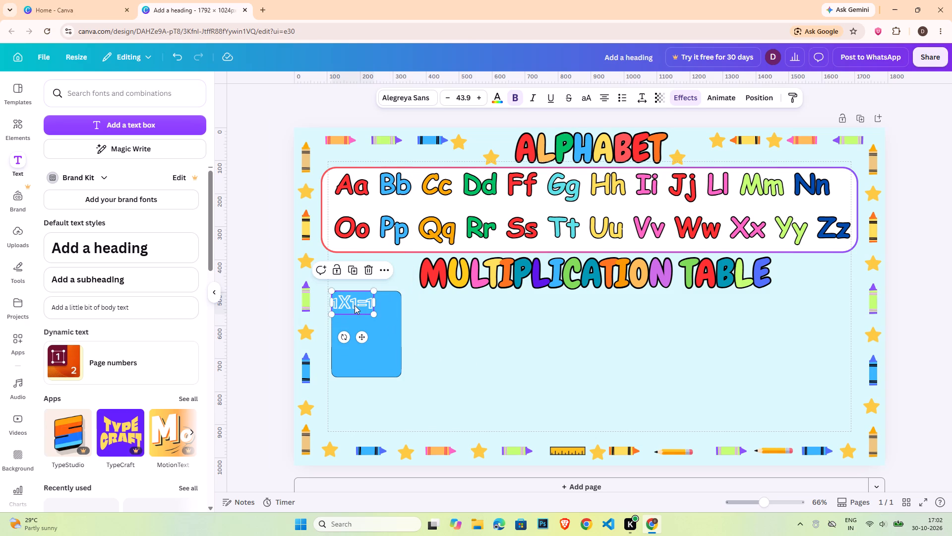
{"action": "left_click", "coordinate": [355, 305]}
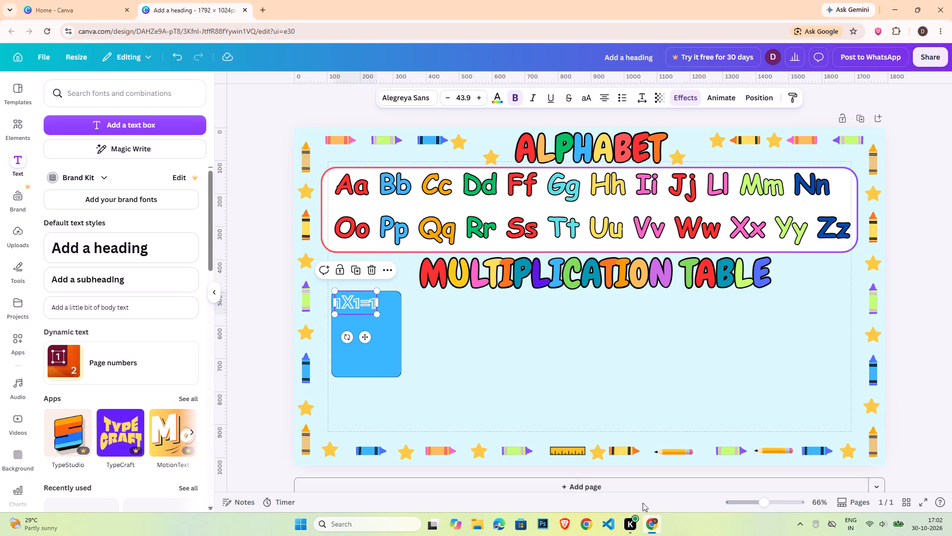
Replace the Hollow effect on the "1X1=1" text with the Drop shadow effect.
{"action": "left_click", "coordinate": [776, 505]}
{"action": "left_click_drag", "start_coordinate": [428, 487], "coordinate": [282, 490]}
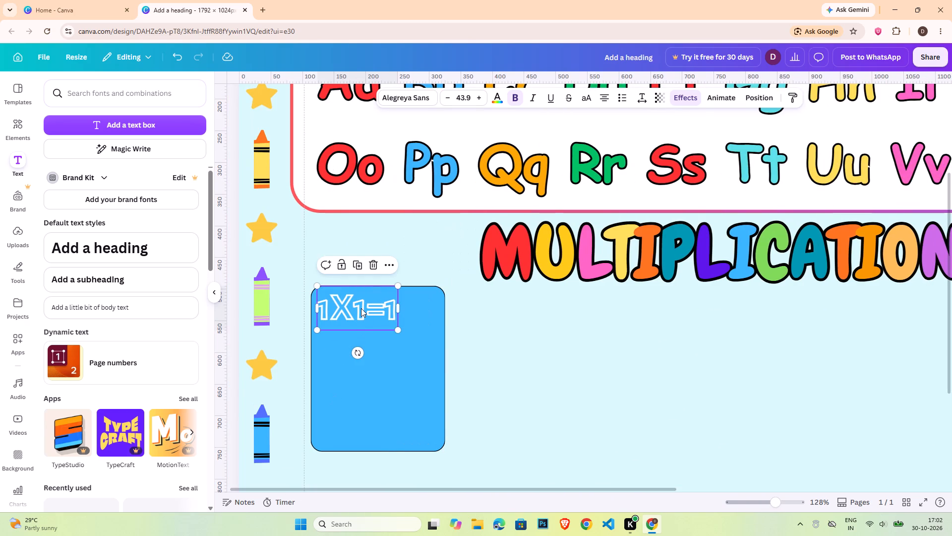
{"action": "triple_click", "coordinate": [361, 308]}
{"action": "left_click", "coordinate": [683, 94]}
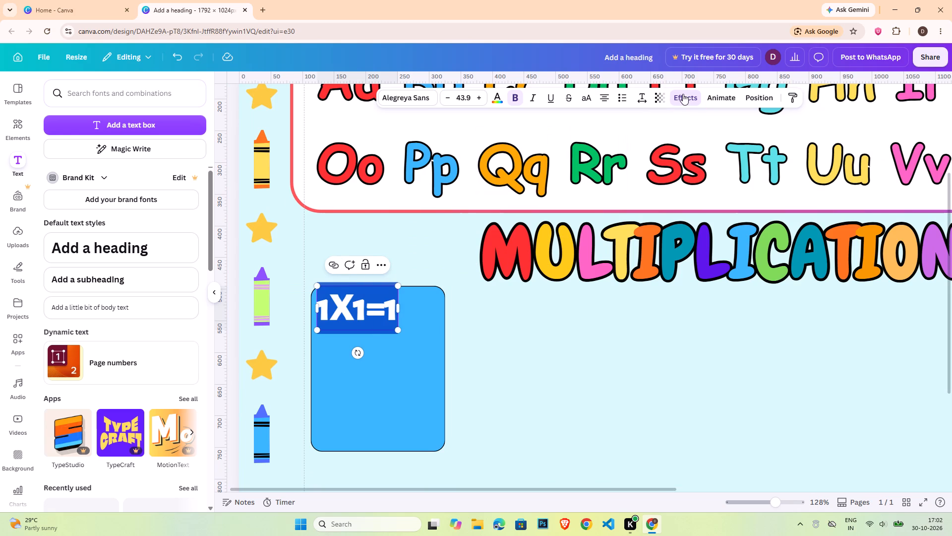
{"action": "scroll", "coordinate": [139, 258], "scroll_direction": "up", "scroll_amount": 2}
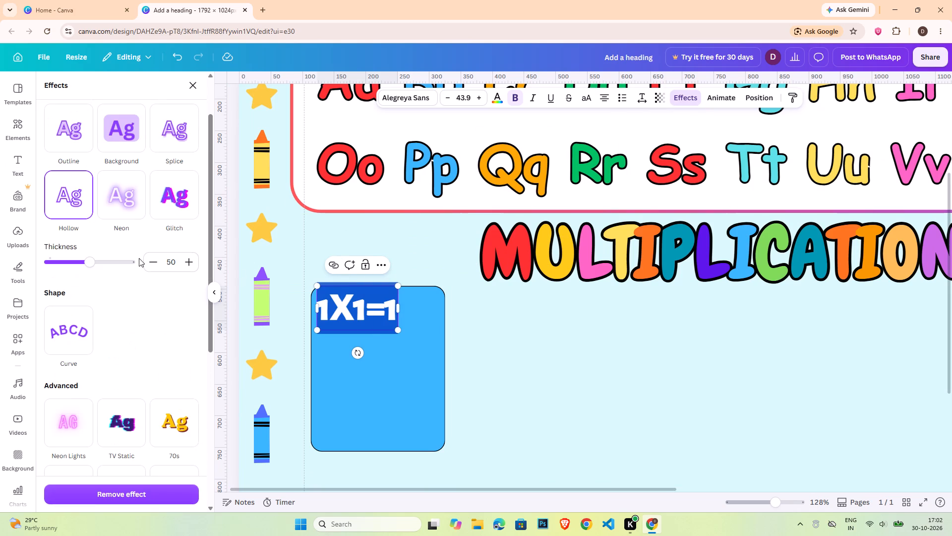
{"action": "scroll", "coordinate": [139, 258], "scroll_direction": "up", "scroll_amount": 2}
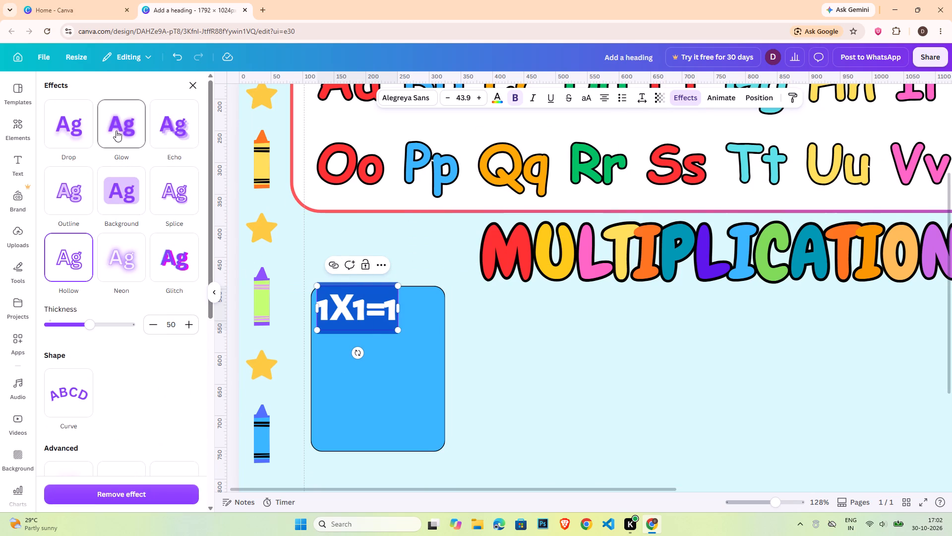
{"action": "left_click", "coordinate": [62, 131]}
Change the font of the "1X1=1" text to Alibaba Sans.
{"action": "triple_click", "coordinate": [360, 315]}
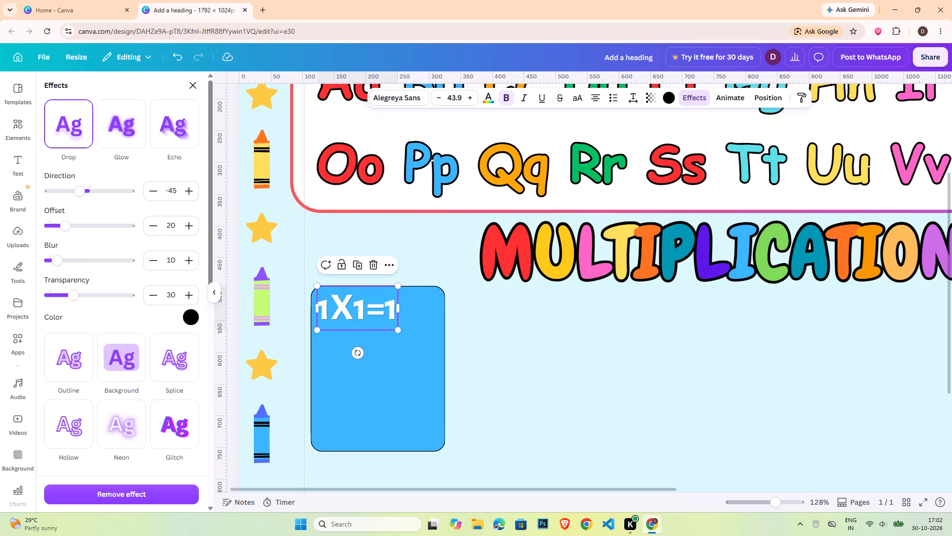
{"action": "left_click", "coordinate": [391, 106]}
{"action": "left_click", "coordinate": [391, 98]}
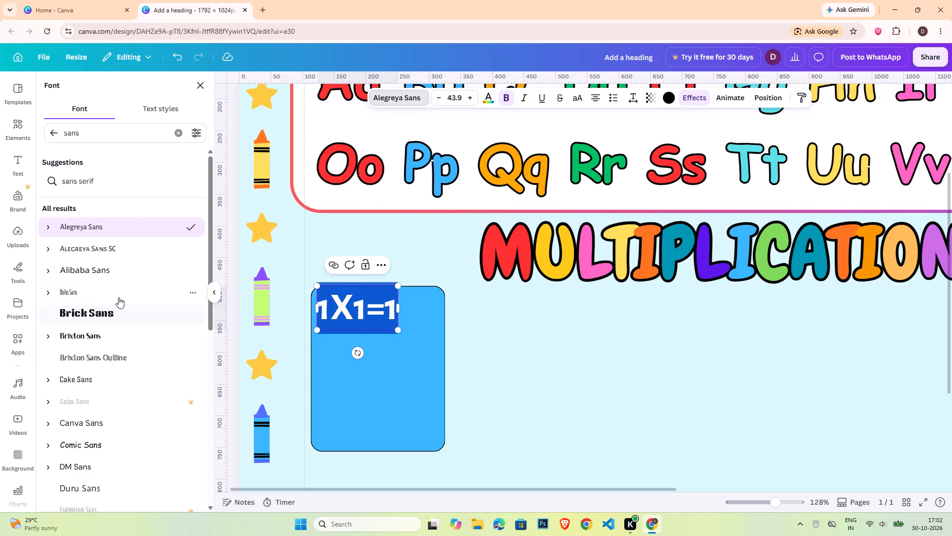
{"action": "left_click", "coordinate": [119, 270]}
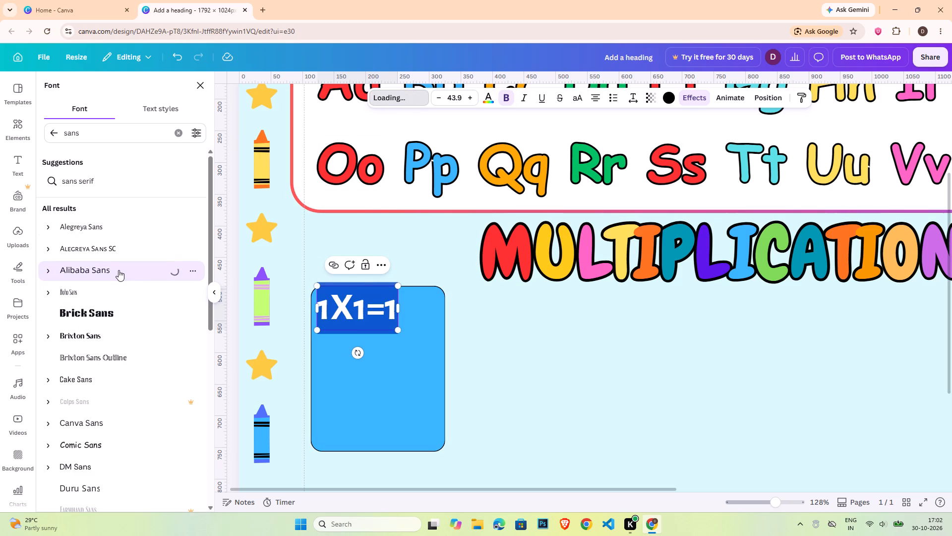
{"action": "double_click", "coordinate": [473, 335]}
Shrink the "1X1=1" text to about size 23.6 and position it just inside the blue box's top-left corner.
{"action": "left_click_drag", "start_coordinate": [359, 310], "coordinate": [371, 304]}
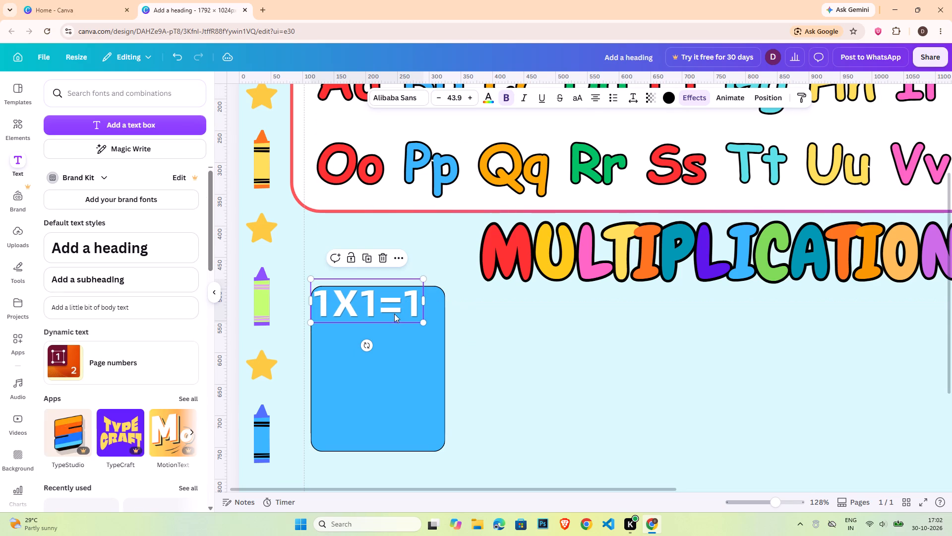
{"action": "left_click_drag", "start_coordinate": [420, 322], "coordinate": [366, 306]}
{"action": "left_click_drag", "start_coordinate": [343, 291], "coordinate": [348, 301]}
{"action": "left_click", "coordinate": [348, 301]}
Add the lines "1X2=2" and "1X3=3" below "1X1=1" in the blue box's text.
{"action": "left_click", "coordinate": [372, 300]}
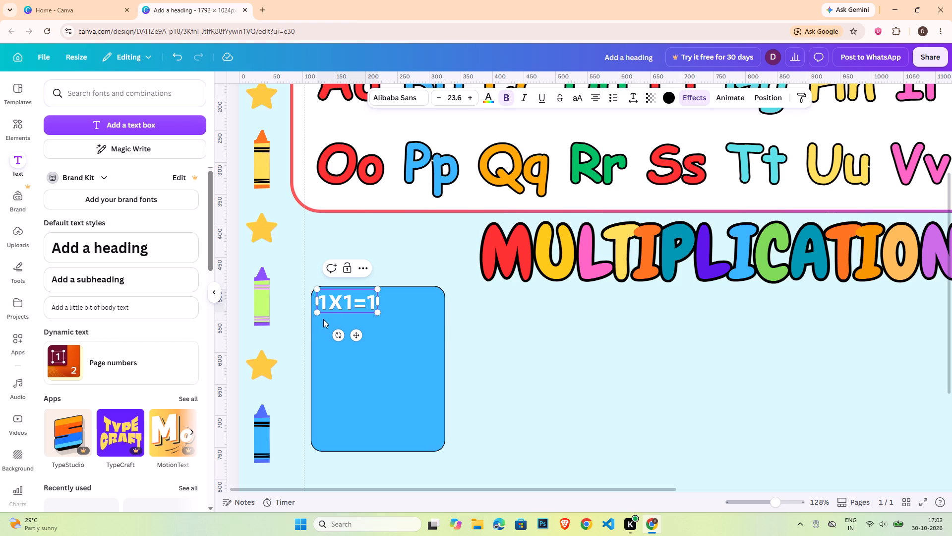
{"action": "key", "text": "Return"}
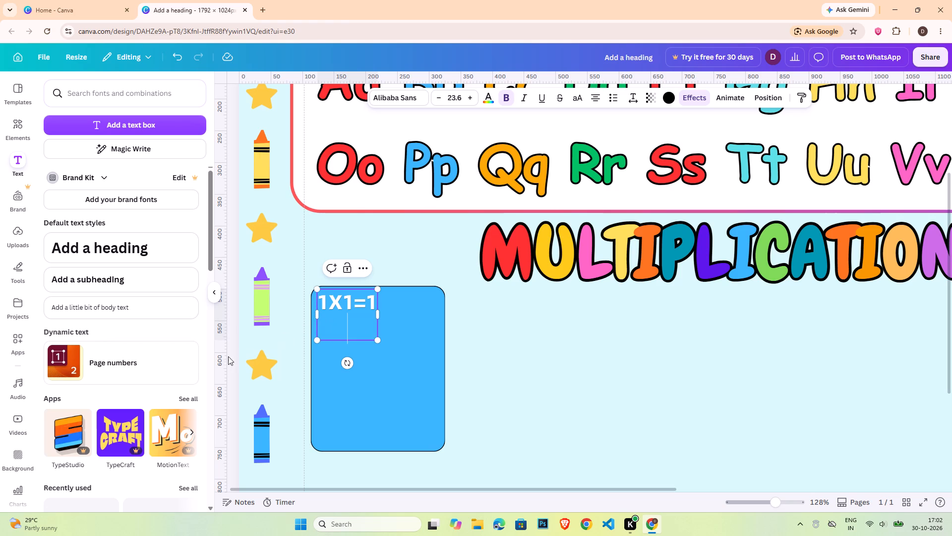
{"action": "key", "text": "1"}
{"action": "type", "text": "X3"}
{"action": "key", "text": "BackSpace"}
{"action": "key", "text": "2"}
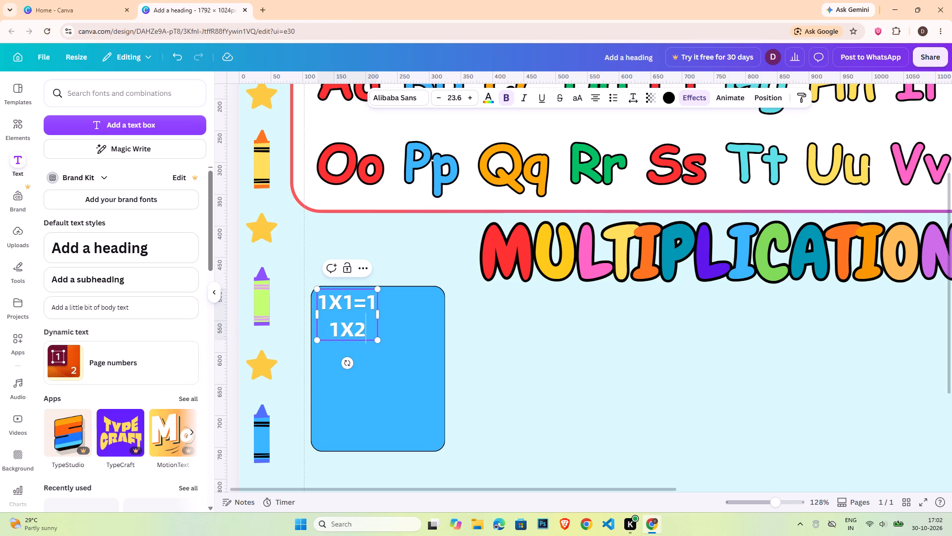
{"action": "key", "text": "equal"}
{"action": "key", "text": "2"}
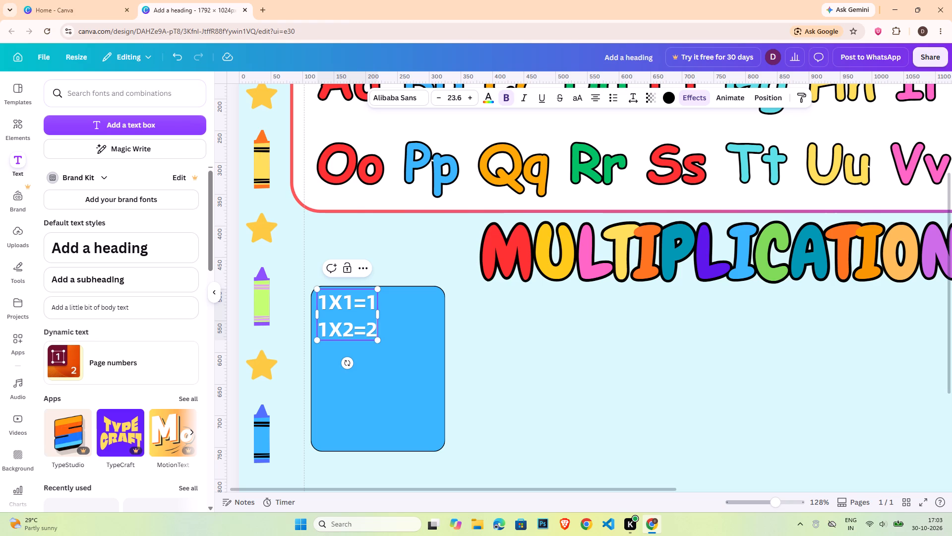
{"action": "key", "text": "Return"}
{"action": "key", "text": "1"}
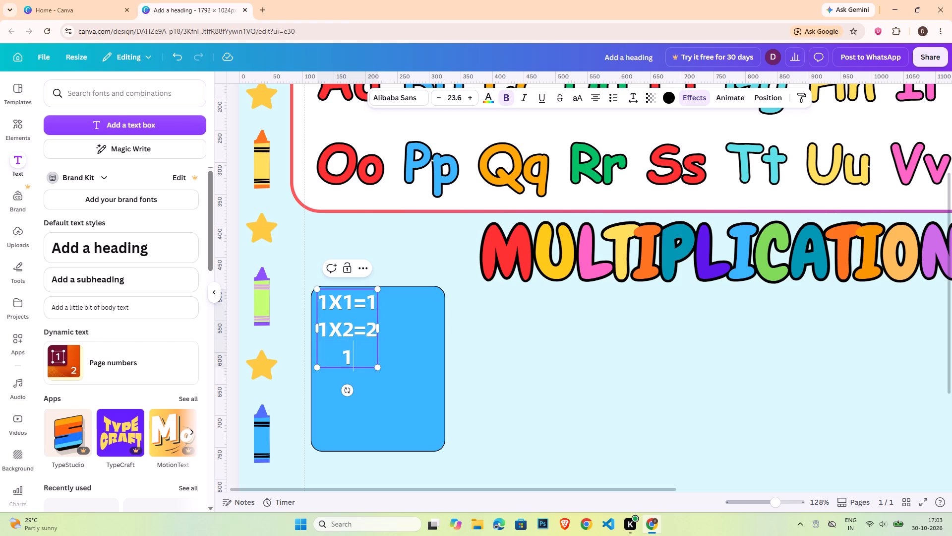
{"action": "key", "text": "shift+x"}
{"action": "key", "text": "3"}
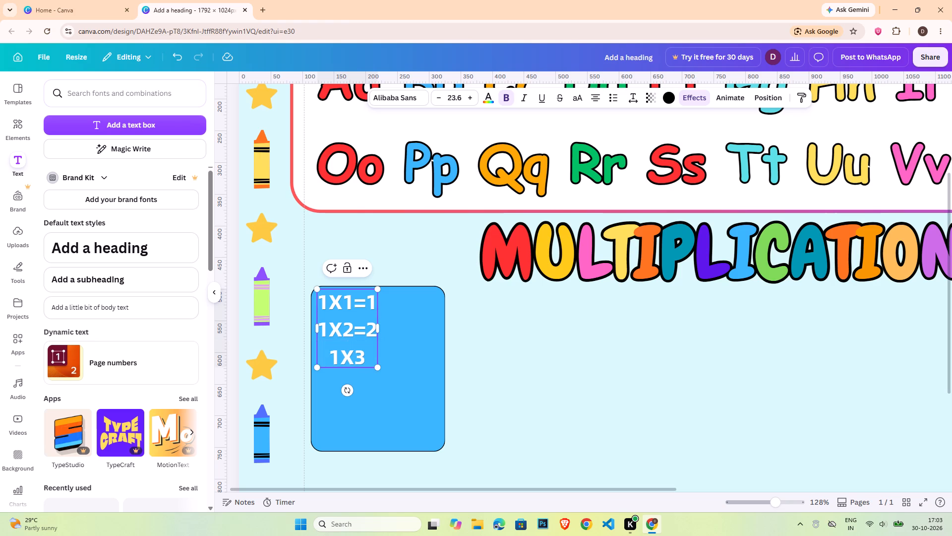
{"action": "key", "text": "equal"}
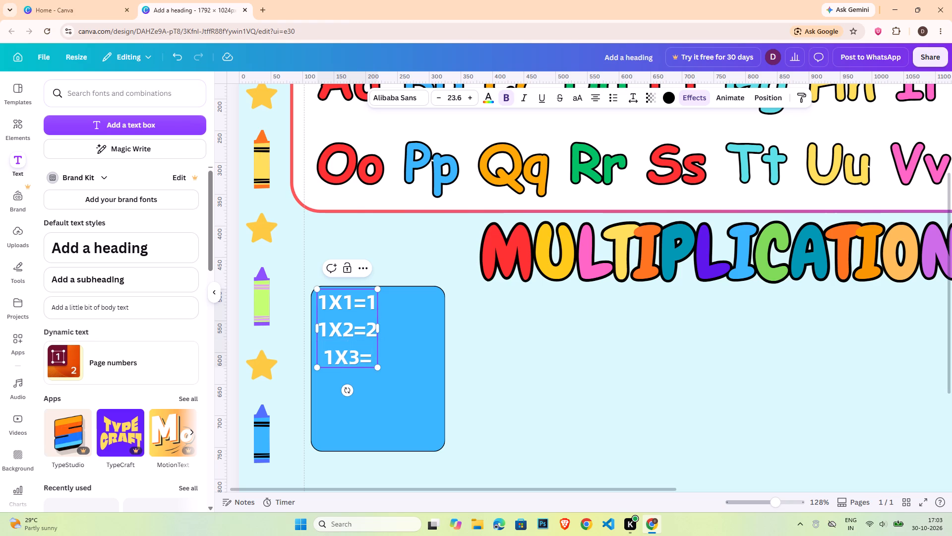
{"action": "key", "text": "3"}
Continue the blue box's times table with the lines "1X4=4", "1X5=5" and "1X6=6".
{"action": "key", "text": "Return"}
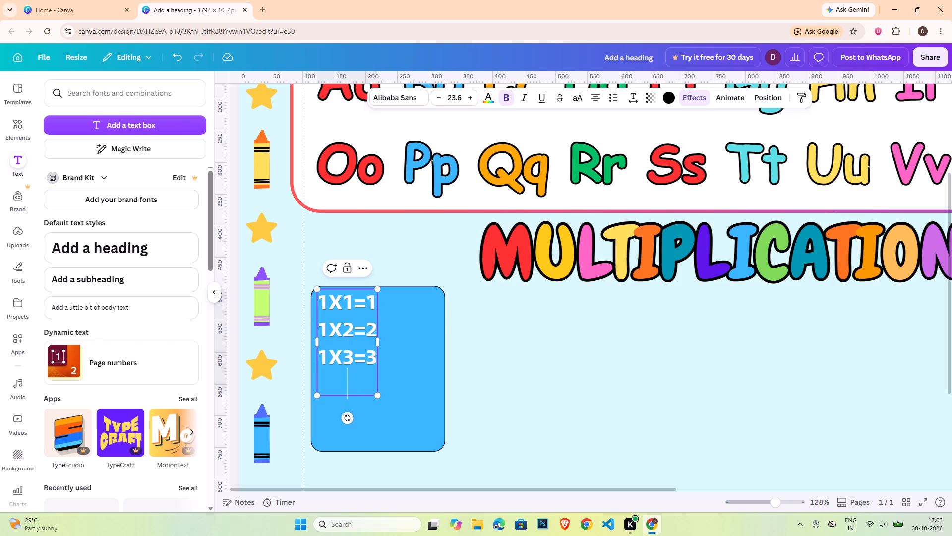
{"action": "type", "text": "1X4"}
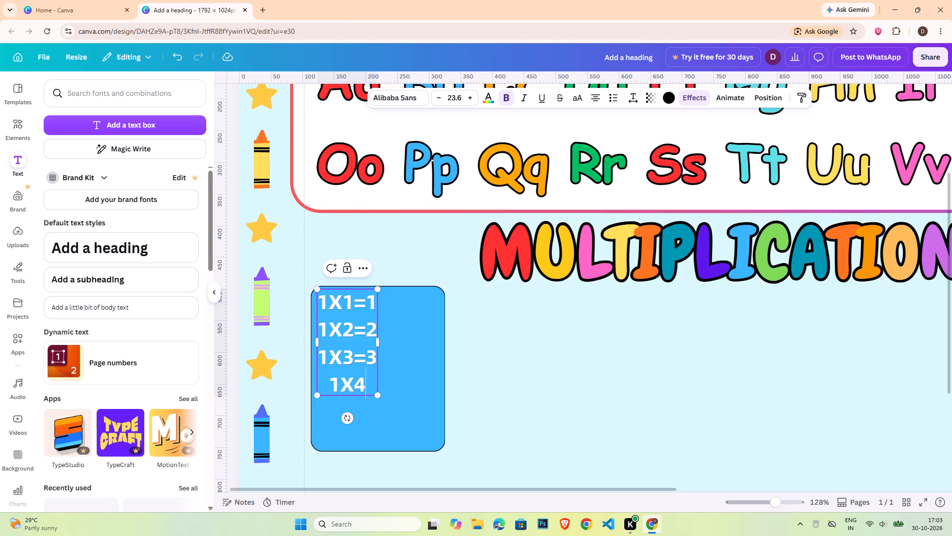
{"action": "key", "text": "equal"}
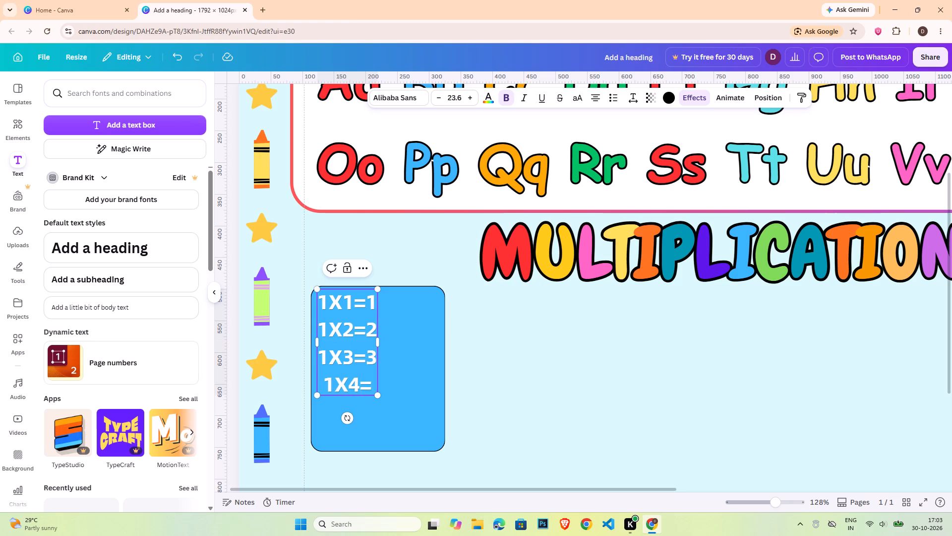
{"action": "key", "text": "4"}
{"action": "key", "text": "Return"}
{"action": "type", "text": "1X"}
{"action": "key", "text": "5"}
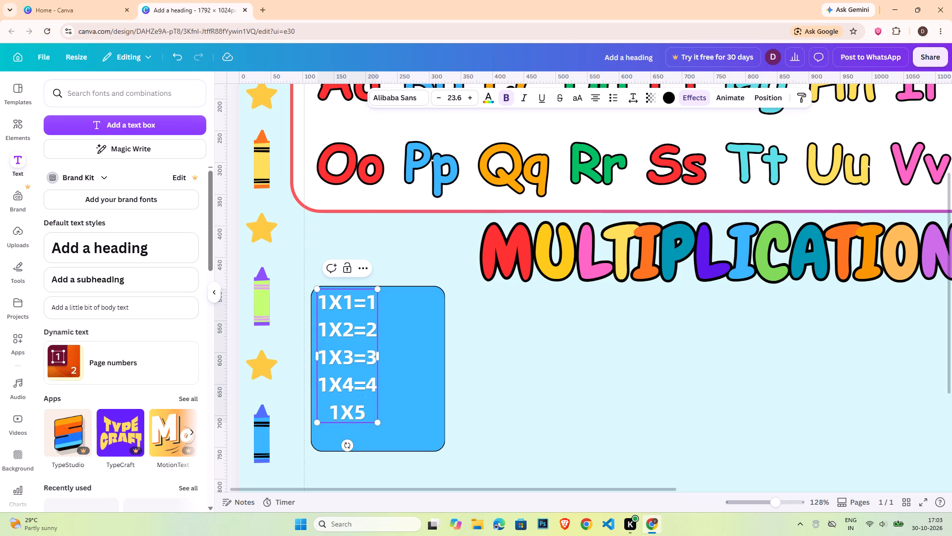
{"action": "key", "text": "equal"}
{"action": "key", "text": "5"}
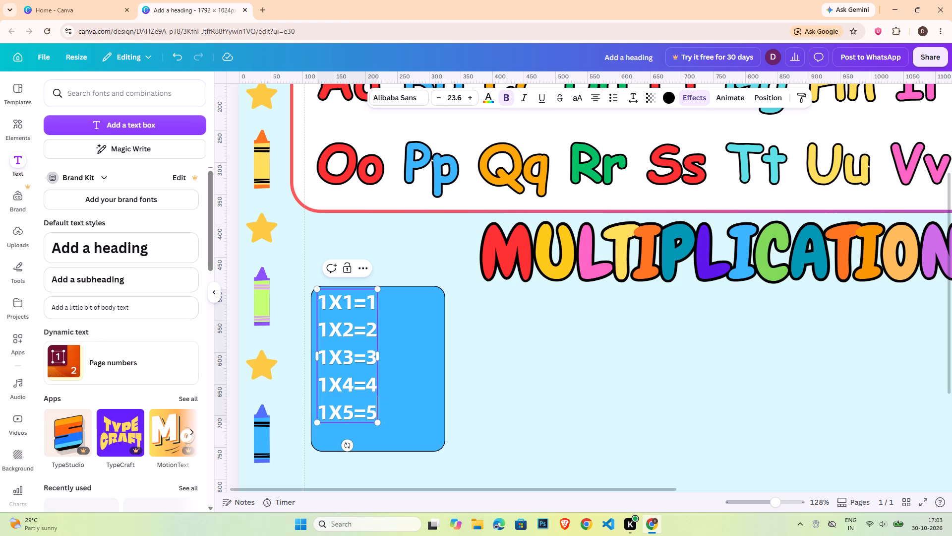
{"action": "key", "text": "Return"}
{"action": "key", "text": "1"}
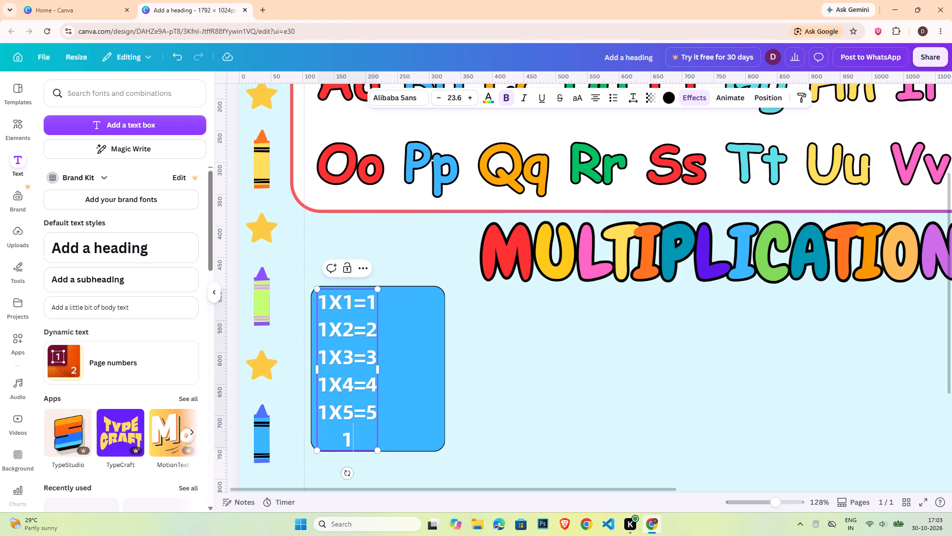
{"action": "key", "text": "shift+x"}
{"action": "key", "text": "6"}
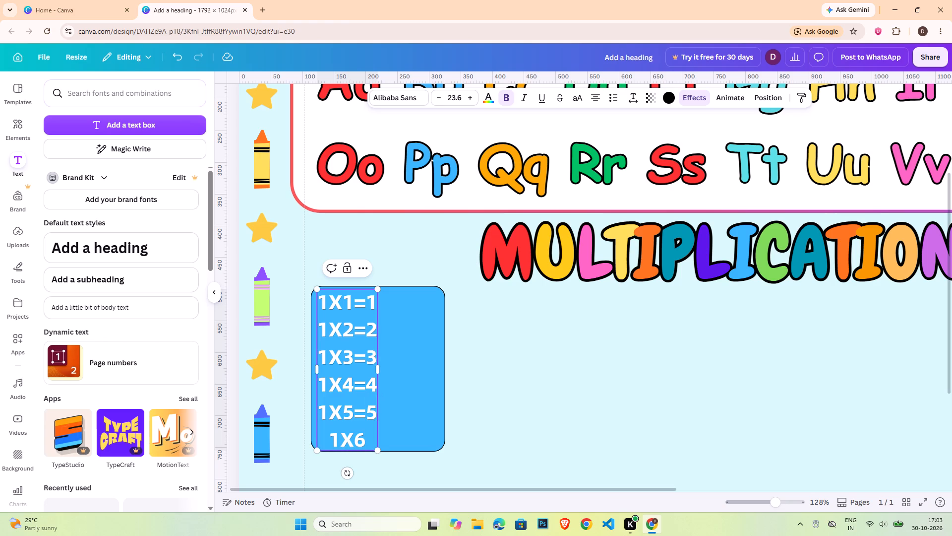
{"action": "type", "text": "=6"}
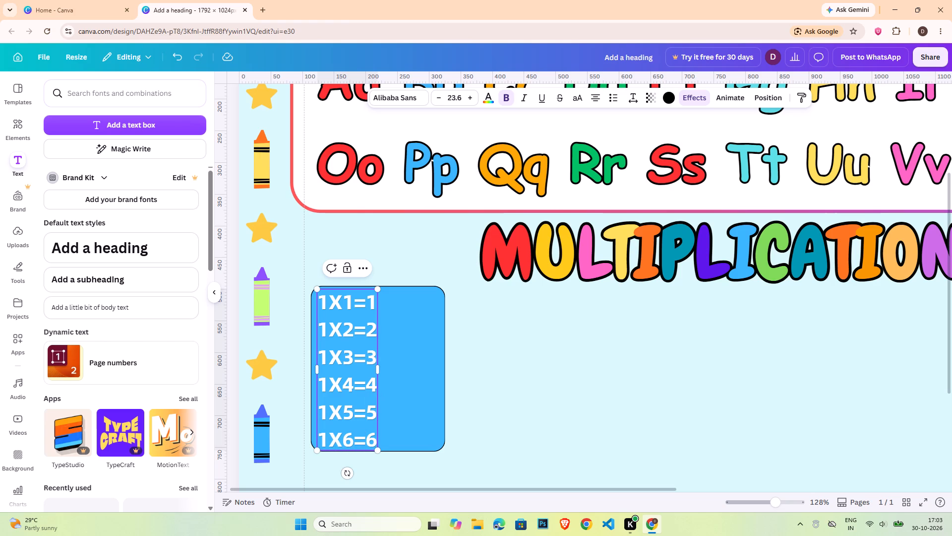
Add the lines "1X7=7" and "1X8=8" to the end of the times-table text.
{"action": "key", "text": "Return"}
{"action": "type", "text": "1X7"}
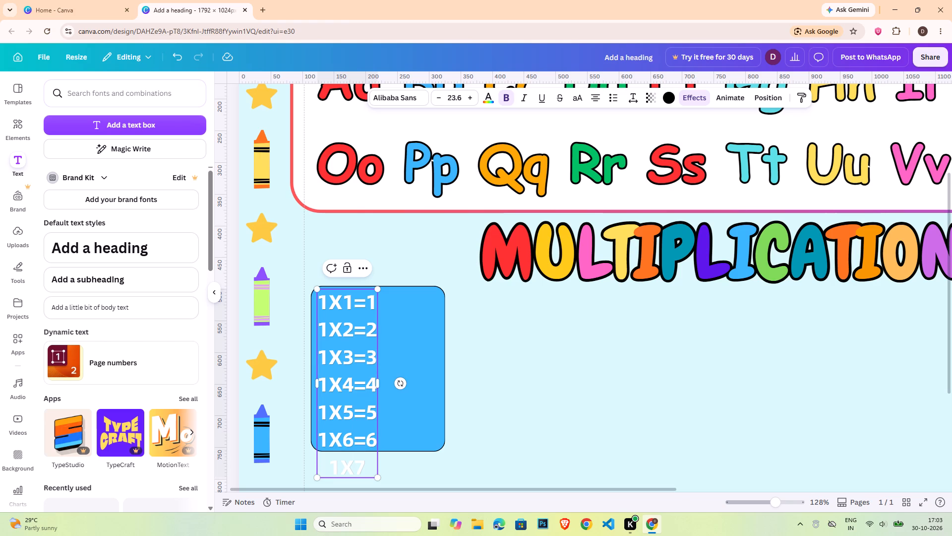
{"action": "type", "text": "=7"}
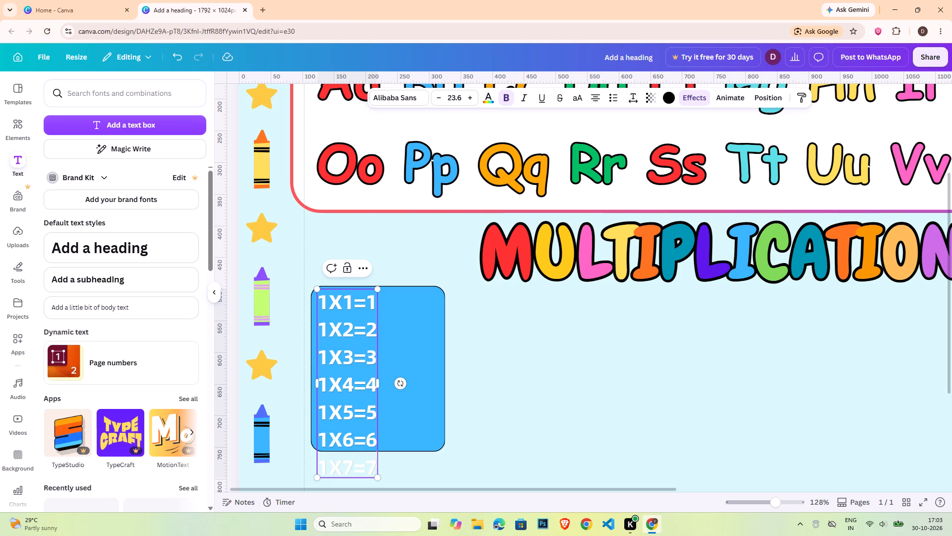
{"action": "key", "text": "Return"}
{"action": "type", "text": "1X8"}
{"action": "type", "text": "=8"}
Shrink the times-table text to about size 13.1 so it fits inside the blue box.
{"action": "scroll", "coordinate": [308, 464], "scroll_direction": "down", "scroll_amount": 2}
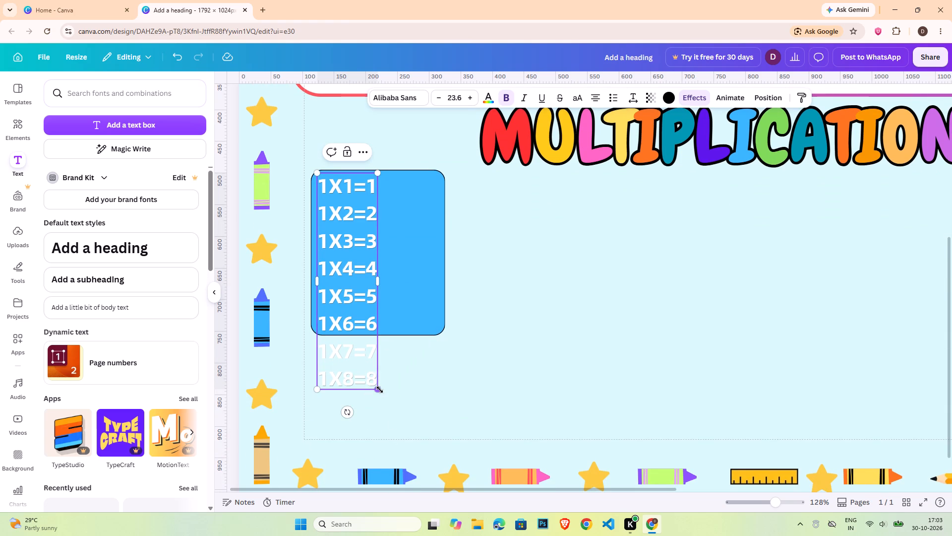
{"action": "left_click_drag", "start_coordinate": [380, 390], "coordinate": [355, 295]}
Complete the times-table text with the lines "1X9=9" and "1X10=10".
{"action": "left_click", "coordinate": [348, 285]}
{"action": "key", "text": "Return"}
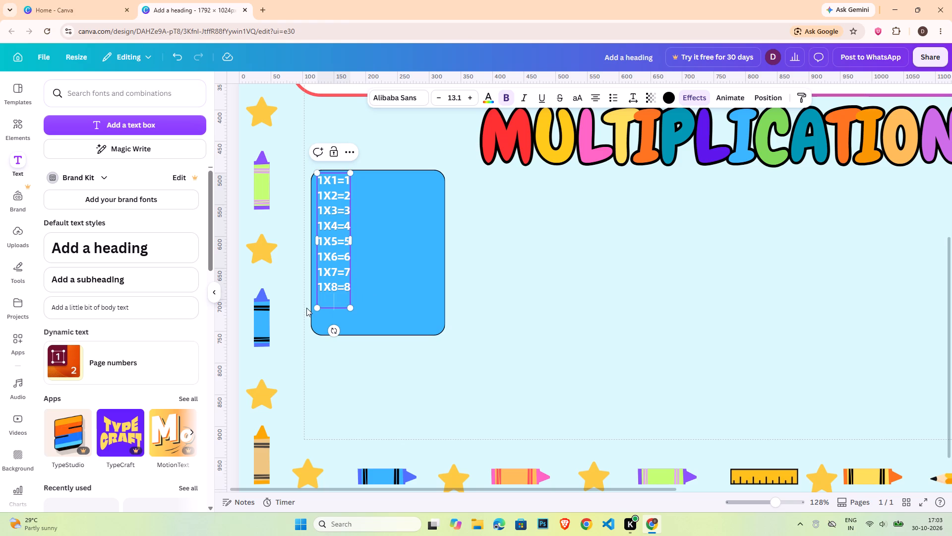
{"action": "key", "text": "1"}
{"action": "key", "text": "shift+x"}
{"action": "key", "text": "9"}
{"action": "key", "text": "equal"}
{"action": "key", "text": "9"}
{"action": "key", "text": "Return"}
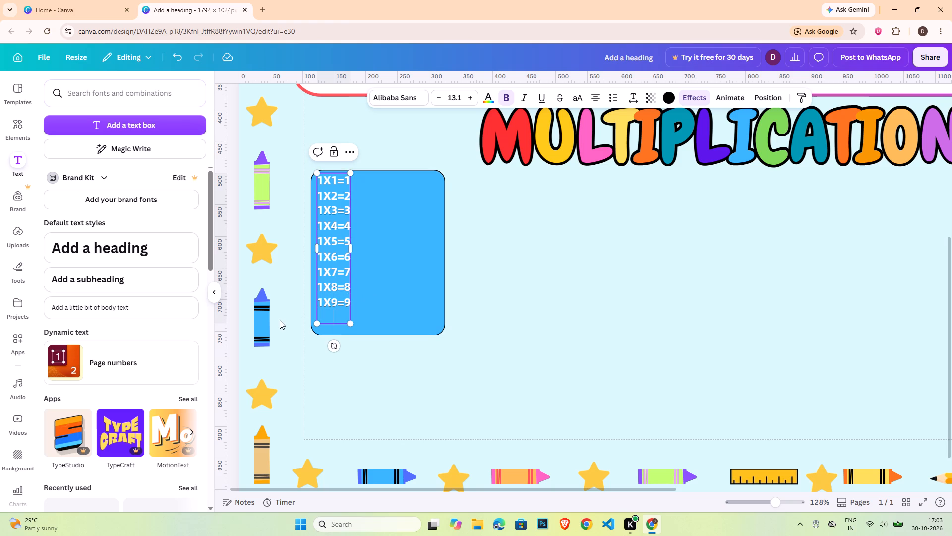
{"action": "key", "text": "1"}
{"action": "type", "text": "X10"}
{"action": "type", "text": "=10"}
Move the times-table text slightly down and inward so it is vertically centred with a small margin inside the blue box.
{"action": "left_click", "coordinate": [529, 258]}
{"action": "left_click_drag", "start_coordinate": [353, 238], "coordinate": [356, 242]}
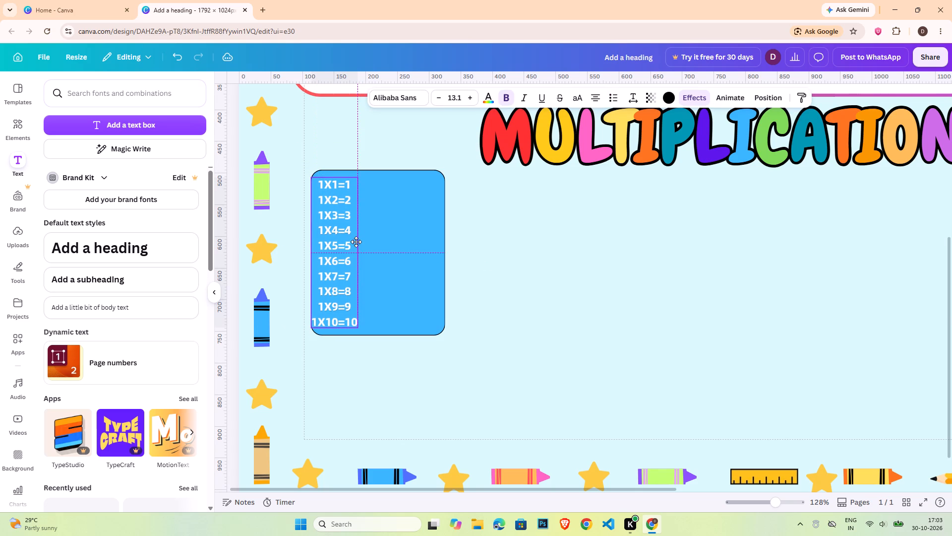
{"action": "left_click_drag", "start_coordinate": [356, 242], "coordinate": [359, 242]}
Narrow the blue box from its right edge to about 89.5 px wide, fitting it around the times-table text.
{"action": "left_click", "coordinate": [388, 238]}
{"action": "left_click_drag", "start_coordinate": [444, 246], "coordinate": [400, 251]}
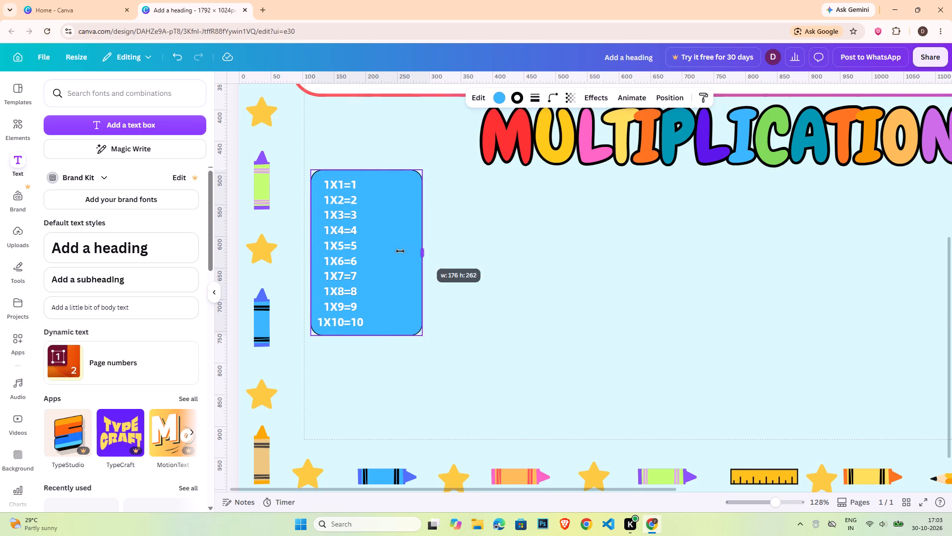
{"action": "left_click_drag", "start_coordinate": [400, 251], "coordinate": [366, 252]}
{"action": "left_click", "coordinate": [447, 246]}
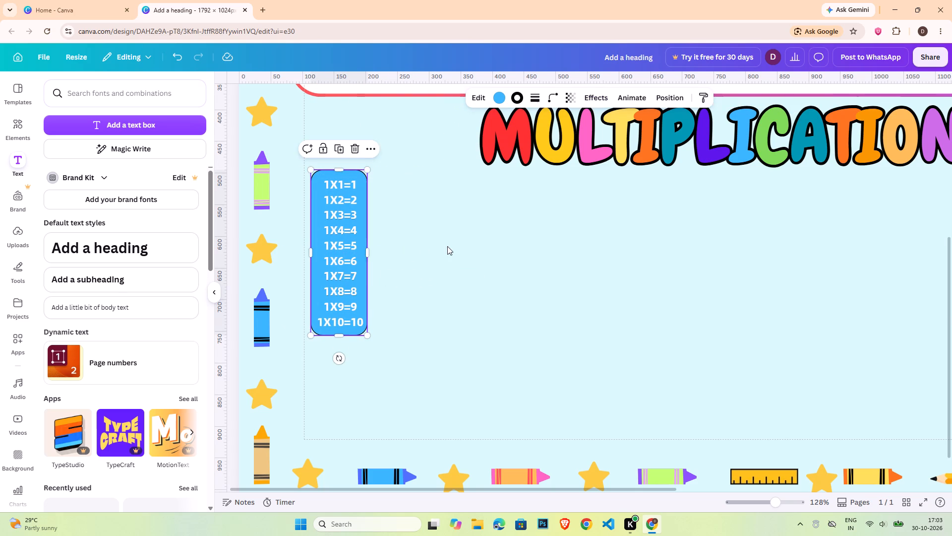
Align the centers of the times-table text and the blue box horizontally.
{"action": "left_click_drag", "start_coordinate": [391, 192], "coordinate": [317, 295]}
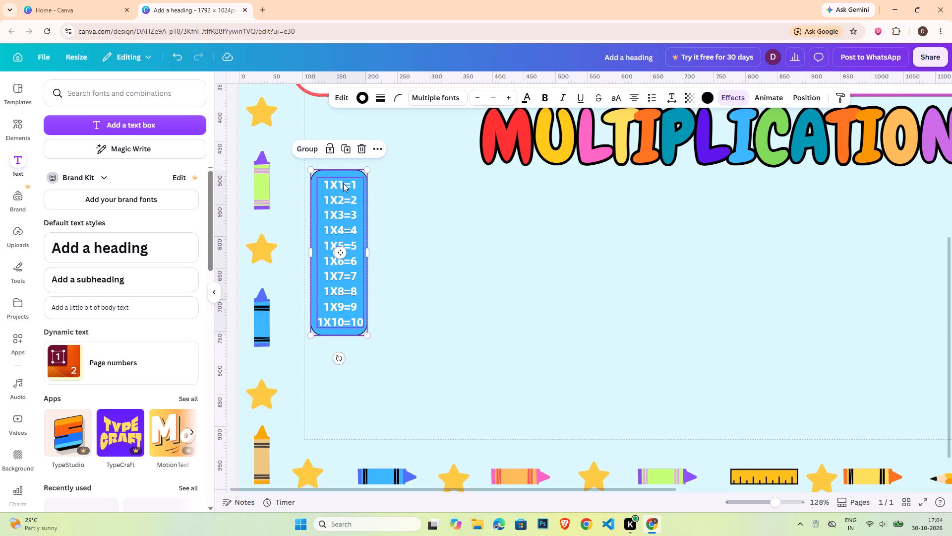
{"action": "left_click", "coordinate": [359, 167]}
{"action": "left_click", "coordinate": [355, 171]}
{"action": "left_click", "coordinate": [356, 192], "text": "shift"}
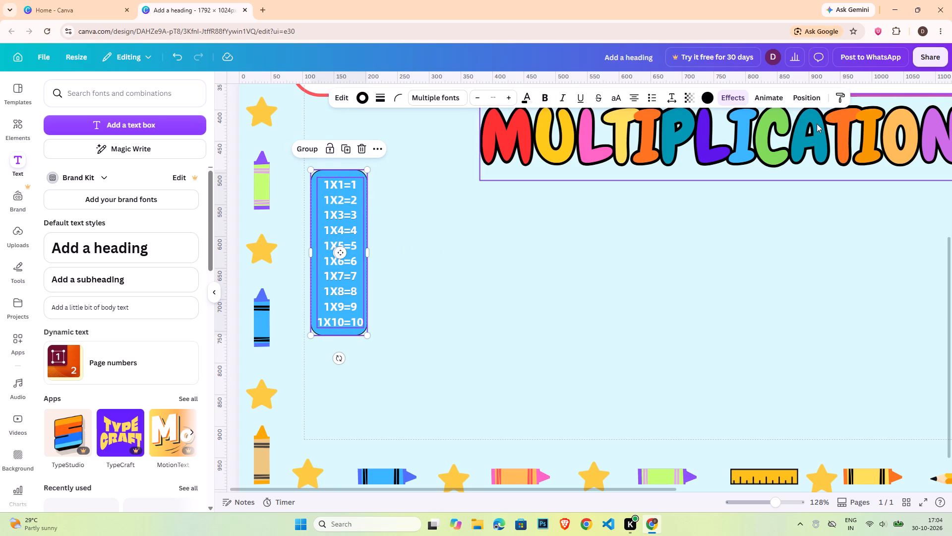
{"action": "left_click", "coordinate": [815, 96]}
{"action": "left_click", "coordinate": [147, 231]}
{"action": "double_click", "coordinate": [446, 270]}
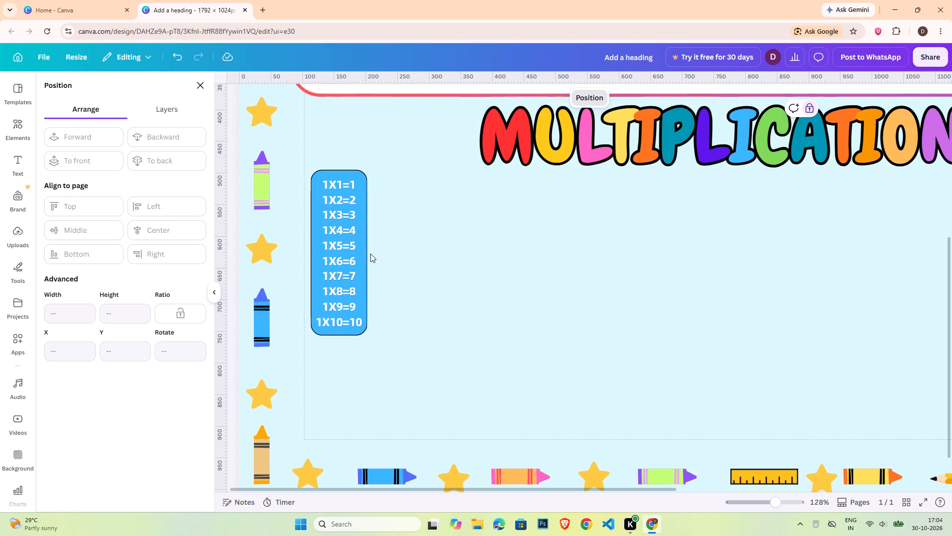
Group the blue box with its times-table text.
{"action": "left_click_drag", "start_coordinate": [366, 159], "coordinate": [324, 268]}
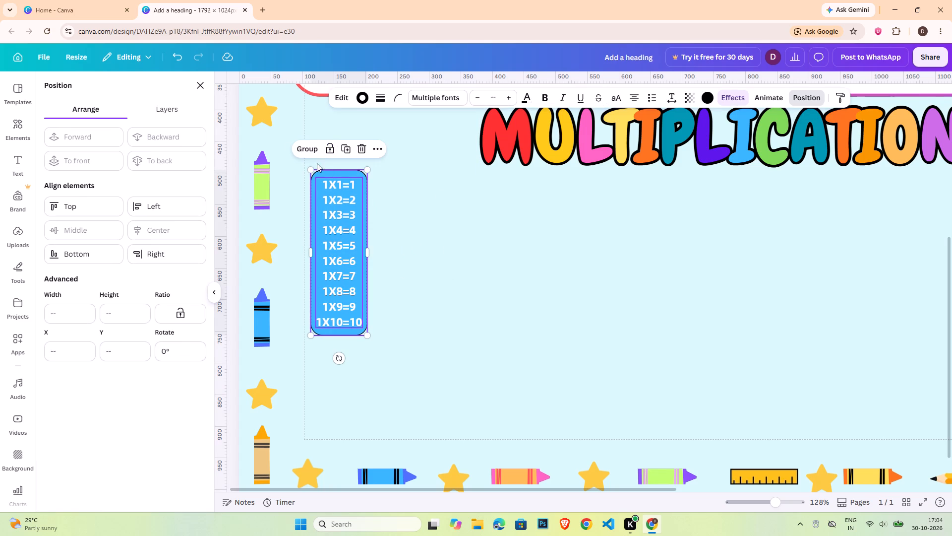
{"action": "left_click", "coordinate": [314, 149]}
Duplicate the grouped times-table box and place the copy beside the original at about X 217.9, Y 496.7 px.
{"action": "key", "text": "ctrl+c"}
{"action": "key", "text": "ctrl+v"}
{"action": "left_click_drag", "start_coordinate": [344, 286], "coordinate": [398, 279]}
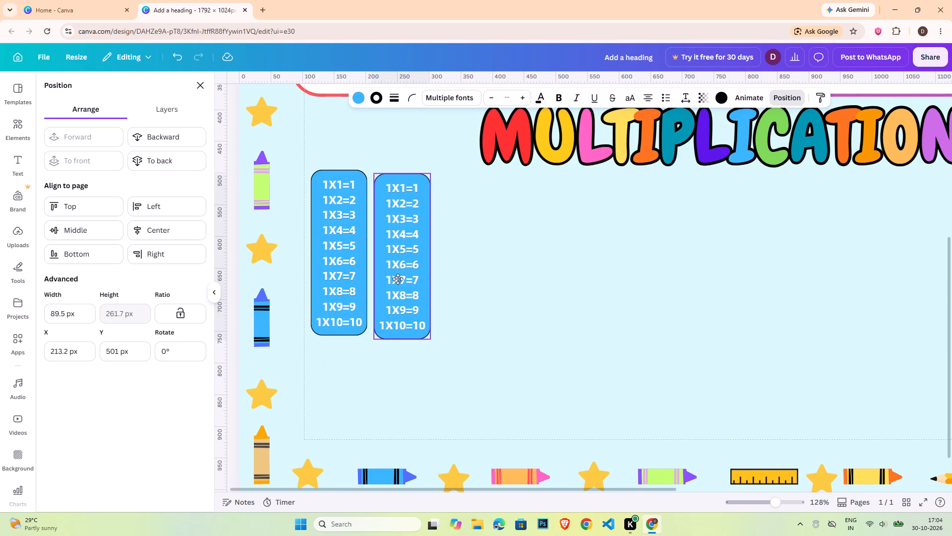
{"action": "left_click_drag", "start_coordinate": [398, 279], "coordinate": [401, 276]}
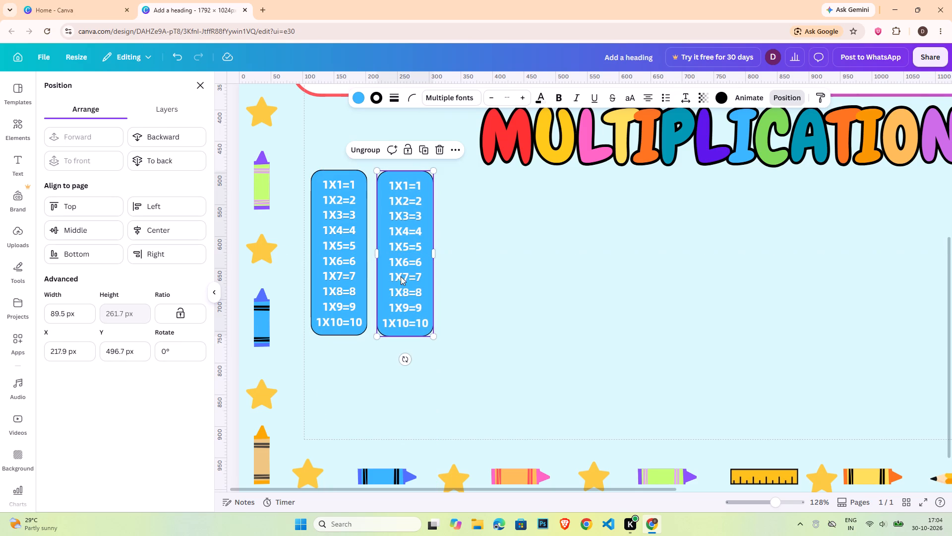
Make two more copies of the times-table box and place them as the third and fourth boxes in the row.
{"action": "key", "text": "ctrl+c"}
{"action": "key", "text": "ctrl+v"}
{"action": "left_click_drag", "start_coordinate": [404, 281], "coordinate": [465, 273]}
{"action": "key", "text": "ctrl+c"}
{"action": "key", "text": "ctrl+v"}
{"action": "left_click_drag", "start_coordinate": [481, 283], "coordinate": [546, 275]}
Add a fifth copy of the times-table box to the row at about X 563.5, Y 495.2 px.
{"action": "scroll", "coordinate": [566, 297], "scroll_direction": "down", "scroll_amount": 1}
{"action": "scroll", "coordinate": [572, 292], "scroll_direction": "up", "scroll_amount": 3}
{"action": "key", "text": "ctrl+c"}
{"action": "key", "text": "ctrl+v"}
{"action": "left_click_drag", "start_coordinate": [555, 352], "coordinate": [575, 349]}
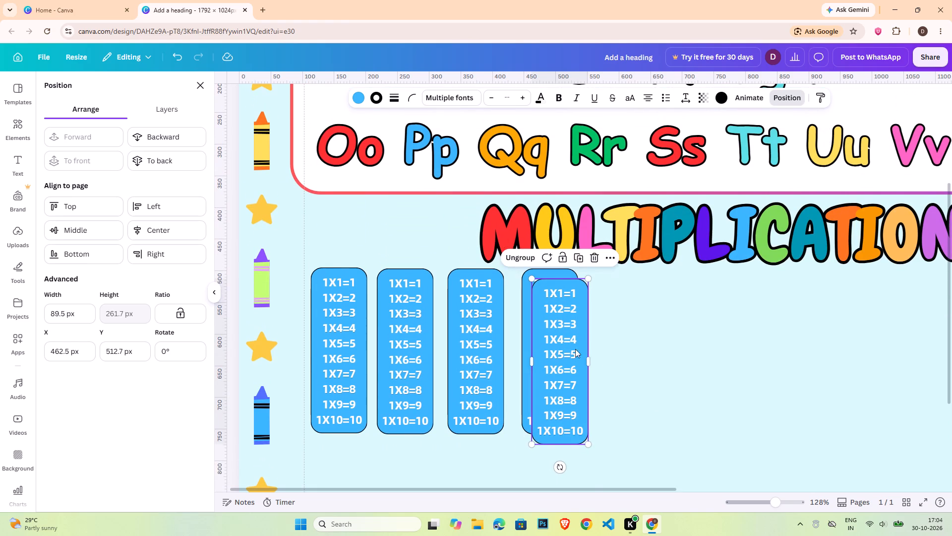
{"action": "left_click_drag", "start_coordinate": [575, 349], "coordinate": [618, 341]}
Make two more copies of the times-table box and line them up as the sixth and seventh boxes in the row.
{"action": "scroll", "coordinate": [675, 367], "scroll_direction": "down", "scroll_amount": 1}
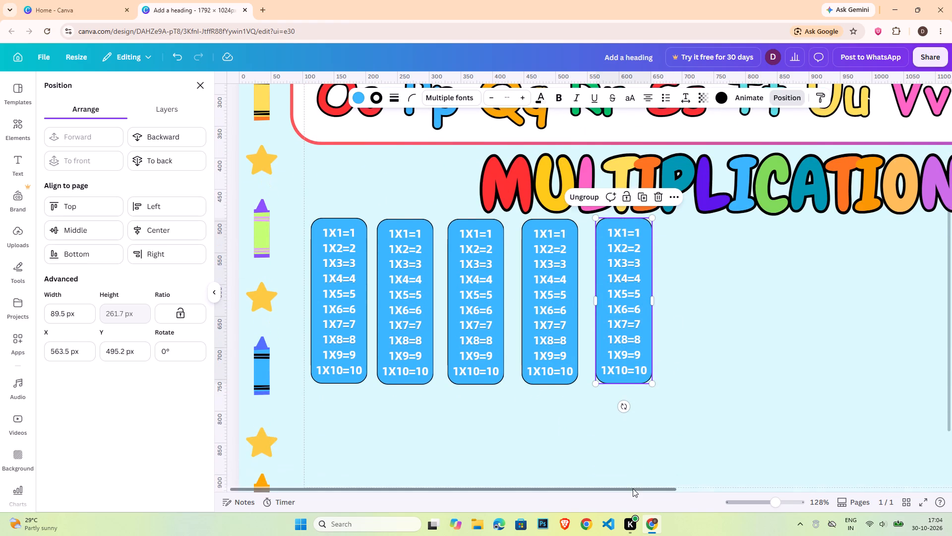
{"action": "left_click_drag", "start_coordinate": [633, 488], "coordinate": [697, 490]}
{"action": "key", "text": "ctrl+c"}
{"action": "key", "text": "ctrl+v"}
{"action": "left_click_drag", "start_coordinate": [531, 304], "coordinate": [599, 302]}
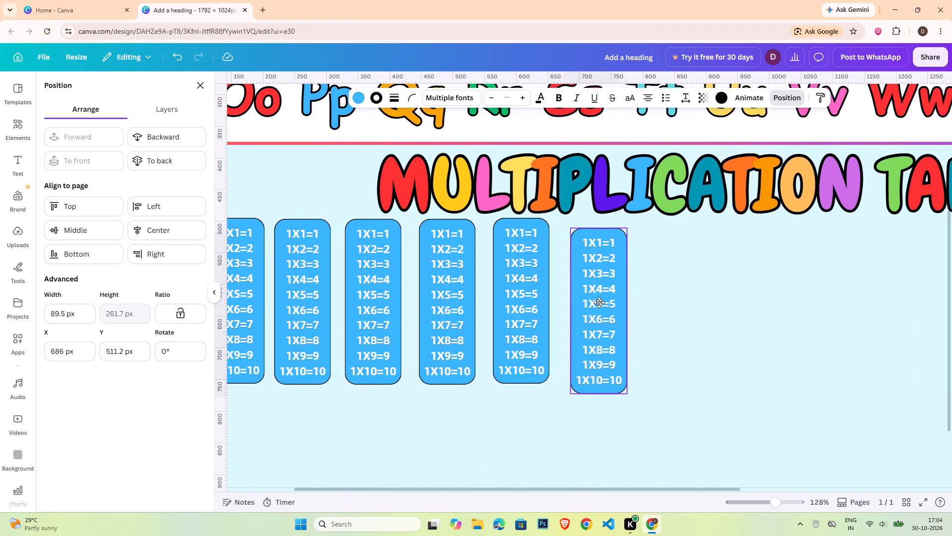
{"action": "left_click_drag", "start_coordinate": [599, 302], "coordinate": [591, 294]}
{"action": "key", "text": "ctrl+c"}
{"action": "key", "text": "ctrl+v"}
{"action": "left_click_drag", "start_coordinate": [600, 303], "coordinate": [672, 302]}
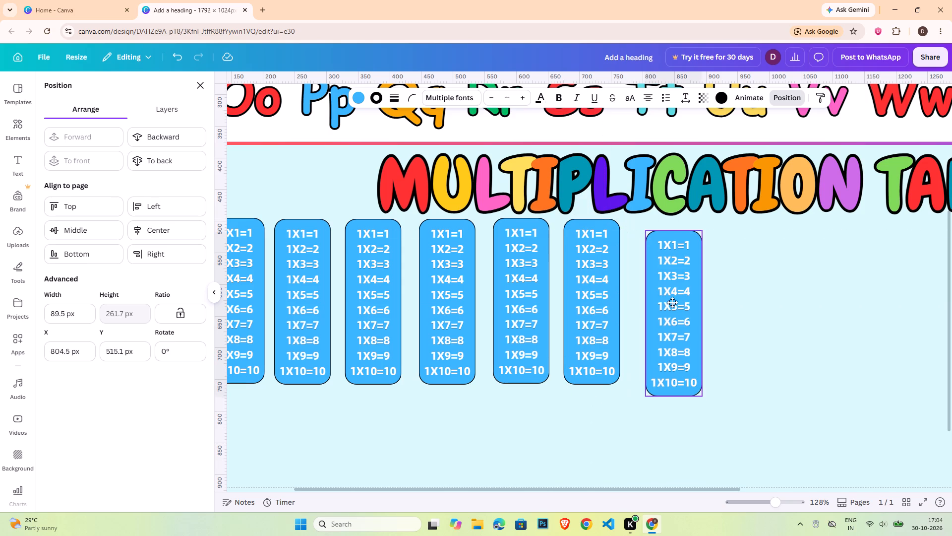
{"action": "left_click_drag", "start_coordinate": [672, 302], "coordinate": [666, 293]}
Duplicate the times-table box again and place it as the eighth in the row at about X 913.5, Y 495.2 px.
{"action": "key", "text": "ctrl+c"}
{"action": "key", "text": "ctrl+v"}
{"action": "left_click_drag", "start_coordinate": [675, 332], "coordinate": [741, 319]}
{"action": "left_click_drag", "start_coordinate": [715, 487], "coordinate": [750, 487]}
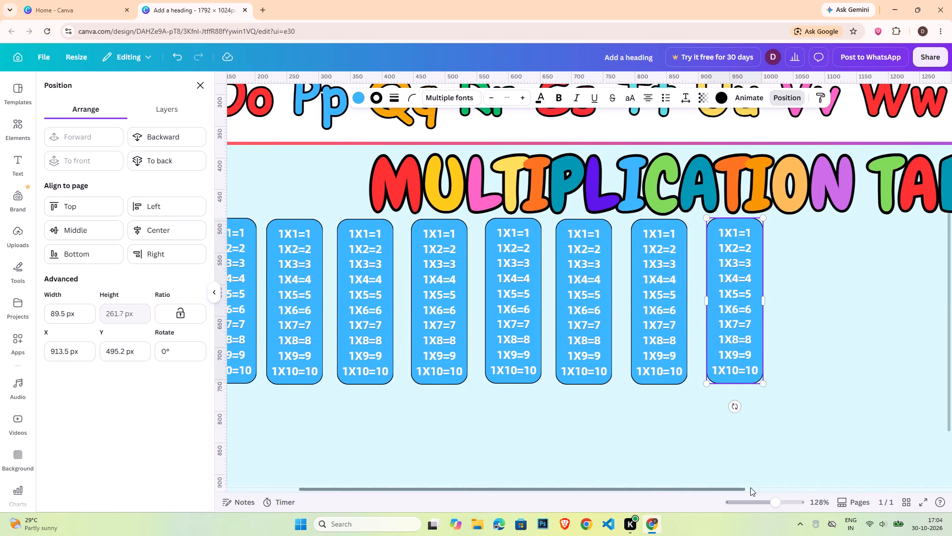
Make two more copies of the times-table box and line them up as the ninth and tenth boxes in the row.
{"action": "left_click_drag", "start_coordinate": [750, 487], "coordinate": [794, 485]}
{"action": "key", "text": "ctrl+c"}
{"action": "key", "text": "ctrl+v"}
{"action": "left_click_drag", "start_coordinate": [629, 325], "coordinate": [697, 321]}
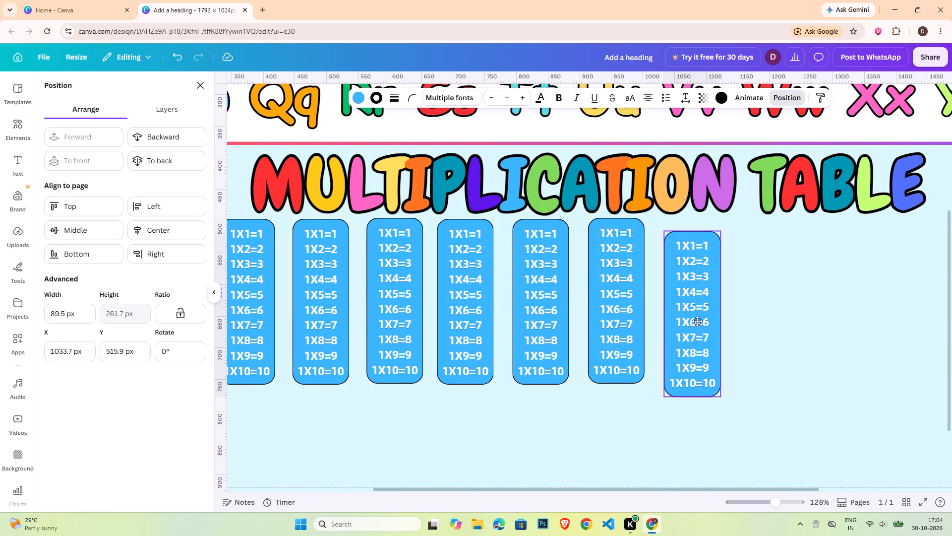
{"action": "left_click_drag", "start_coordinate": [697, 321], "coordinate": [700, 314]}
{"action": "key", "text": "ctrl+c"}
{"action": "key", "text": "ctrl+v"}
{"action": "left_click_drag", "start_coordinate": [706, 325], "coordinate": [724, 333]}
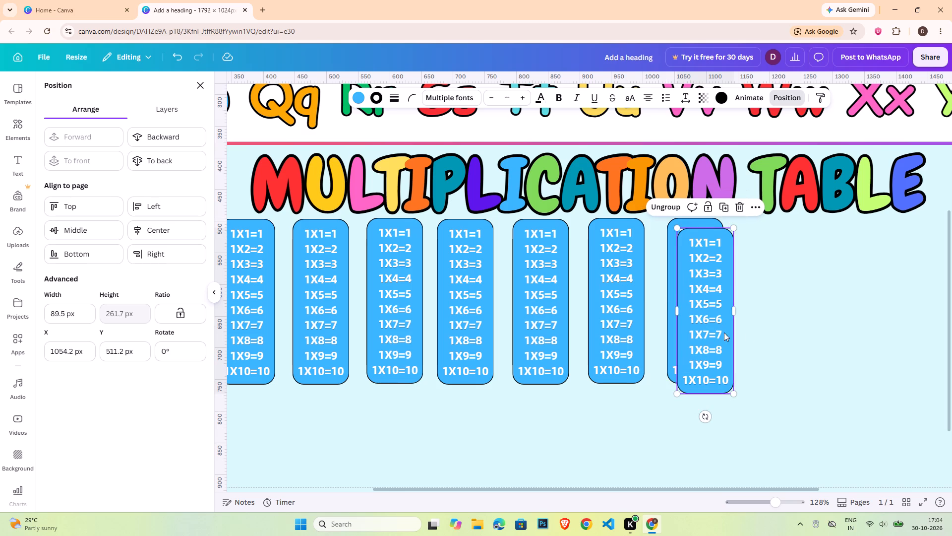
{"action": "left_click_drag", "start_coordinate": [724, 333], "coordinate": [774, 313]}
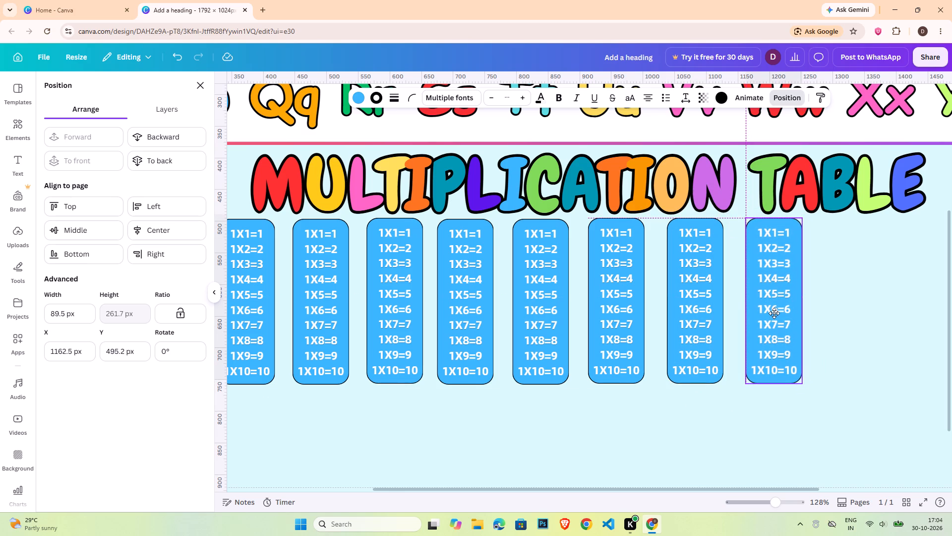
{"action": "left_click_drag", "start_coordinate": [774, 313], "coordinate": [773, 314]}
Select all ten times-table boxes and tidy them up into an aligned, evenly spaced row.
{"action": "left_click", "coordinate": [764, 503]}
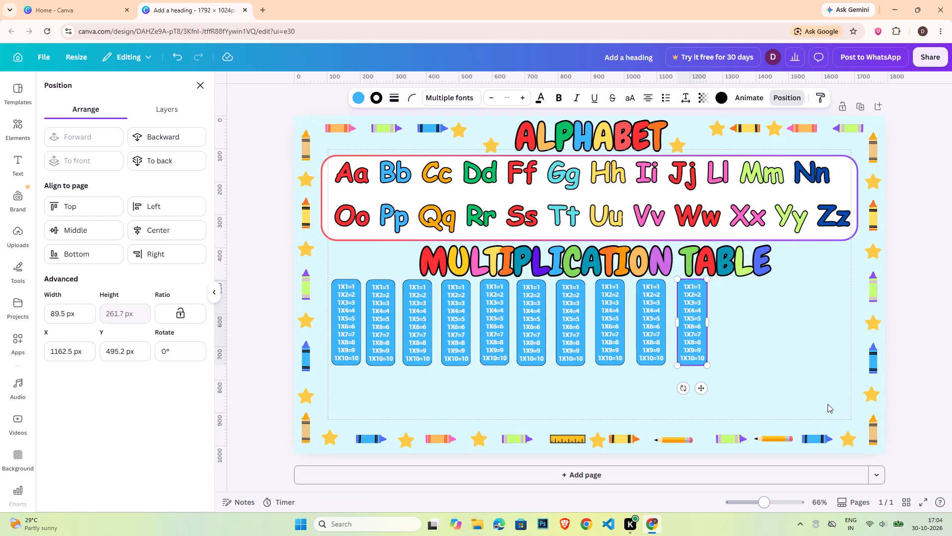
{"action": "left_click", "coordinate": [880, 361]}
{"action": "left_click_drag", "start_coordinate": [755, 326], "coordinate": [338, 324]}
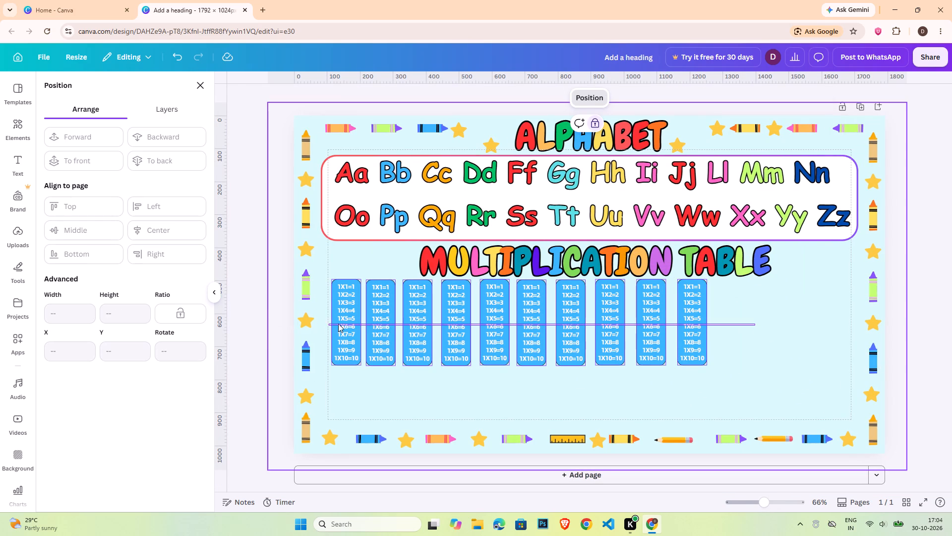
{"action": "left_click_drag", "start_coordinate": [338, 324], "coordinate": [348, 322]}
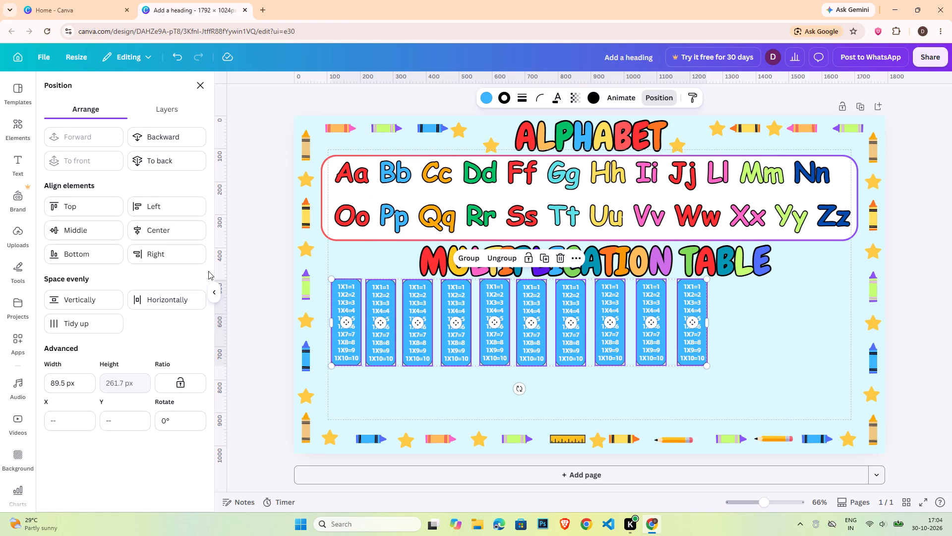
{"action": "left_click", "coordinate": [96, 322]}
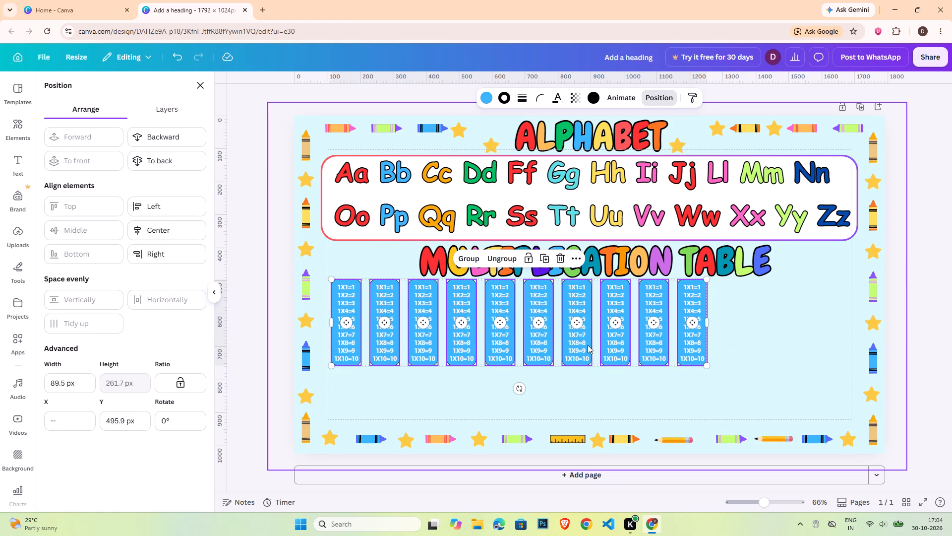
Centre the row of times-table boxes below the heading and stretch it sideways both ways to span nearly the alphabet box's width.
{"action": "left_click_drag", "start_coordinate": [584, 345], "coordinate": [655, 348]}
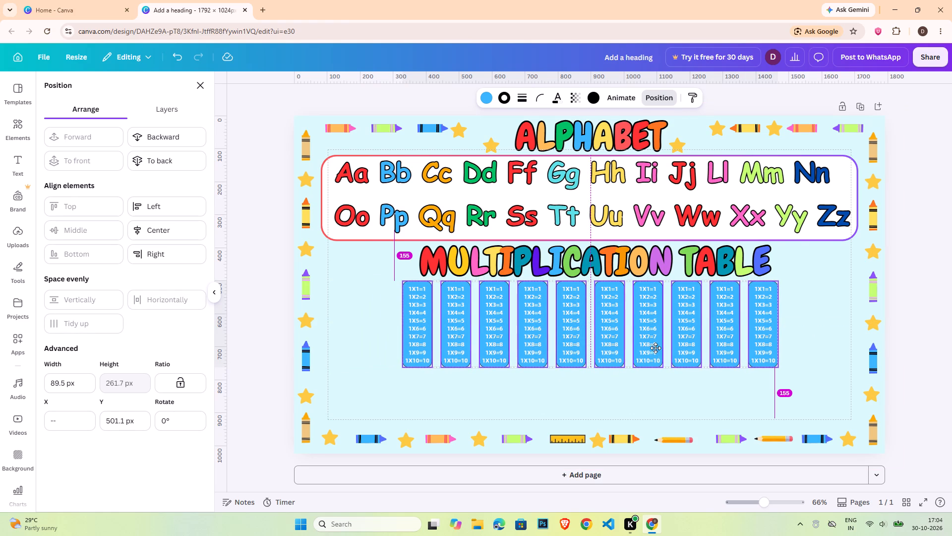
{"action": "left_click_drag", "start_coordinate": [655, 348], "coordinate": [619, 347]}
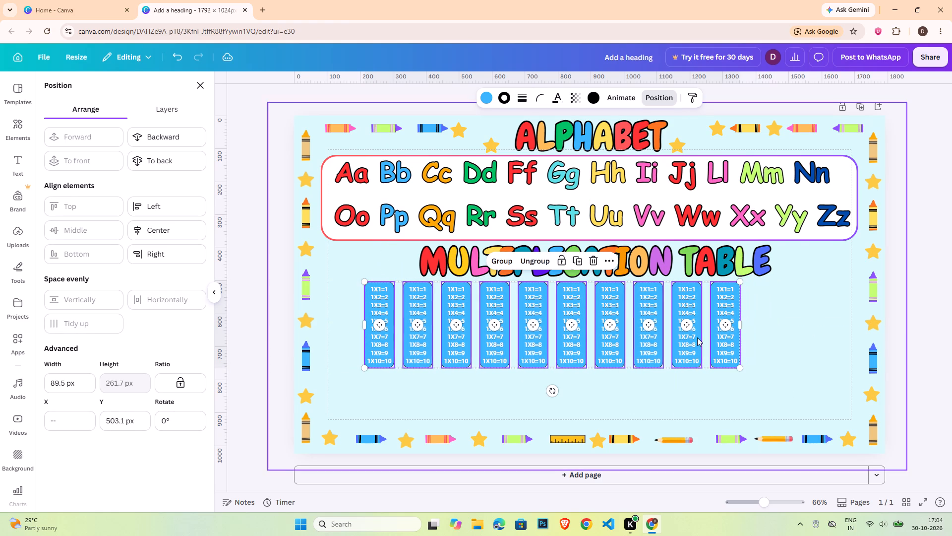
{"action": "left_click", "coordinate": [744, 328]}
{"action": "left_click_drag", "start_coordinate": [742, 328], "coordinate": [760, 327]}
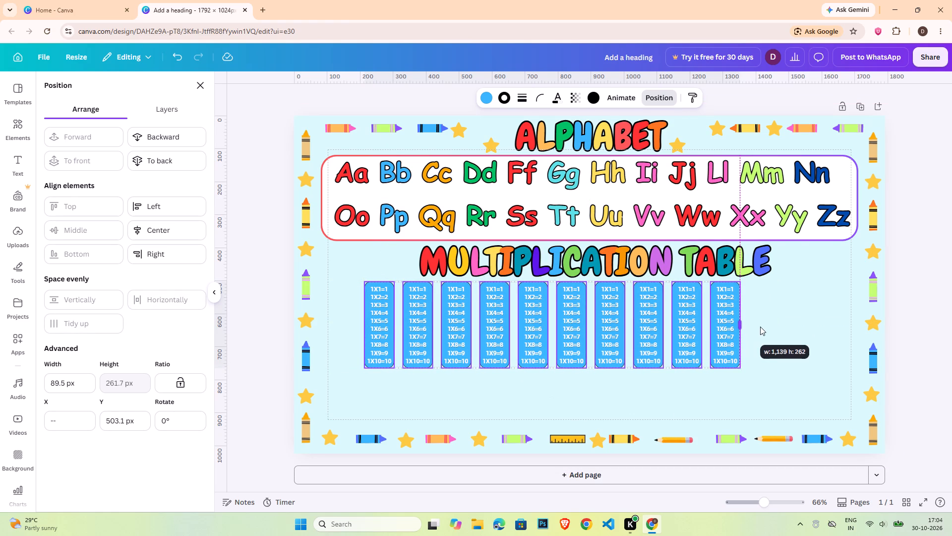
{"action": "left_click_drag", "start_coordinate": [760, 327], "coordinate": [826, 329]}
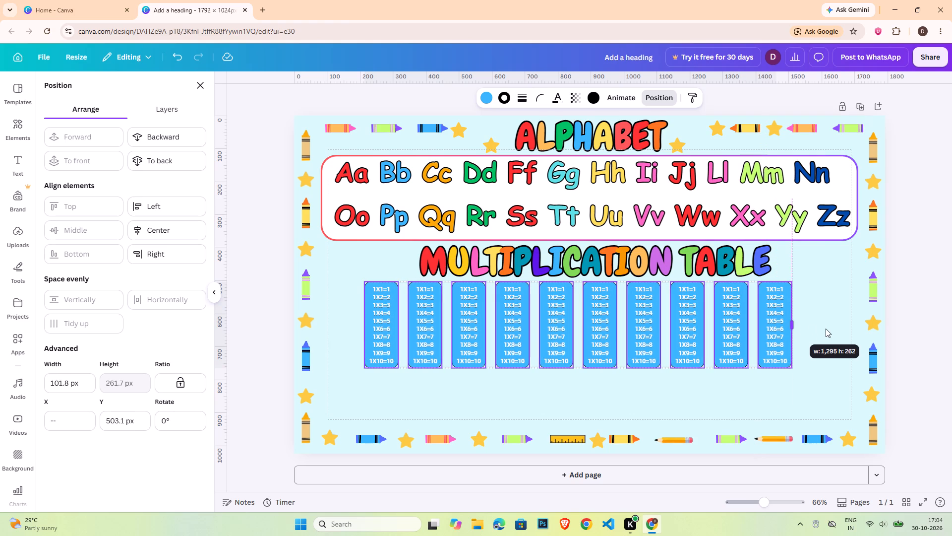
{"action": "left_click_drag", "start_coordinate": [826, 329], "coordinate": [851, 331]}
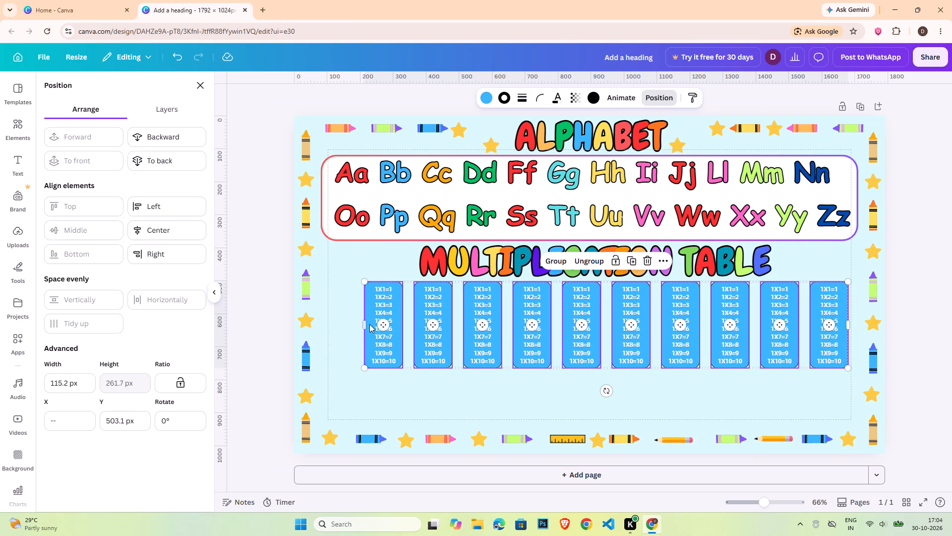
{"action": "left_click_drag", "start_coordinate": [367, 324], "coordinate": [347, 326]}
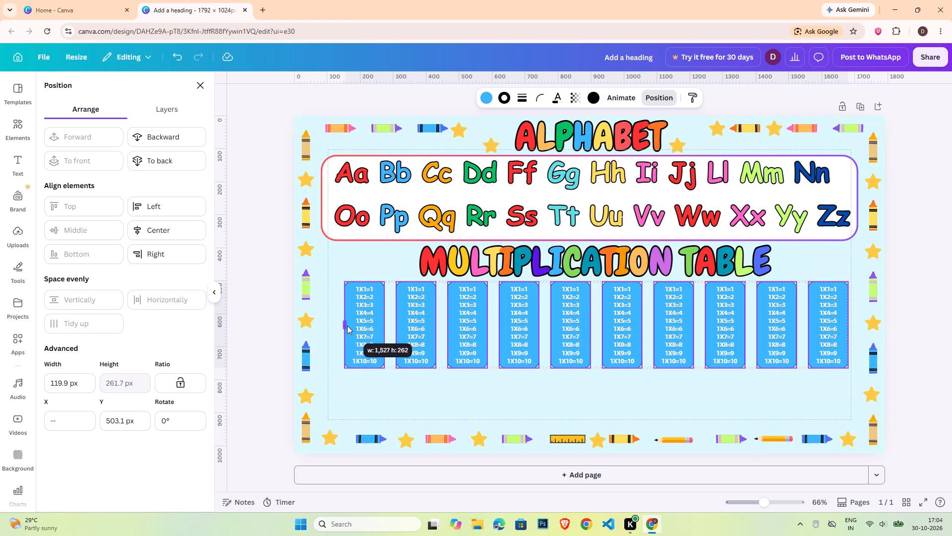
{"action": "left_click_drag", "start_coordinate": [347, 326], "coordinate": [339, 328]}
{"action": "left_click", "coordinate": [907, 334]}
{"action": "left_click", "coordinate": [907, 334]}
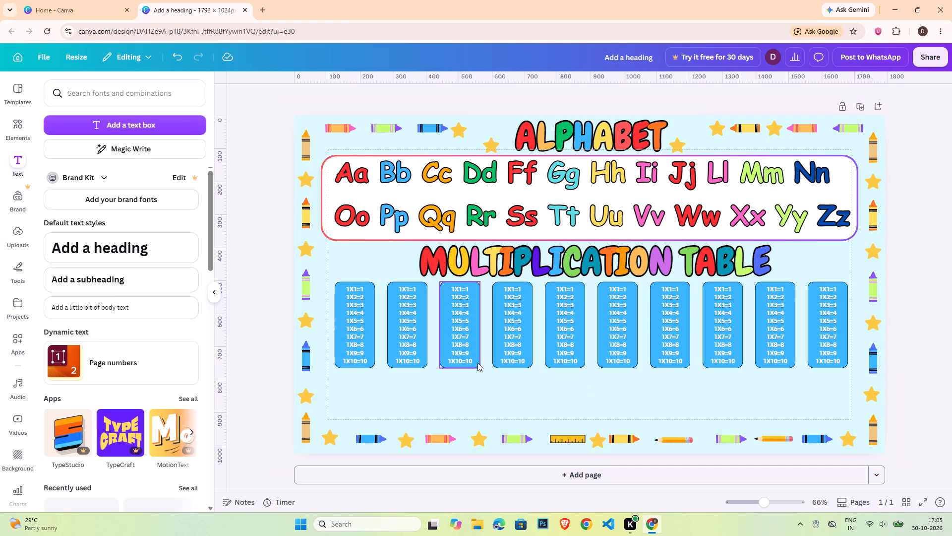
Change the fill colour of the second times-table box to red.
{"action": "left_click", "coordinate": [420, 299]}
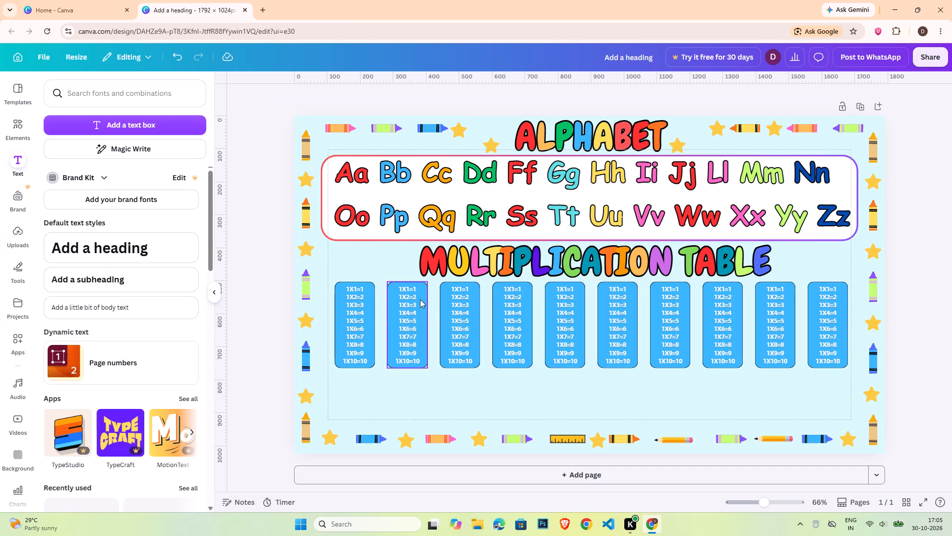
{"action": "left_click", "coordinate": [361, 97]}
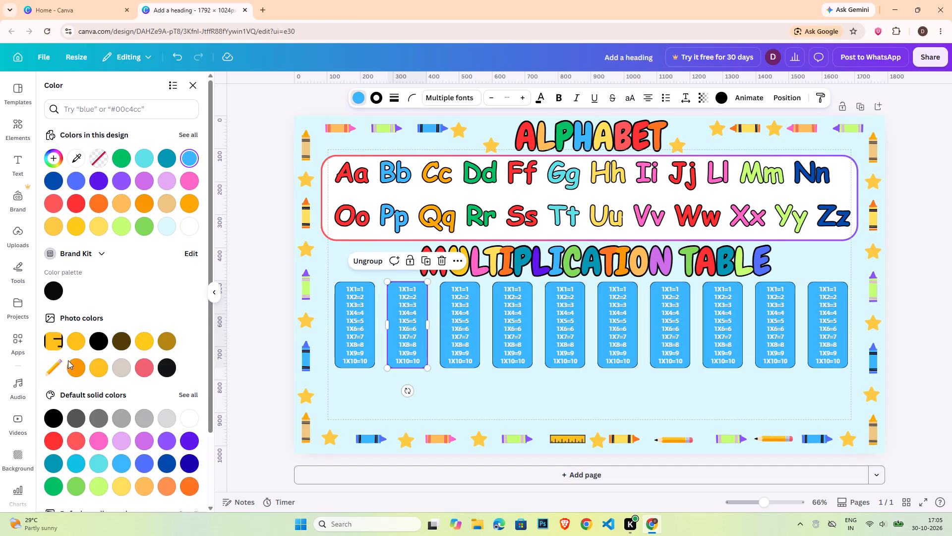
{"action": "left_click", "coordinate": [63, 441]}
{"action": "left_click", "coordinate": [57, 443]}
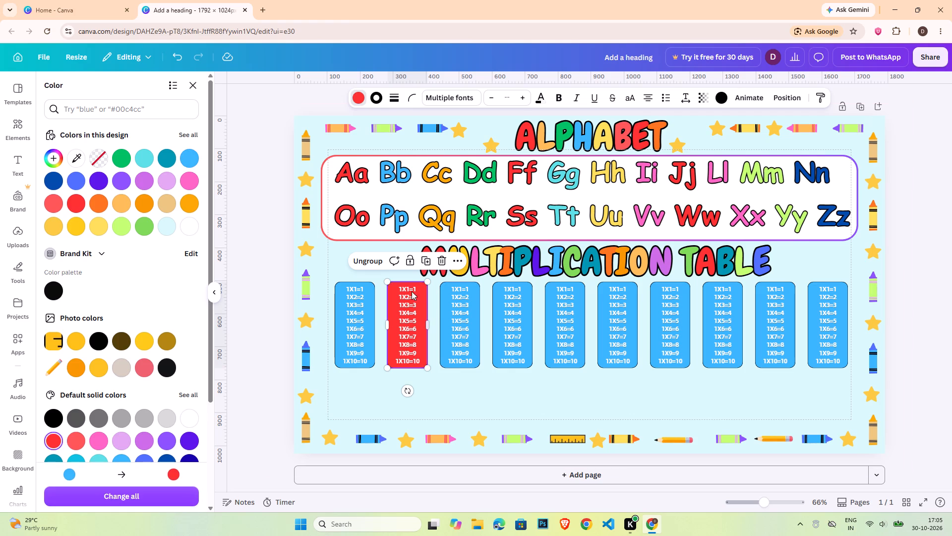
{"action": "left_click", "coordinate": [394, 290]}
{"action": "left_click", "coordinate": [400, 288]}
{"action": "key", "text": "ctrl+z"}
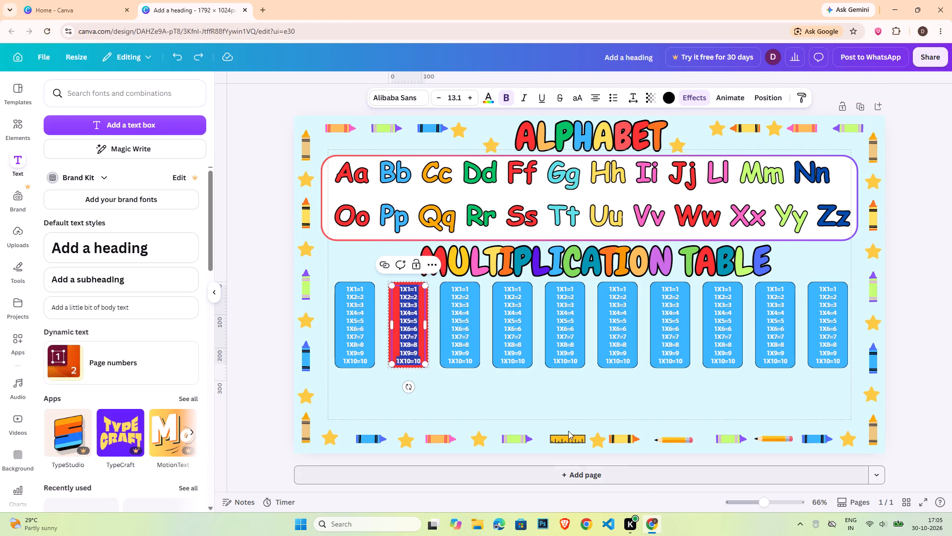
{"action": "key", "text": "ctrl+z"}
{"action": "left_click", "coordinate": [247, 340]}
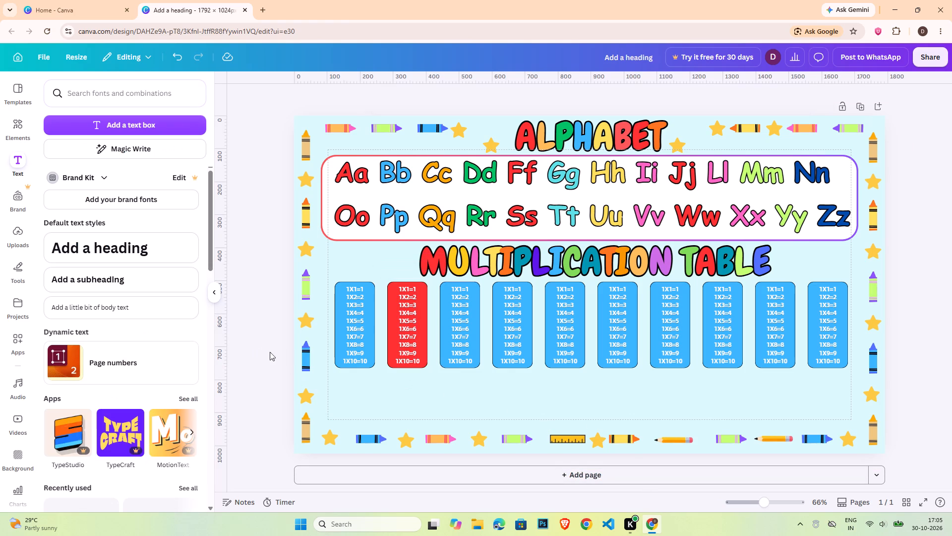
Change the first line of the red second box to "2X1=2".
{"action": "left_click", "coordinate": [781, 501]}
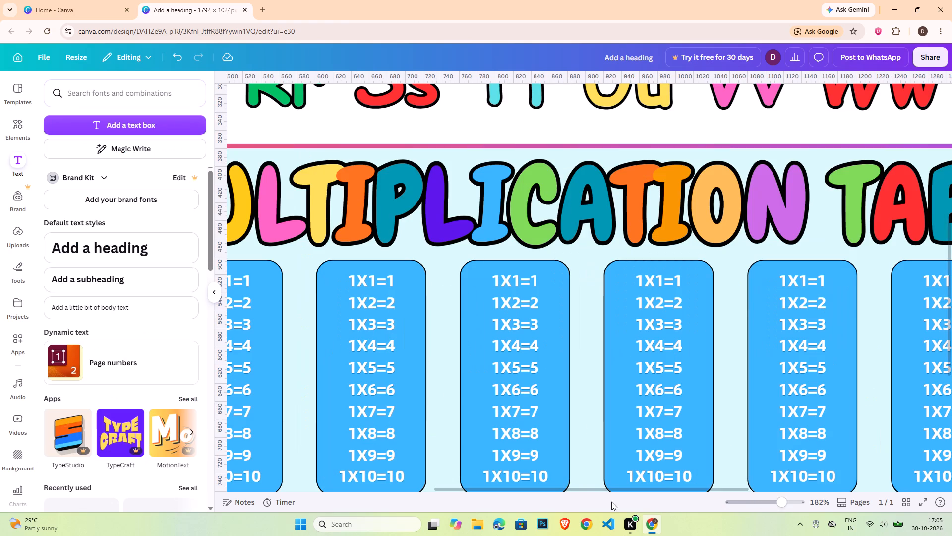
{"action": "left_click_drag", "start_coordinate": [604, 489], "coordinate": [478, 489]}
{"action": "double_click", "coordinate": [359, 272]}
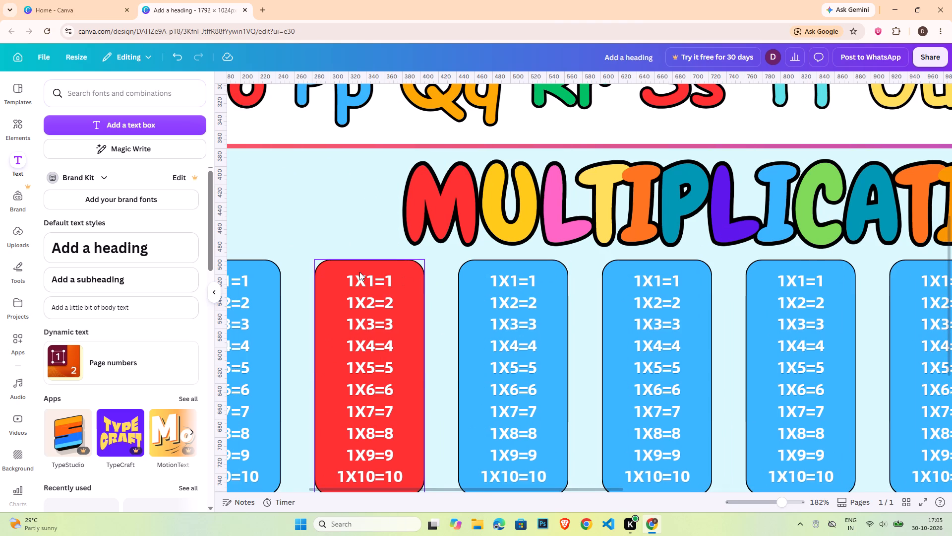
{"action": "left_click", "coordinate": [352, 285]}
{"action": "left_click", "coordinate": [352, 279]}
{"action": "left_click", "coordinate": [352, 279]}
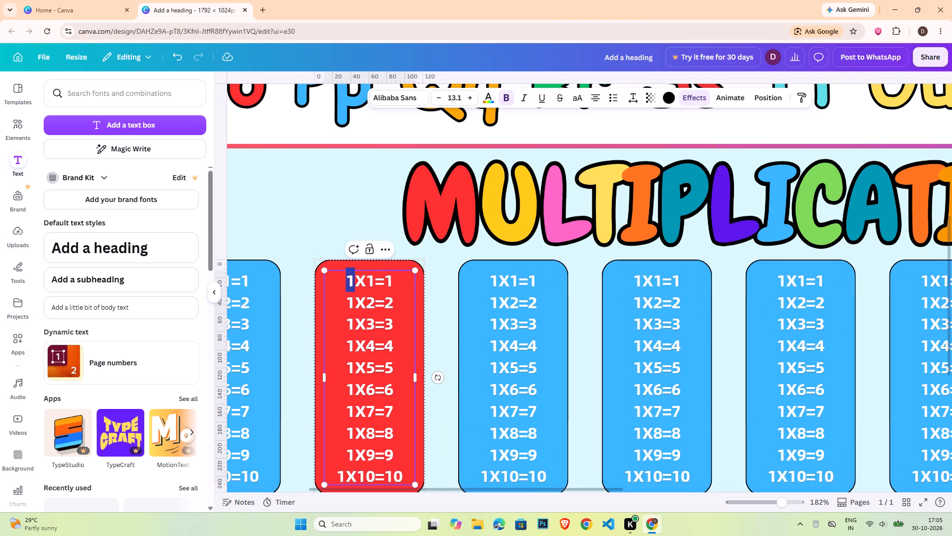
{"action": "key", "text": "2"}
{"action": "left_click_drag", "start_coordinate": [391, 280], "coordinate": [384, 282]}
{"action": "key", "text": "2"}
Set the products in the red box's second to fifth lines to 4, 6, 8 and 10.
{"action": "left_click_drag", "start_coordinate": [387, 300], "coordinate": [394, 300]}
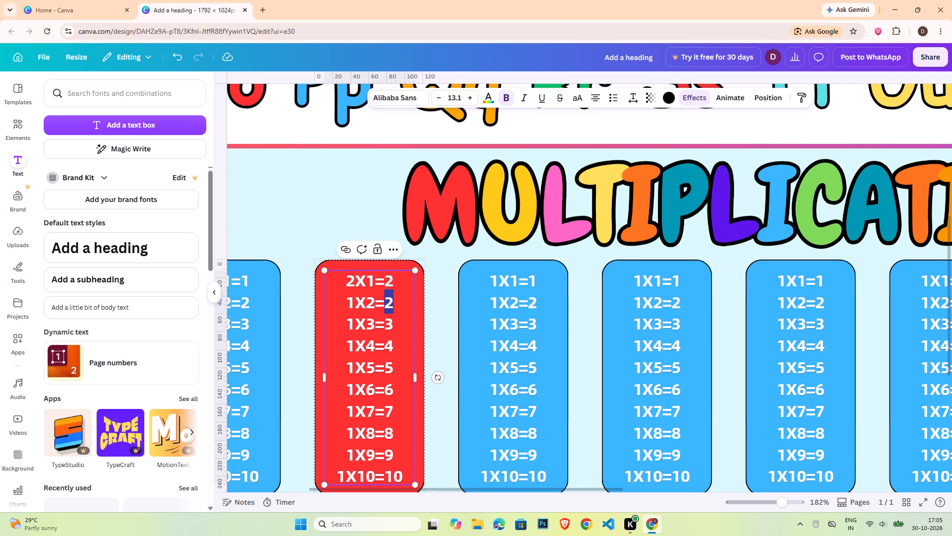
{"action": "key", "text": "4"}
{"action": "left_click_drag", "start_coordinate": [386, 322], "coordinate": [392, 324]}
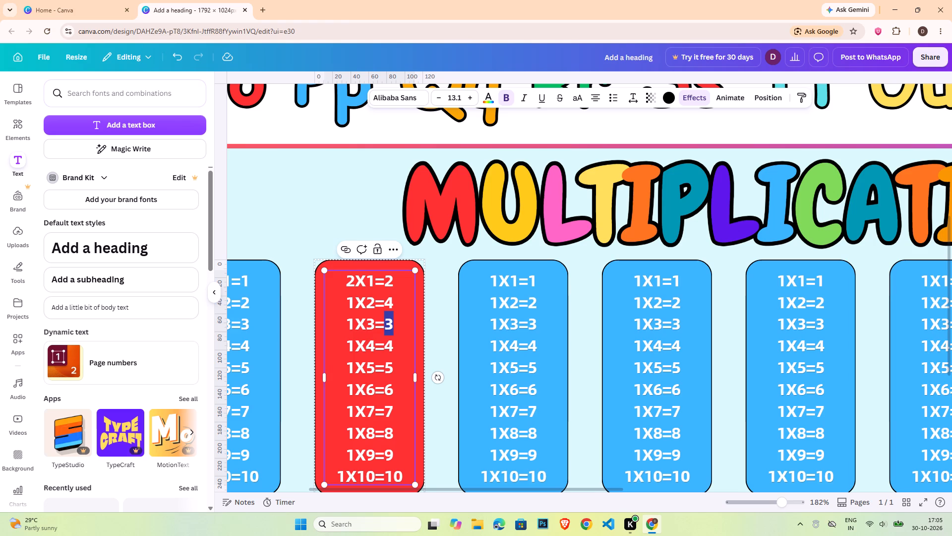
{"action": "key", "text": "8"}
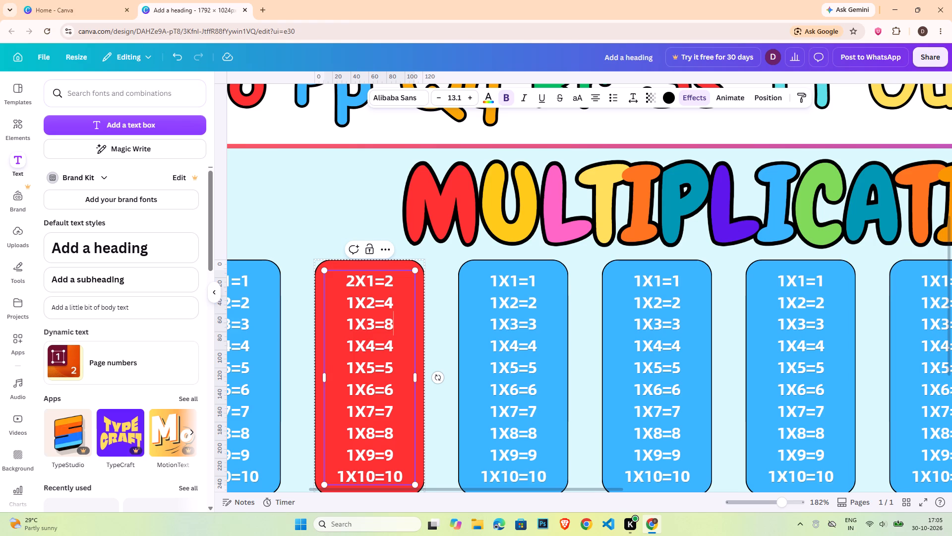
{"action": "left_click_drag", "start_coordinate": [387, 325], "coordinate": [391, 325]}
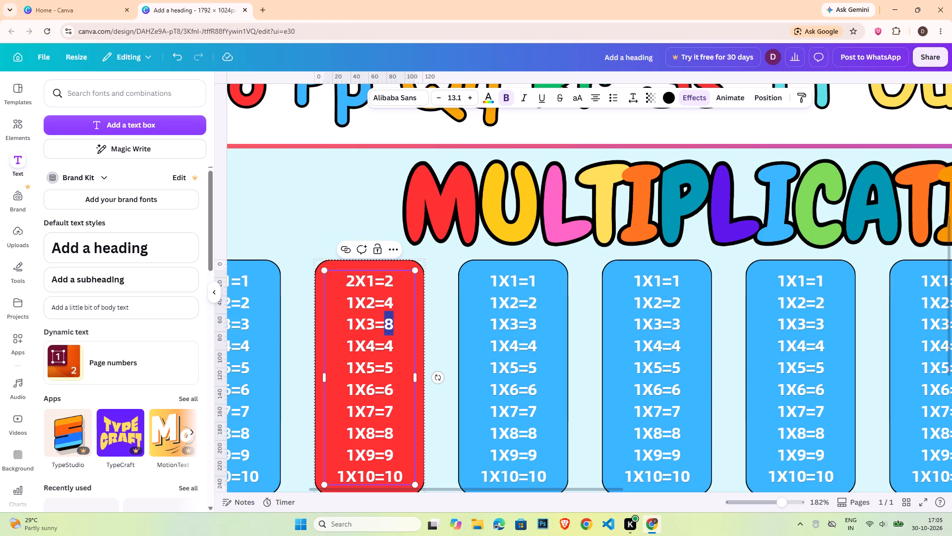
{"action": "key", "text": "6"}
{"action": "left_click_drag", "start_coordinate": [392, 341], "coordinate": [385, 343]}
{"action": "key", "text": "8"}
{"action": "left_click", "coordinate": [389, 369]}
{"action": "type", "text": "10"}
Set the products in the red box's sixth to tenth lines to 12, 14, 16, 18 and 20.
{"action": "left_click", "coordinate": [392, 394]}
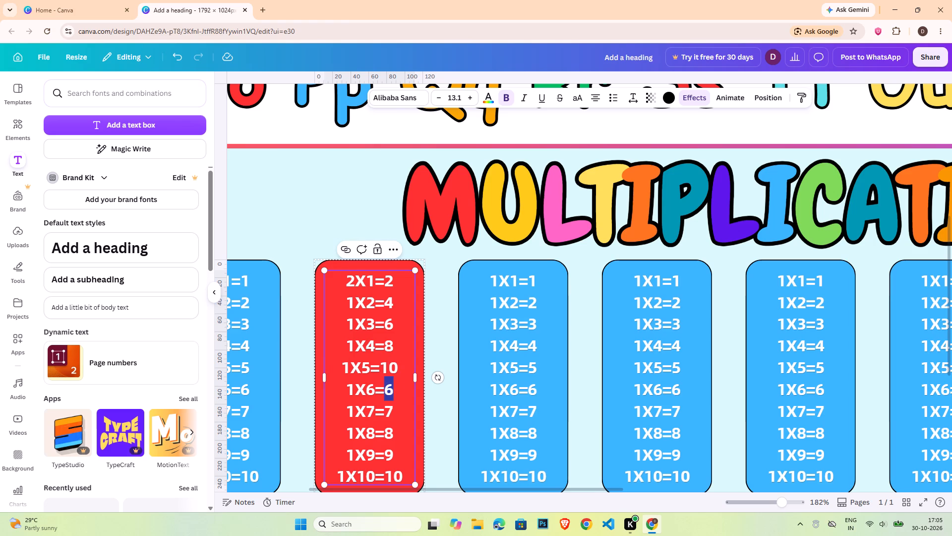
{"action": "type", "text": "12"}
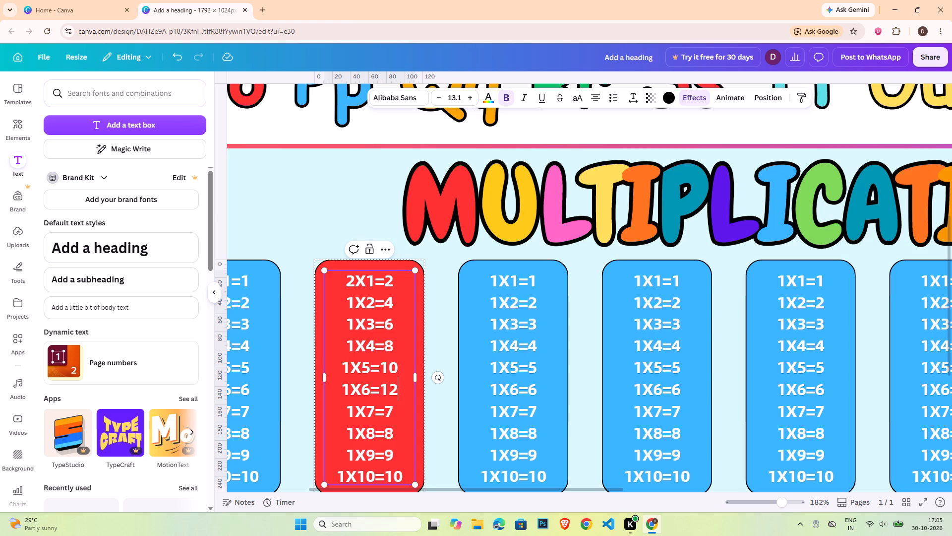
{"action": "left_click_drag", "start_coordinate": [393, 414], "coordinate": [388, 415]}
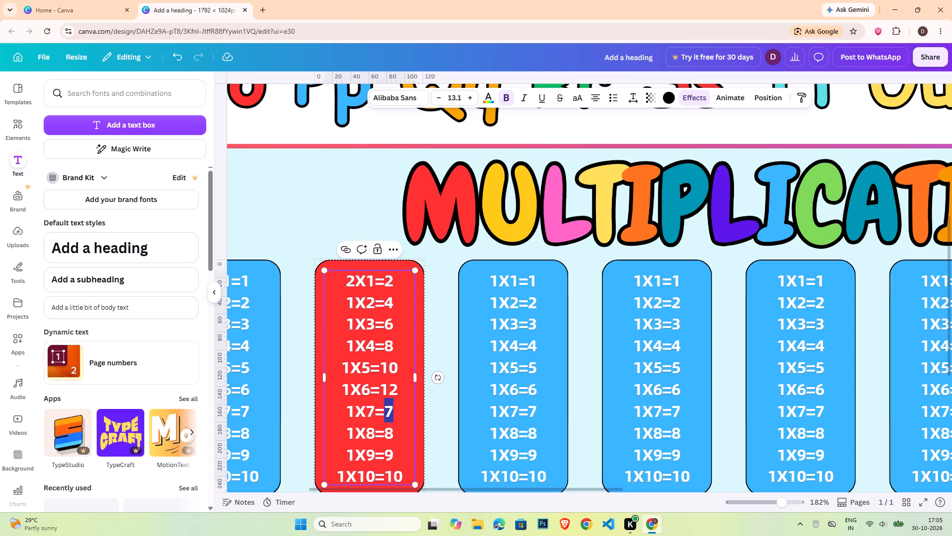
{"action": "type", "text": "14"}
{"action": "left_click_drag", "start_coordinate": [392, 435], "coordinate": [387, 435]}
{"action": "type", "text": "16"}
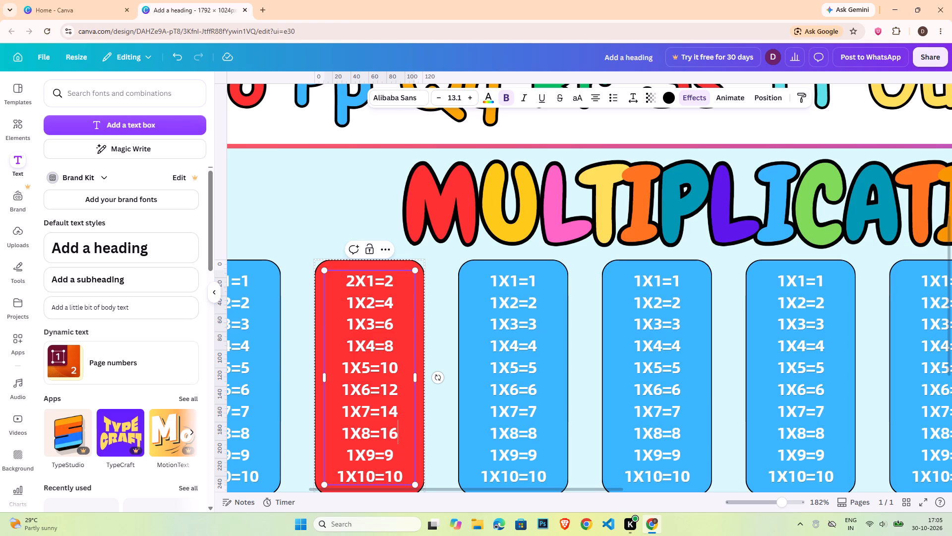
{"action": "left_click_drag", "start_coordinate": [395, 460], "coordinate": [387, 456]}
{"action": "type", "text": "18"}
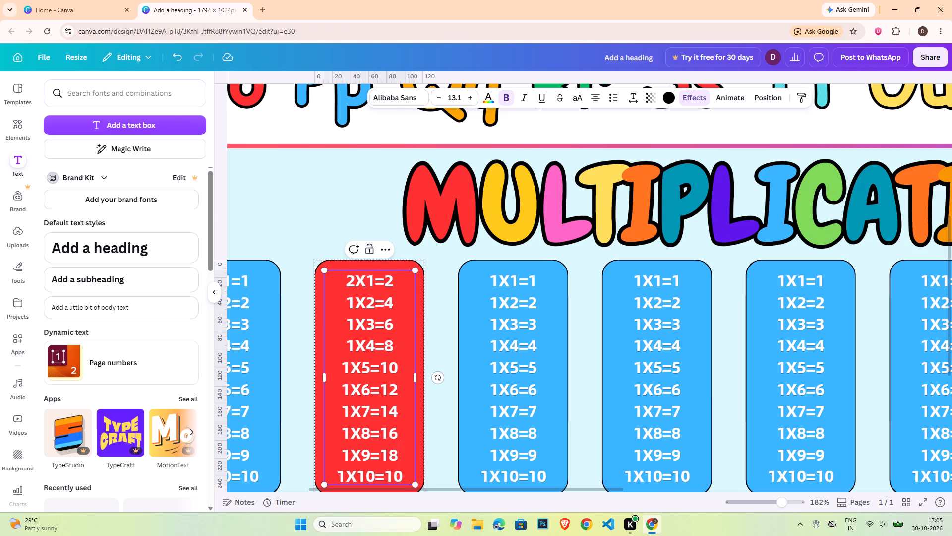
{"action": "left_click_drag", "start_coordinate": [390, 476], "coordinate": [386, 476]}
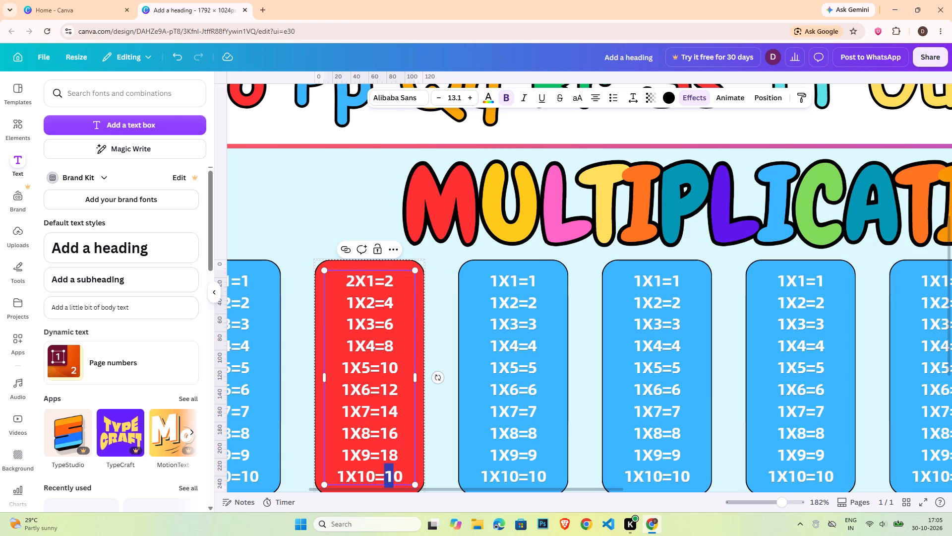
{"action": "key", "text": "2"}
Change the first factor to 2 in the second to fifth lines of the red box.
{"action": "left_click_drag", "start_coordinate": [355, 297], "coordinate": [353, 299]}
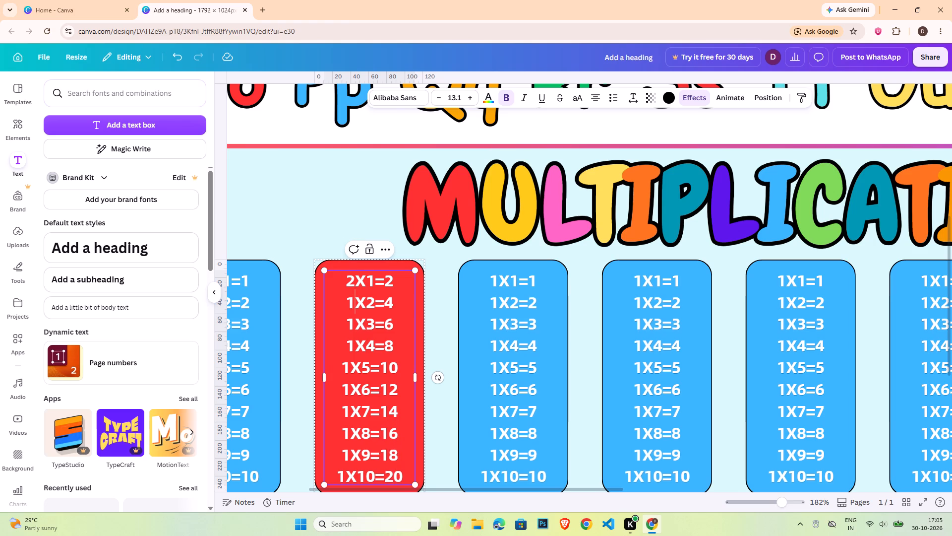
{"action": "left_click_drag", "start_coordinate": [353, 299], "coordinate": [349, 302]}
{"action": "key", "text": "2"}
{"action": "left_click_drag", "start_coordinate": [357, 324], "coordinate": [349, 325]}
{"action": "key", "text": "2"}
{"action": "left_click_drag", "start_coordinate": [355, 352], "coordinate": [349, 353]}
{"action": "key", "text": "2"}
{"action": "left_click_drag", "start_coordinate": [347, 371], "coordinate": [342, 373]}
{"action": "key", "text": "2"}
Change the first factor to 2 in the sixth to tenth lines of the red box.
{"action": "left_click", "coordinate": [349, 397]}
{"action": "left_click", "coordinate": [347, 386]}
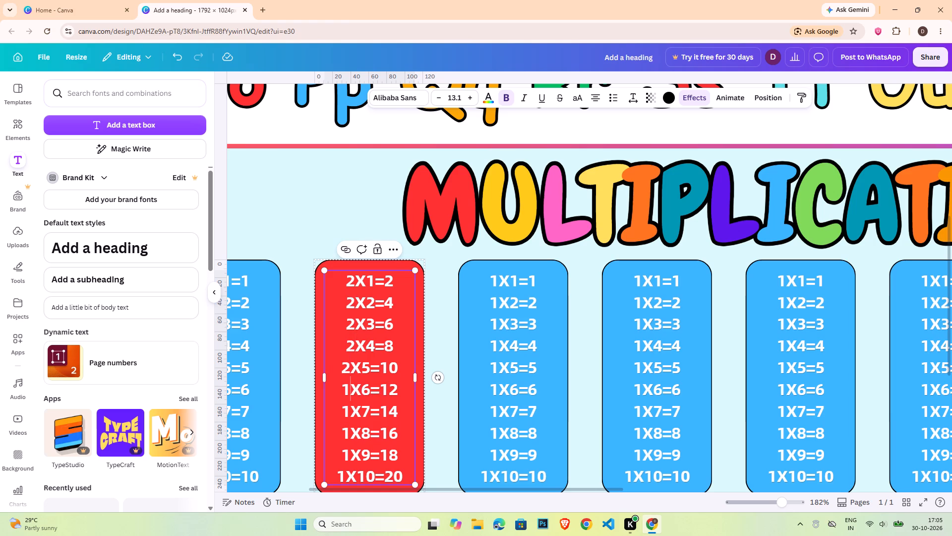
{"action": "left_click_drag", "start_coordinate": [350, 391], "coordinate": [345, 391]}
{"action": "key", "text": "2"}
{"action": "left_click", "coordinate": [347, 415]}
{"action": "key", "text": "2"}
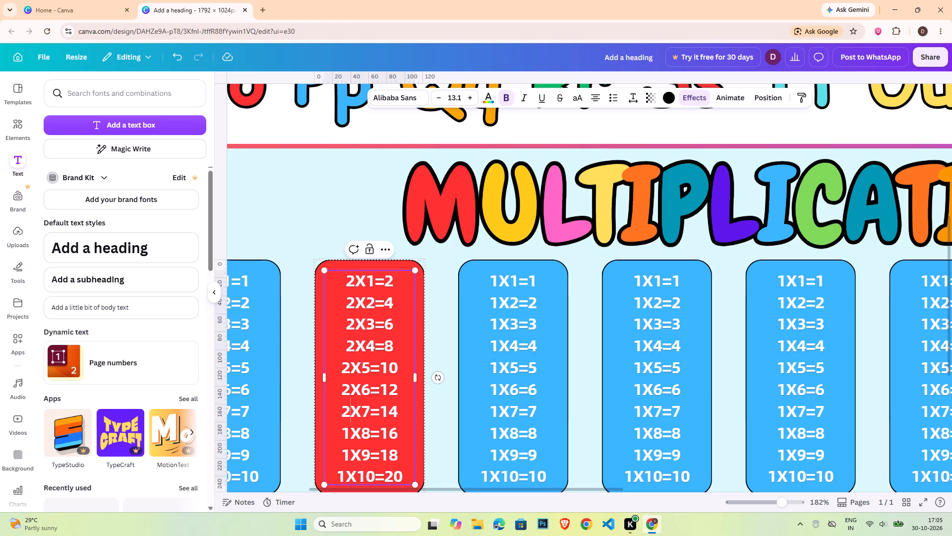
{"action": "left_click", "coordinate": [349, 435]}
{"action": "key", "text": "2"}
{"action": "left_click", "coordinate": [347, 455]}
{"action": "key", "text": "2"}
{"action": "left_click", "coordinate": [343, 479]}
{"action": "key", "text": "2"}
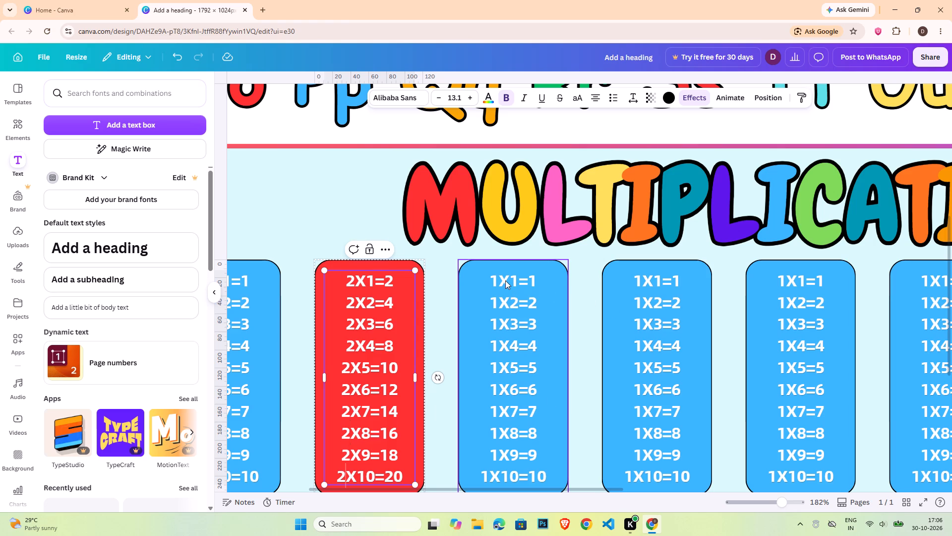
Change the fill colour of the third times-table box to light orange.
{"action": "left_click", "coordinate": [555, 284]}
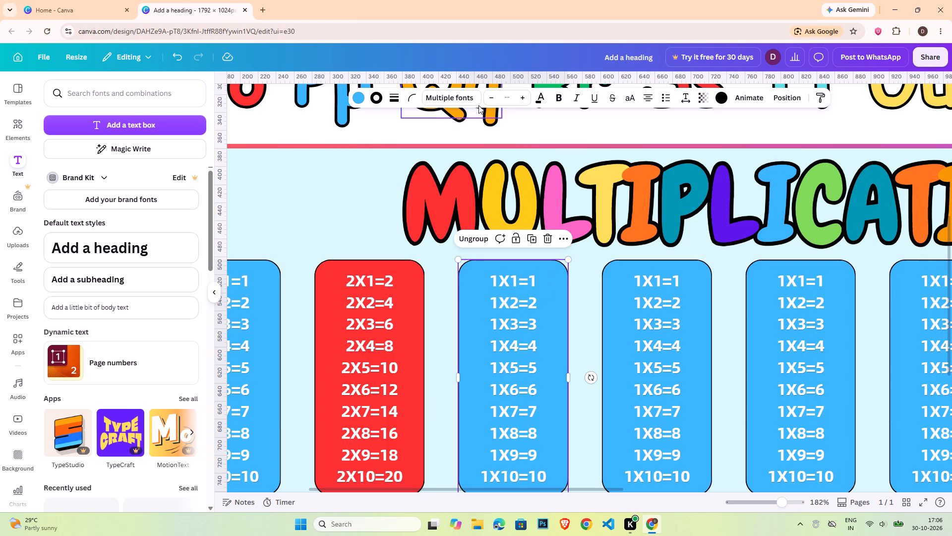
{"action": "left_click", "coordinate": [362, 100]}
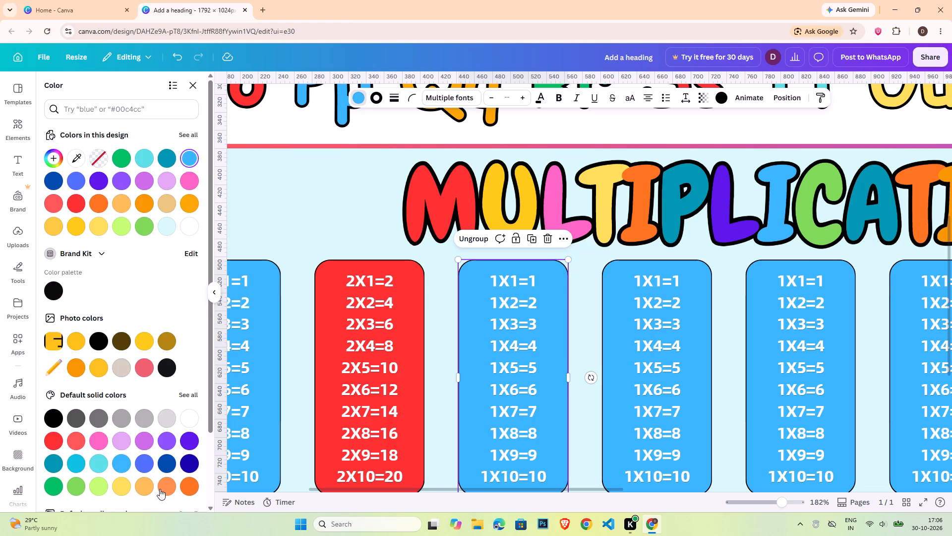
{"action": "left_click", "coordinate": [161, 489]}
Change the first factor to 3 in the first five lines of the orange third box.
{"action": "double_click", "coordinate": [546, 276]}
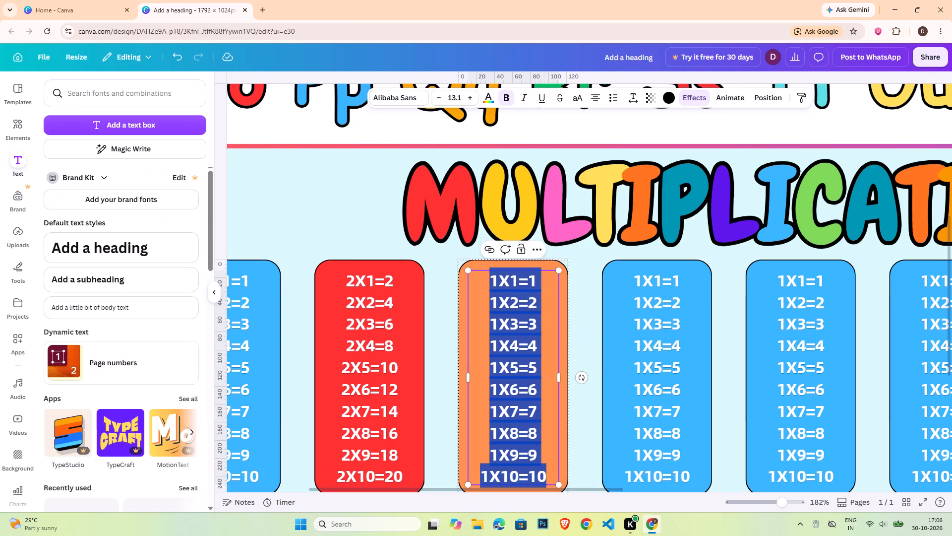
{"action": "left_click_drag", "start_coordinate": [499, 281], "coordinate": [494, 281]}
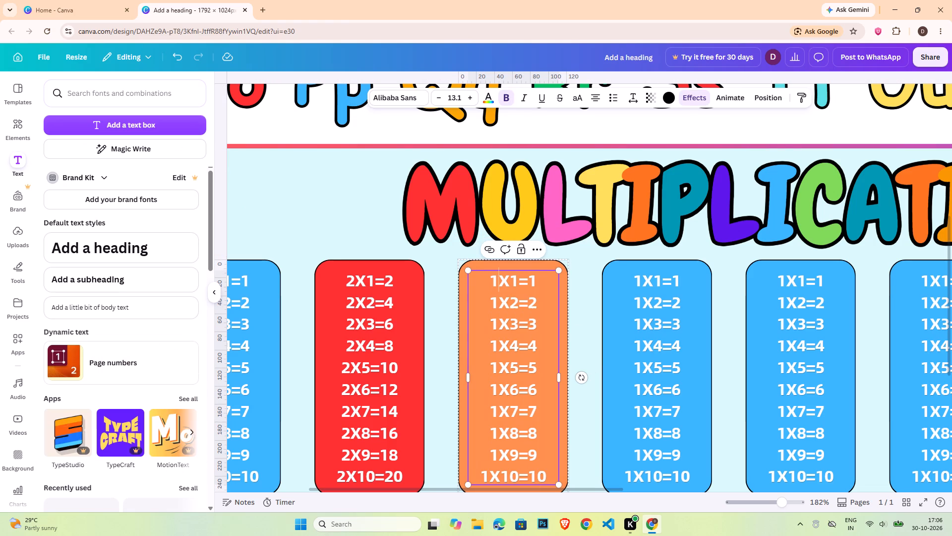
{"action": "key", "text": "3"}
{"action": "left_click", "coordinate": [494, 305]}
{"action": "key", "text": "3"}
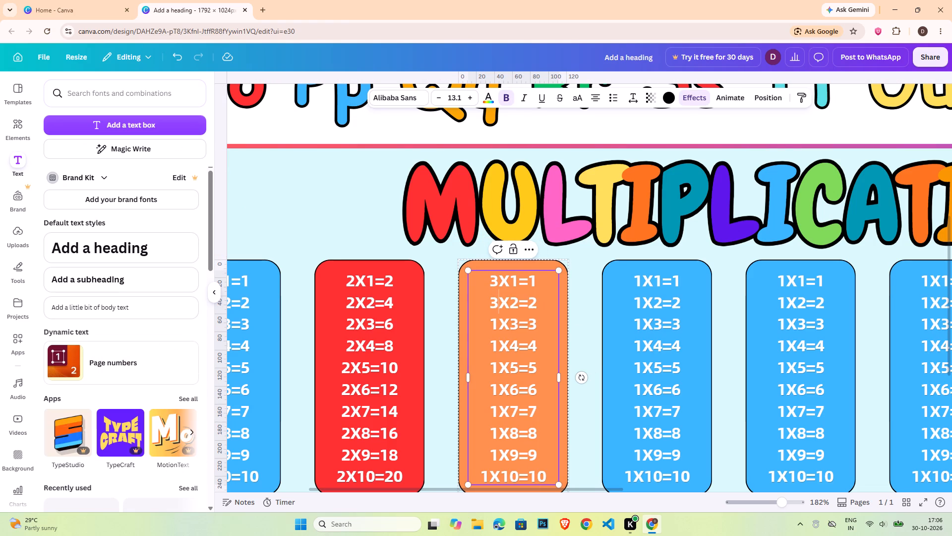
{"action": "left_click_drag", "start_coordinate": [496, 325], "coordinate": [490, 328]}
{"action": "key", "text": "3"}
{"action": "left_click", "coordinate": [496, 348]}
{"action": "key", "text": "3"}
{"action": "left_click_drag", "start_coordinate": [495, 373], "coordinate": [489, 376]}
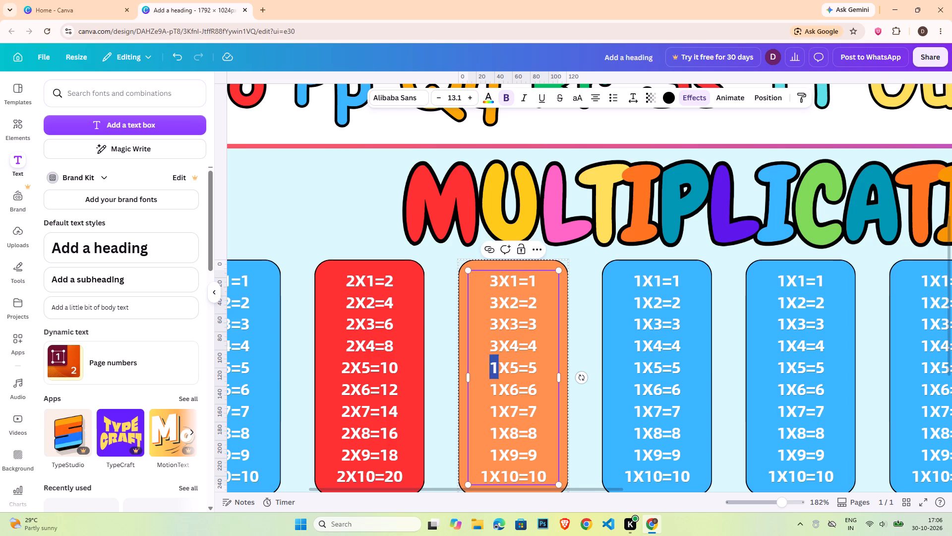
{"action": "key", "text": "3"}
Change the first factor to 3 in the sixth to tenth lines of the orange box.
{"action": "left_click_drag", "start_coordinate": [493, 389], "coordinate": [495, 394]}
{"action": "key", "text": "3"}
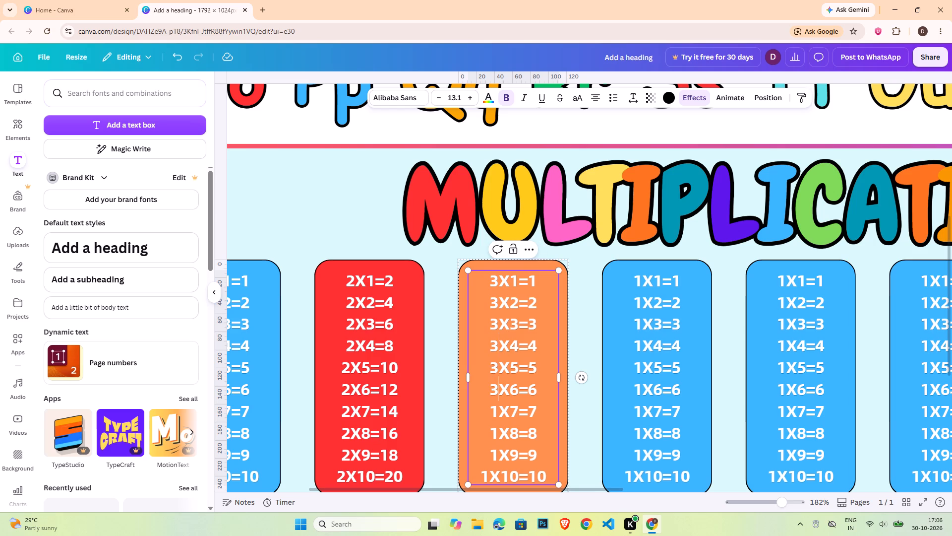
{"action": "left_click", "coordinate": [495, 410]}
{"action": "key", "text": "3"}
{"action": "left_click", "coordinate": [497, 437]}
{"action": "key", "text": "3"}
{"action": "left_click", "coordinate": [497, 456]}
{"action": "double_click", "coordinate": [494, 458]}
{"action": "double_click", "coordinate": [494, 460]}
{"action": "key", "text": "3"}
{"action": "left_click", "coordinate": [484, 476]}
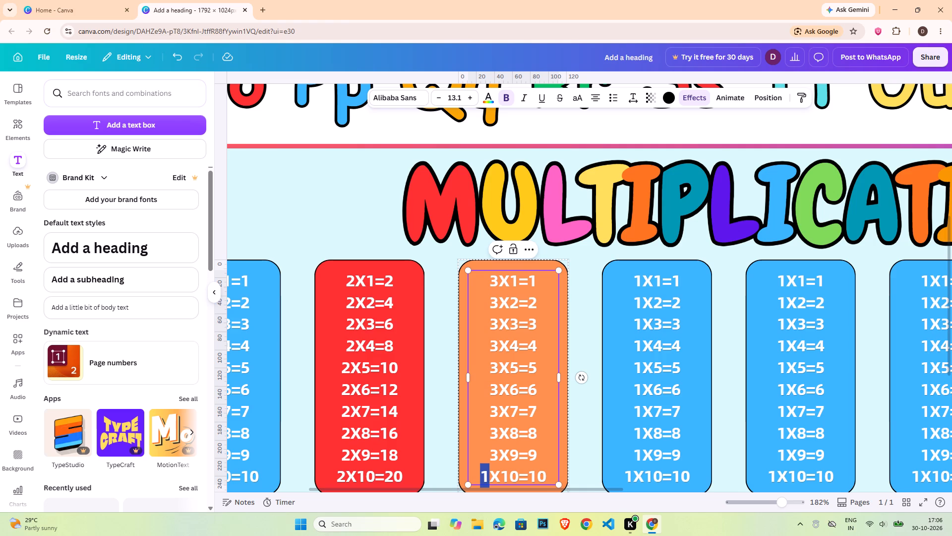
{"action": "key", "text": "3"}
Set the products in the orange box's first five lines to 3, 6, 9, 12 and 15.
{"action": "left_click_drag", "start_coordinate": [535, 279], "coordinate": [531, 280]}
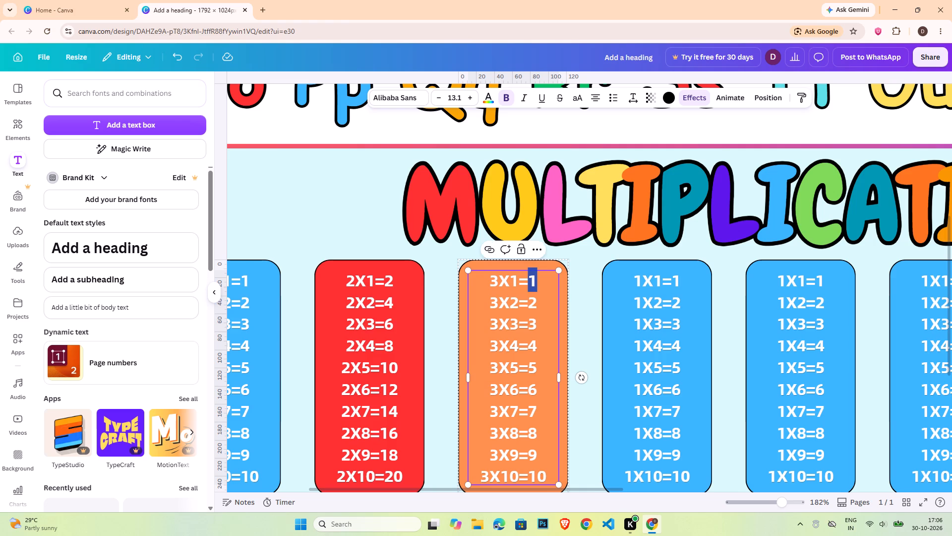
{"action": "key", "text": "3"}
{"action": "left_click", "coordinate": [535, 304]}
{"action": "key", "text": "6"}
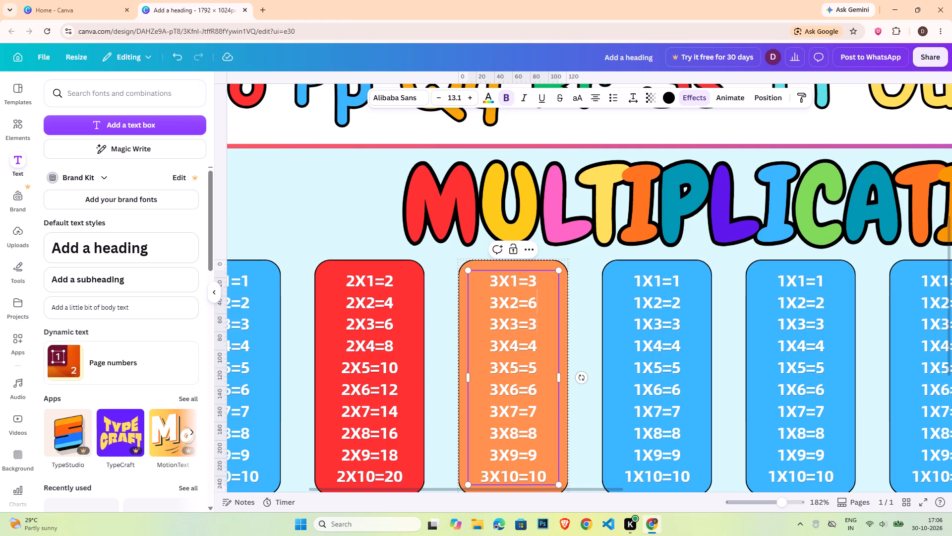
{"action": "left_click", "coordinate": [535, 328]}
{"action": "key", "text": "9"}
{"action": "left_click_drag", "start_coordinate": [535, 341], "coordinate": [531, 343]}
{"action": "type", "text": "12"}
{"action": "left_click", "coordinate": [532, 366]}
{"action": "key", "text": "1"}
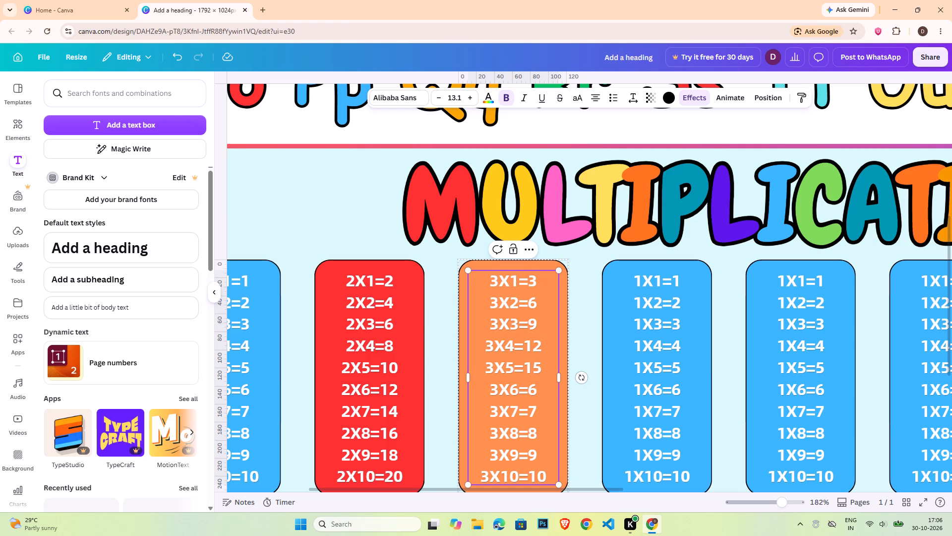
Set the products in the orange box's sixth to tenth lines to 18, 21, 24, 27 and 30.
{"action": "left_click_drag", "start_coordinate": [537, 391], "coordinate": [531, 391]}
{"action": "type", "text": "18"}
{"action": "left_click_drag", "start_coordinate": [535, 411], "coordinate": [530, 413]}
{"action": "type", "text": "21"}
{"action": "left_click_drag", "start_coordinate": [536, 432], "coordinate": [532, 436]}
{"action": "type", "text": "24"}
{"action": "left_click_drag", "start_coordinate": [535, 448], "coordinate": [531, 452]}
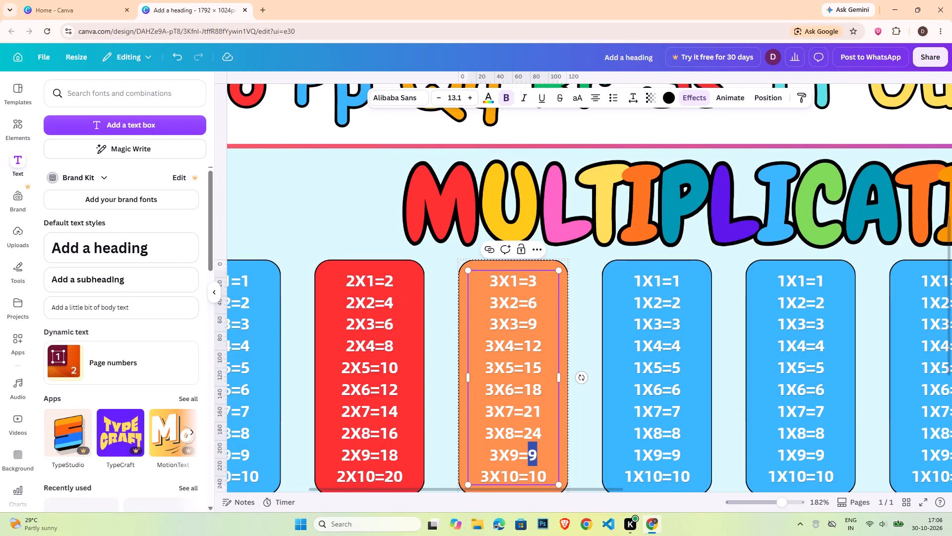
{"action": "type", "text": "27"}
{"action": "left_click_drag", "start_coordinate": [536, 471], "coordinate": [532, 473]}
{"action": "key", "text": "3"}
Change the first factor to 4 in the first five lines of the fourth times-table box.
{"action": "left_click", "coordinate": [637, 283]}
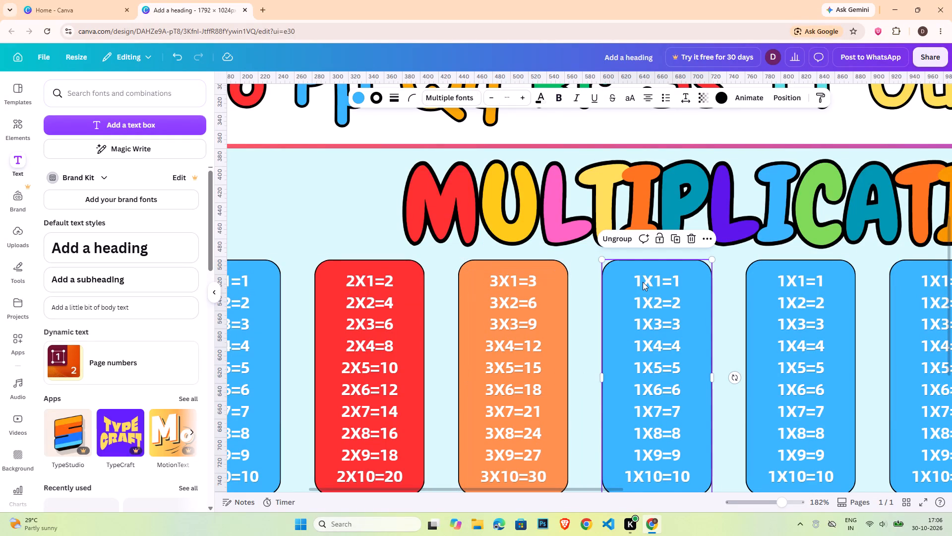
{"action": "double_click", "coordinate": [643, 282]}
{"action": "left_click", "coordinate": [639, 282]}
{"action": "left_click", "coordinate": [641, 282]}
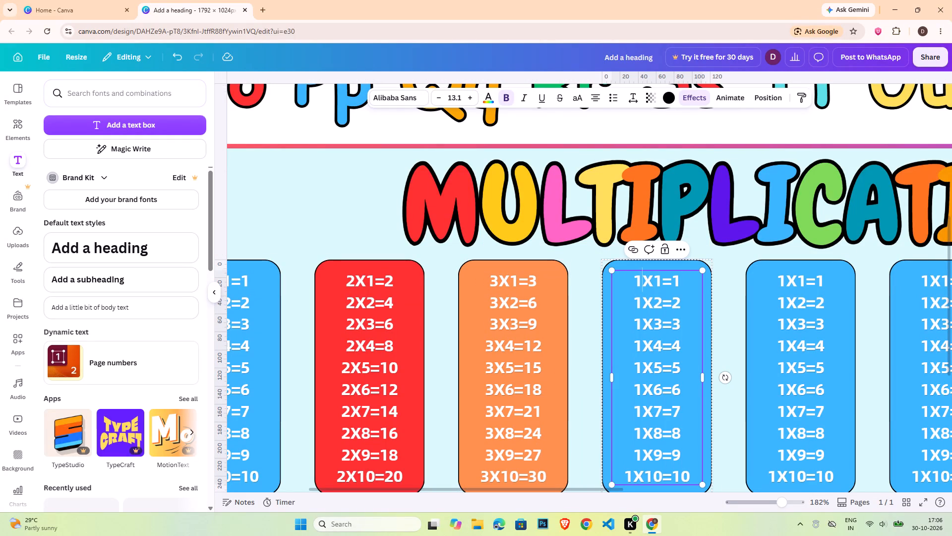
{"action": "left_click", "coordinate": [638, 279]}
{"action": "key", "text": "4"}
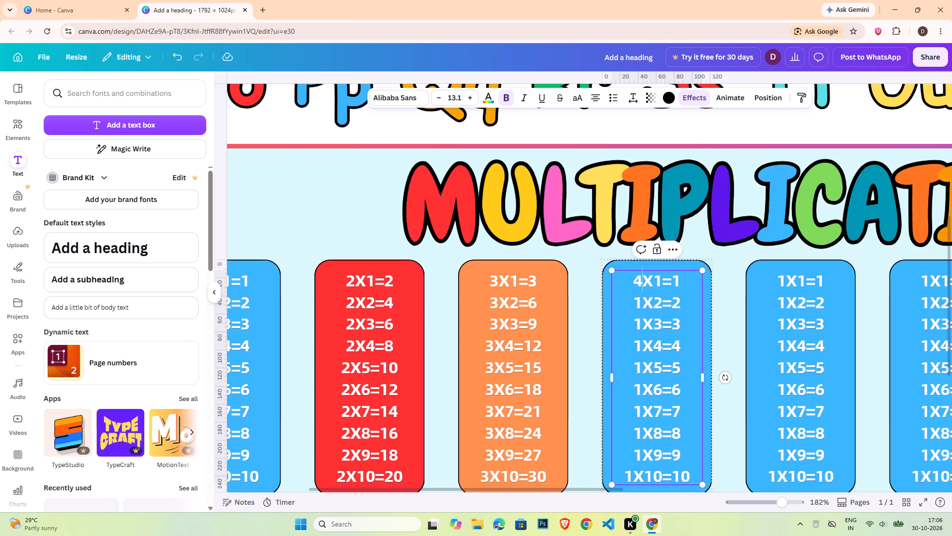
{"action": "left_click", "coordinate": [639, 295]}
{"action": "key", "text": "4"}
{"action": "left_click_drag", "start_coordinate": [643, 322], "coordinate": [638, 324]}
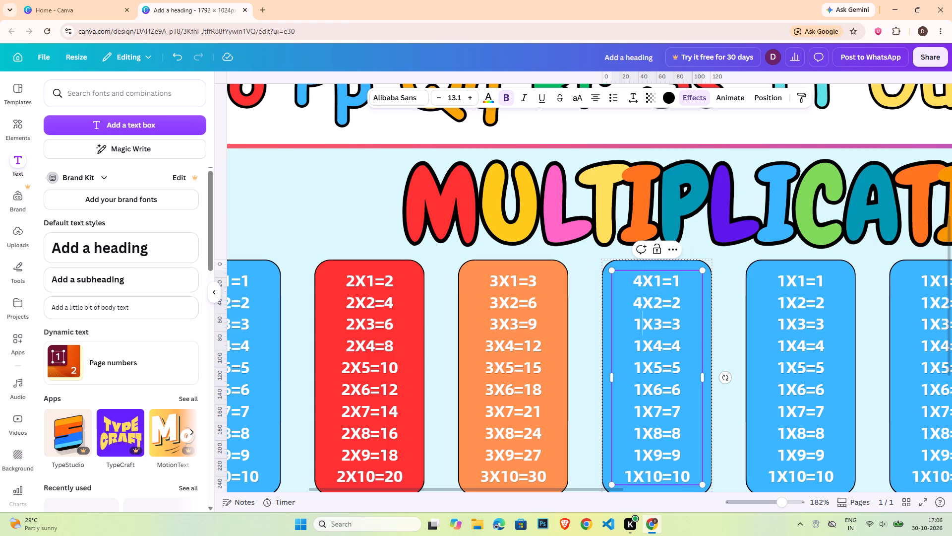
{"action": "key", "text": "4"}
{"action": "left_click", "coordinate": [640, 330]}
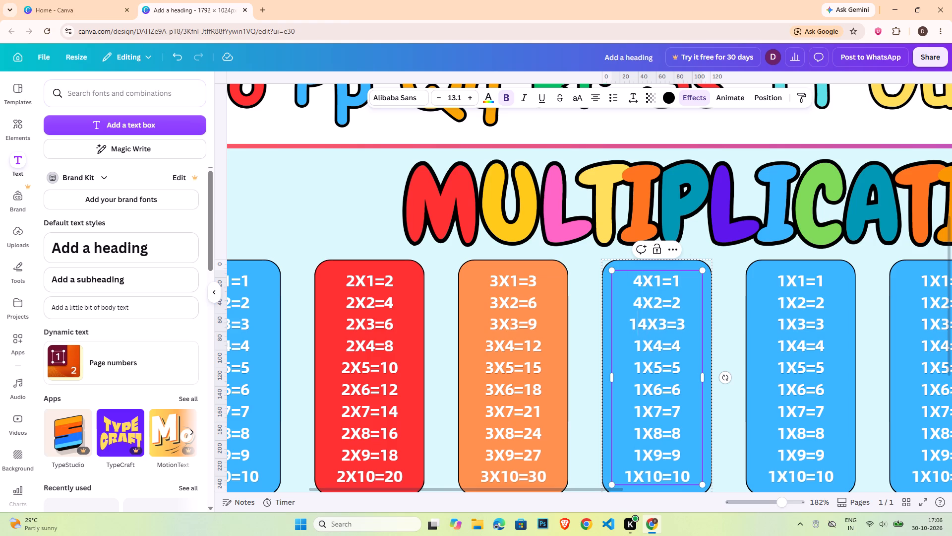
{"action": "key", "text": "BackSpace"}
{"action": "left_click", "coordinate": [641, 347]}
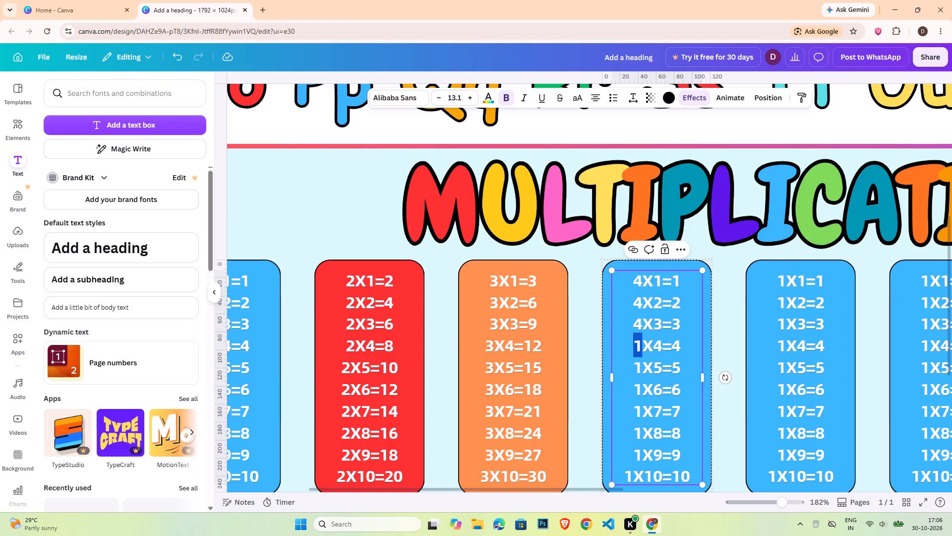
{"action": "key", "text": "4"}
{"action": "left_click_drag", "start_coordinate": [638, 363], "coordinate": [639, 369]}
{"action": "key", "text": "4"}
Change the first factor to 4 in the sixth to tenth lines of the fourth box.
{"action": "left_click_drag", "start_coordinate": [638, 391], "coordinate": [640, 396]}
{"action": "key", "text": "4"}
{"action": "left_click", "coordinate": [637, 416]}
{"action": "key", "text": "4"}
{"action": "left_click_drag", "start_coordinate": [638, 434], "coordinate": [639, 439]}
{"action": "key", "text": "4"}
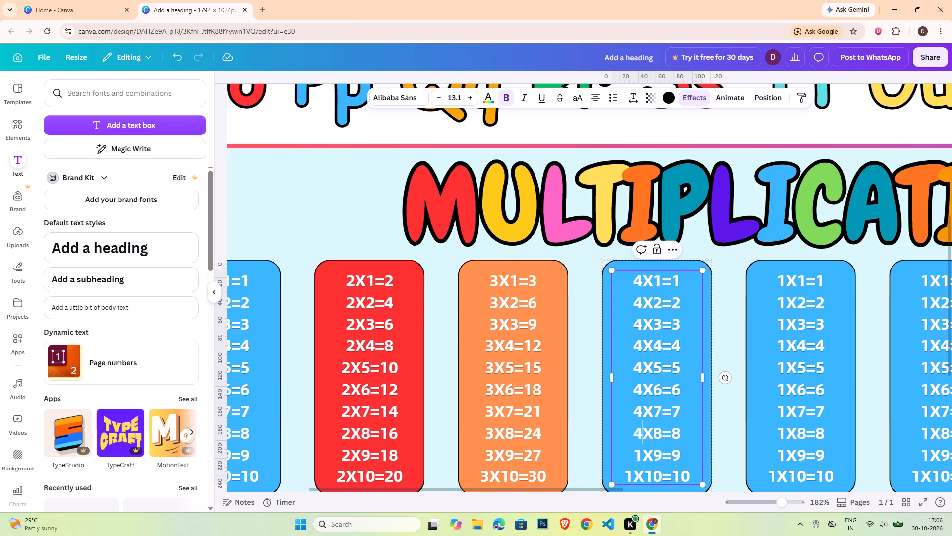
{"action": "left_click_drag", "start_coordinate": [634, 458], "coordinate": [638, 463]}
{"action": "left_click", "coordinate": [638, 456]}
{"action": "left_click", "coordinate": [640, 455]}
{"action": "key", "text": "4"}
{"action": "left_click", "coordinate": [628, 477]}
{"action": "key", "text": "4"}
Set the products in the fourth box's first four lines to 4, 8, 12 and 16.
{"action": "left_click", "coordinate": [679, 284]}
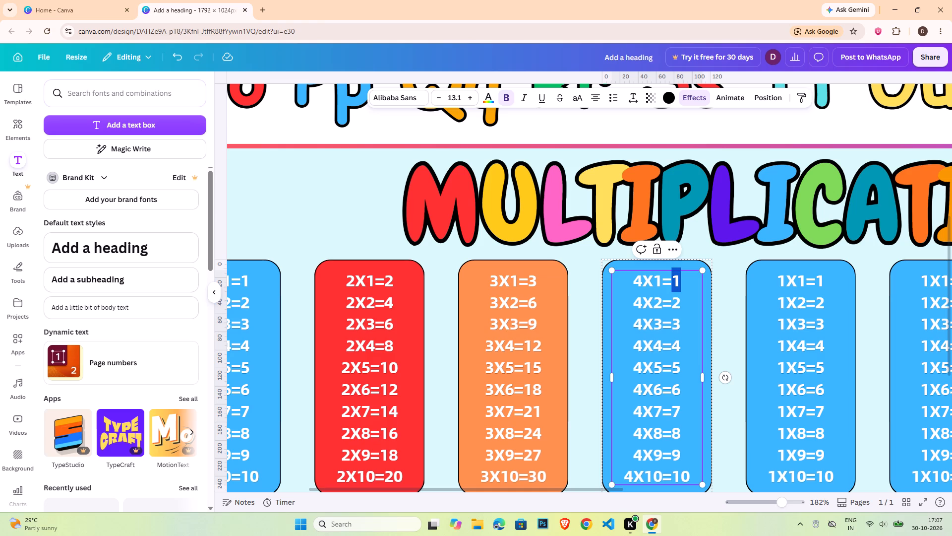
{"action": "key", "text": "4"}
{"action": "left_click_drag", "start_coordinate": [678, 306], "coordinate": [673, 308]}
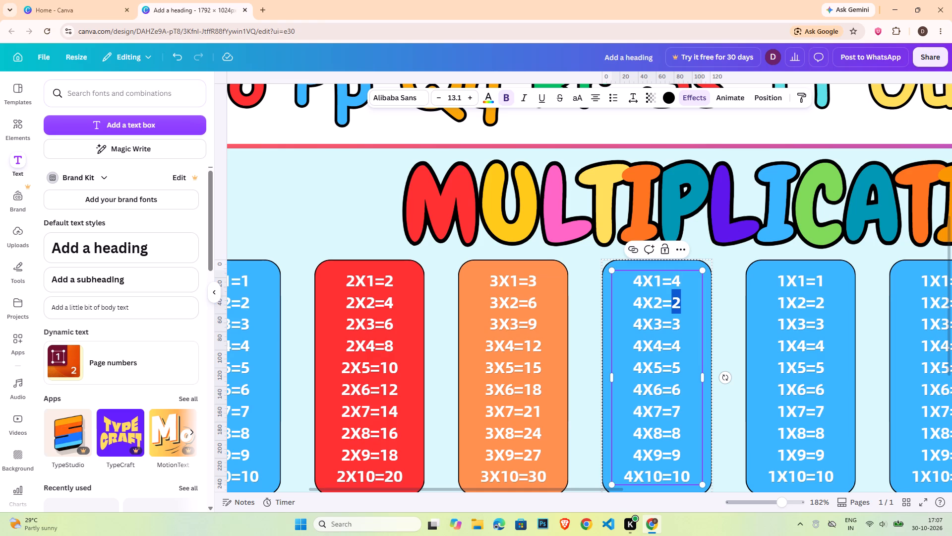
{"action": "key", "text": "8"}
{"action": "left_click_drag", "start_coordinate": [678, 326], "coordinate": [673, 327]}
{"action": "type", "text": "12"}
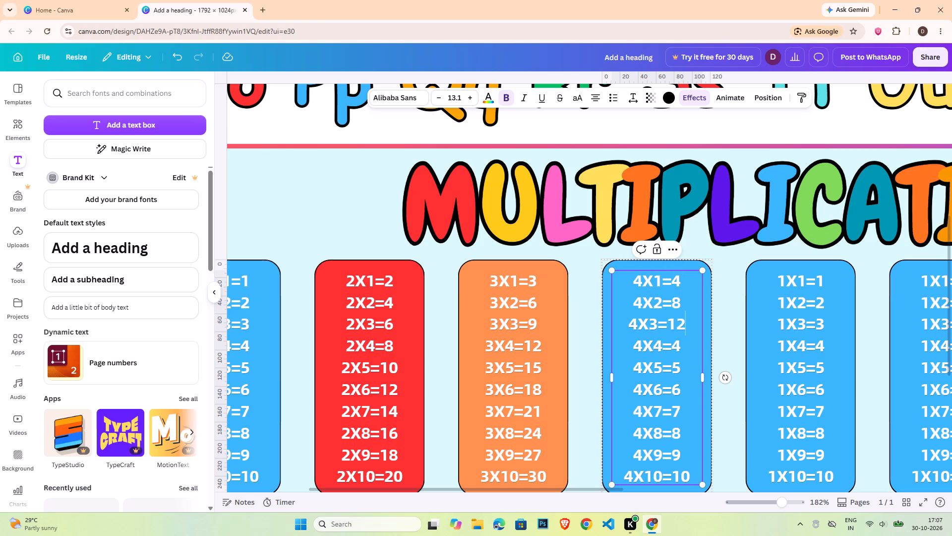
{"action": "left_click_drag", "start_coordinate": [679, 346], "coordinate": [673, 348]}
{"action": "type", "text": "16"}
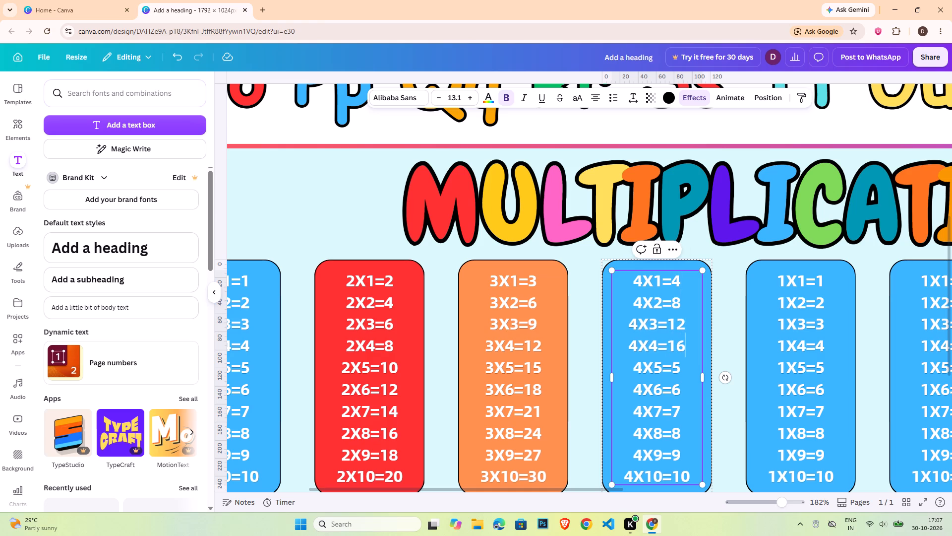
Set the products in the fourth box's fifth to tenth lines to 20, 24, 28, 32, 36 and 40.
{"action": "left_click", "coordinate": [679, 368]}
{"action": "key", "text": "2"}
{"action": "key", "text": "0"}
{"action": "left_click_drag", "start_coordinate": [680, 383], "coordinate": [675, 386]}
{"action": "type", "text": "24"}
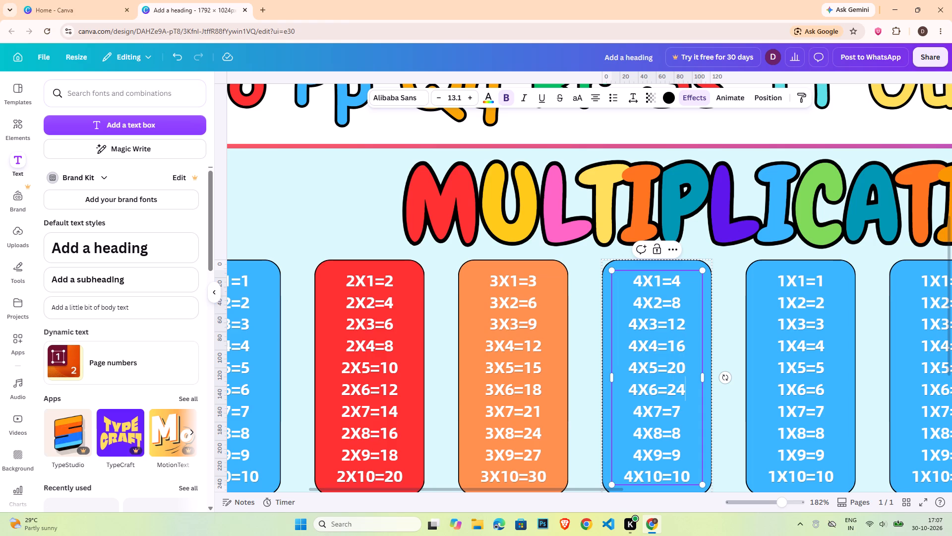
{"action": "left_click_drag", "start_coordinate": [681, 404], "coordinate": [675, 409]}
{"action": "type", "text": "28"}
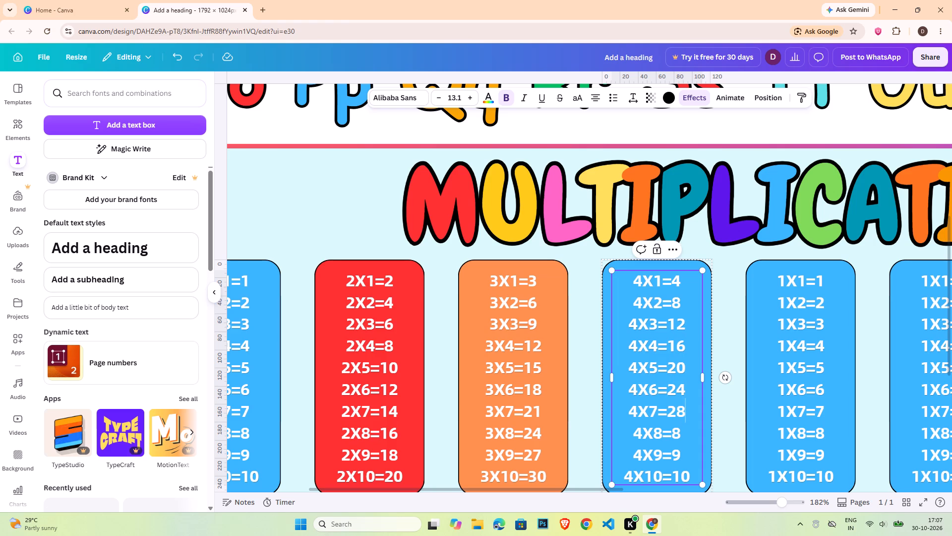
{"action": "left_click_drag", "start_coordinate": [680, 425], "coordinate": [675, 433]}
{"action": "type", "text": "32"}
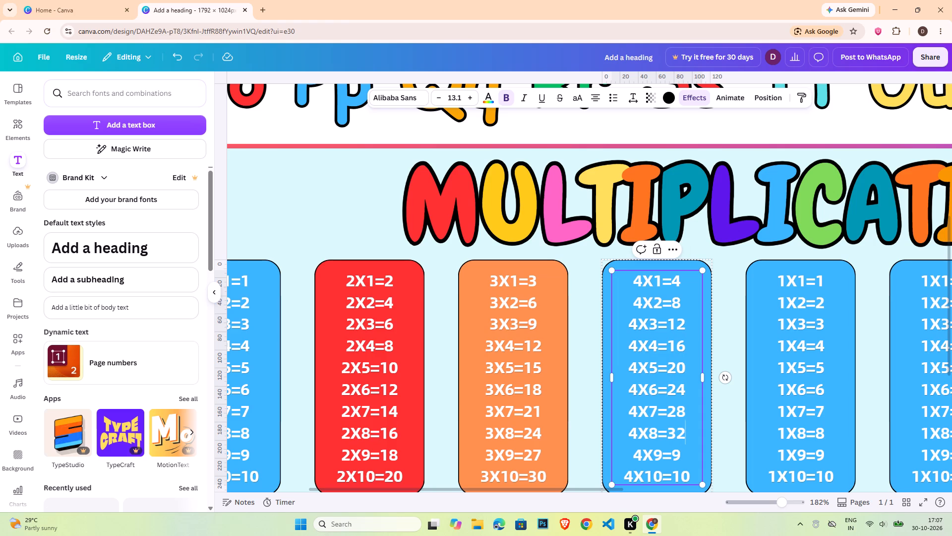
{"action": "left_click", "coordinate": [680, 459]}
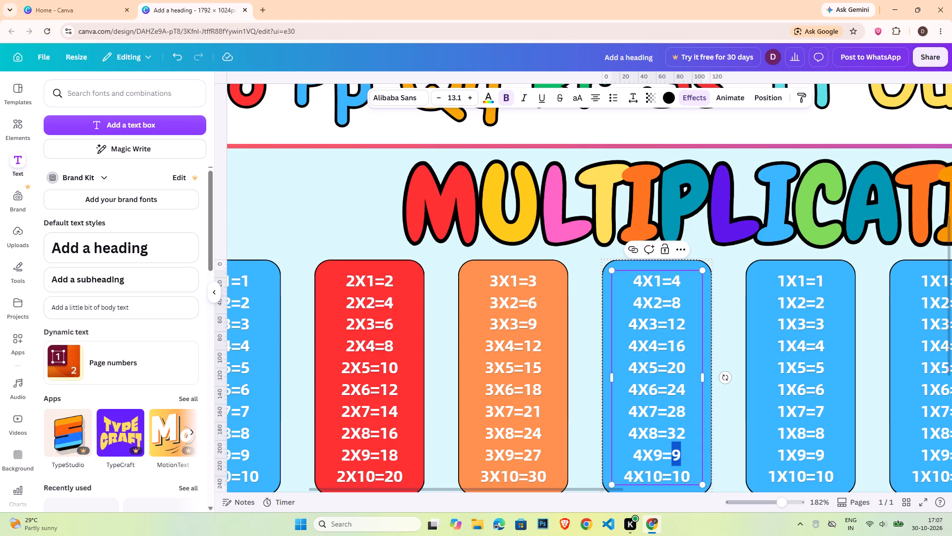
{"action": "key", "text": "3"}
{"action": "key", "text": "6"}
{"action": "left_click_drag", "start_coordinate": [679, 477], "coordinate": [674, 480]}
{"action": "key", "text": "4"}
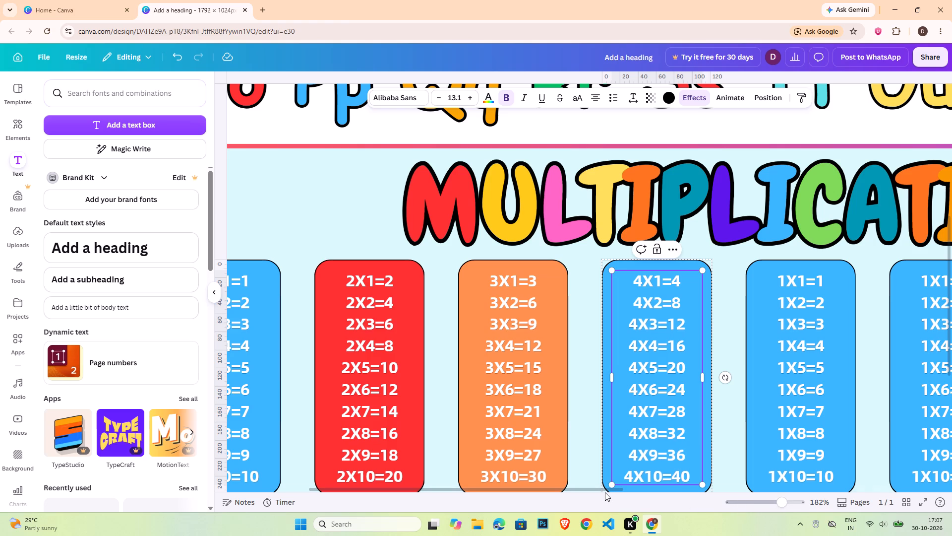
Recolour the background of the four times-table box to golden yellow.
{"action": "left_click_drag", "start_coordinate": [608, 490], "coordinate": [691, 491]}
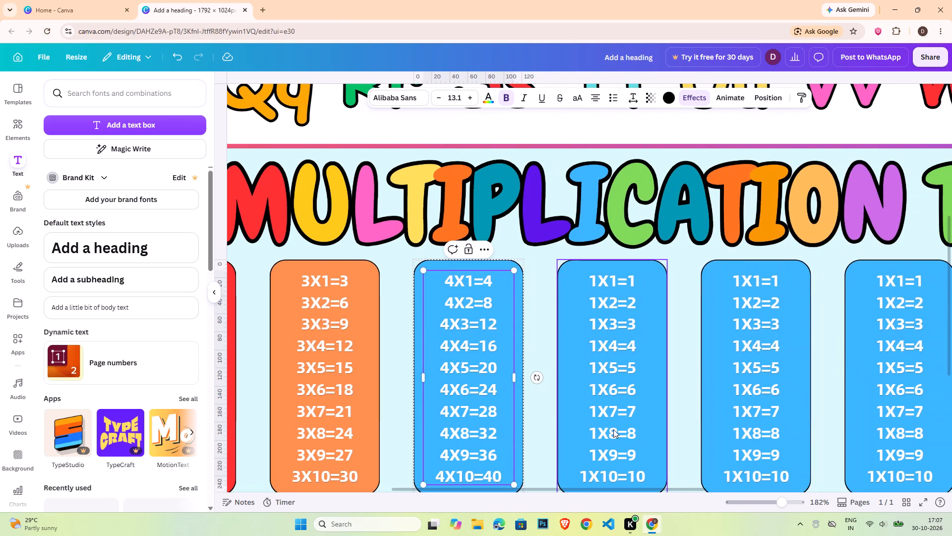
{"action": "left_click", "coordinate": [522, 285]}
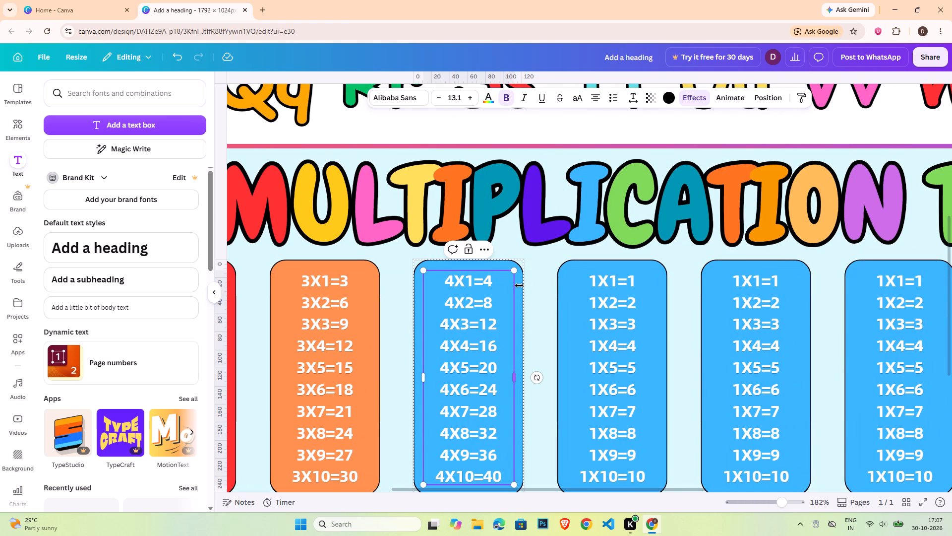
{"action": "left_click", "coordinate": [533, 278]}
{"action": "left_click", "coordinate": [515, 282]}
{"action": "left_click", "coordinate": [357, 106]}
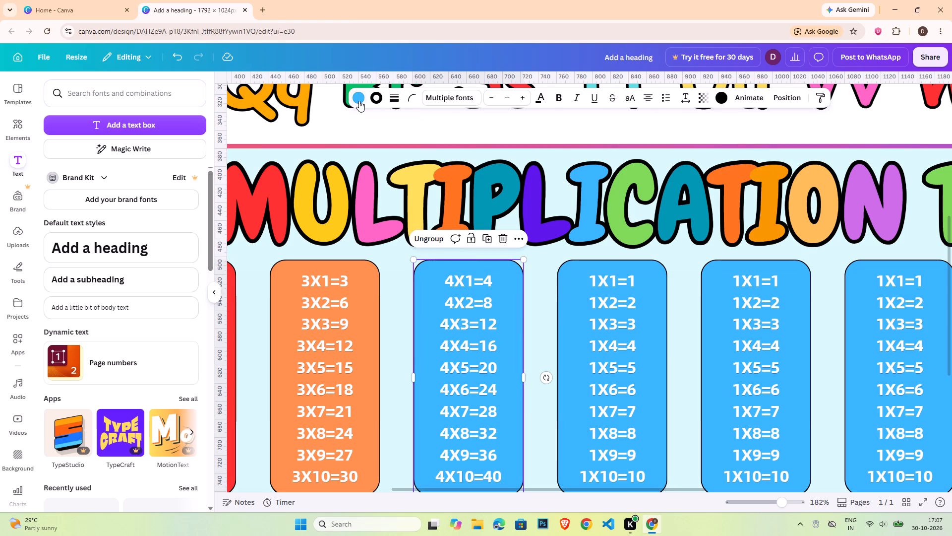
{"action": "left_click", "coordinate": [359, 101]}
{"action": "left_click", "coordinate": [141, 345]}
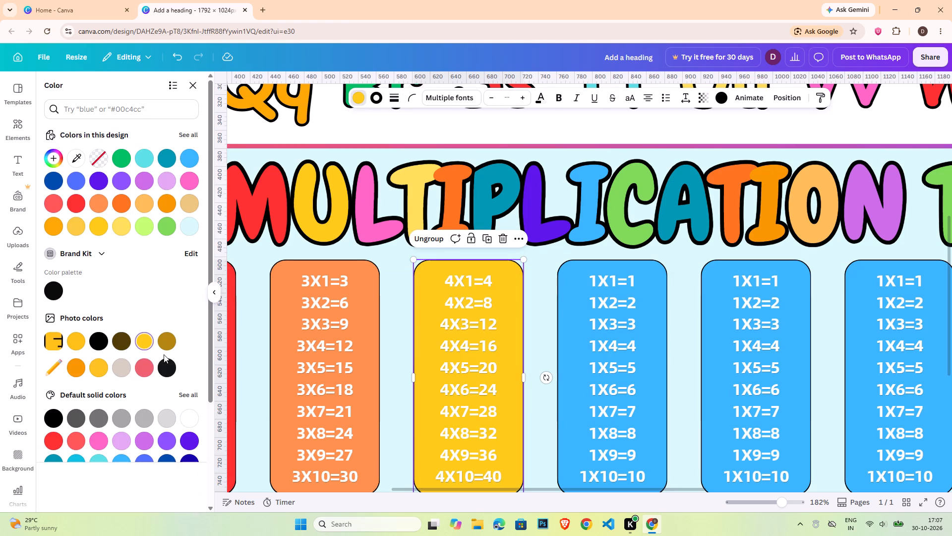
Change the first factor to 5 in the first five lines of the fifth times-table box.
{"action": "left_click", "coordinate": [582, 298]}
{"action": "left_click", "coordinate": [604, 275]}
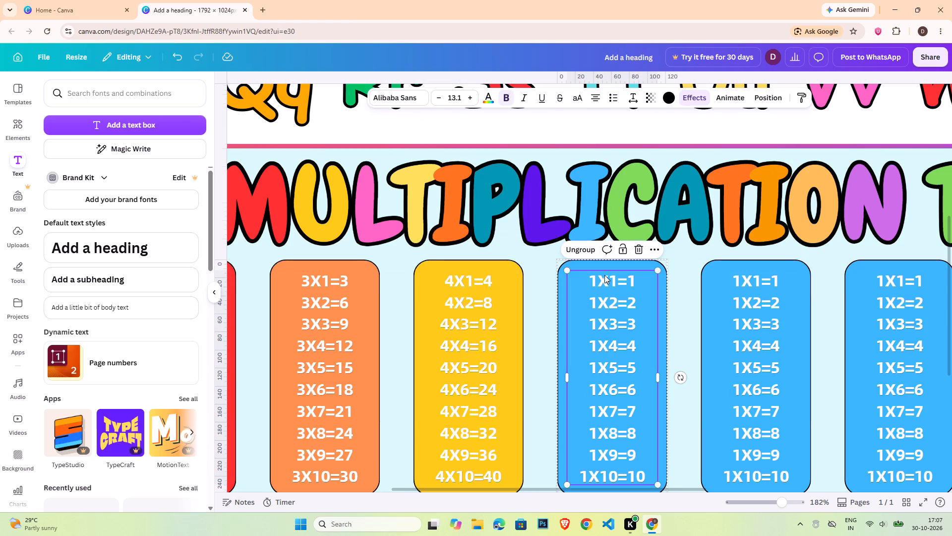
{"action": "double_click", "coordinate": [597, 281]}
{"action": "left_click_drag", "start_coordinate": [597, 281], "coordinate": [590, 283]}
{"action": "left_click", "coordinate": [594, 282]}
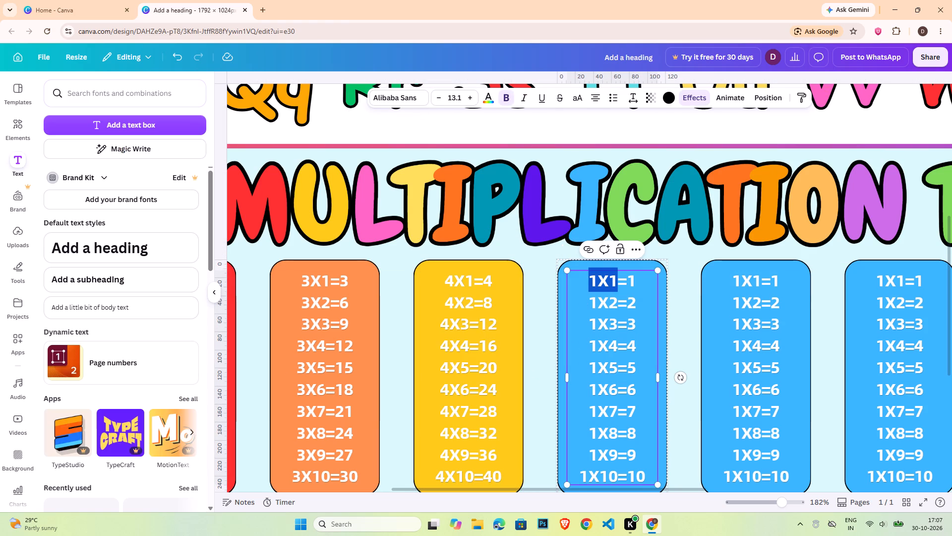
{"action": "left_click_drag", "start_coordinate": [594, 282], "coordinate": [588, 283]}
{"action": "left_click", "coordinate": [591, 283]}
{"action": "left_click", "coordinate": [594, 282]}
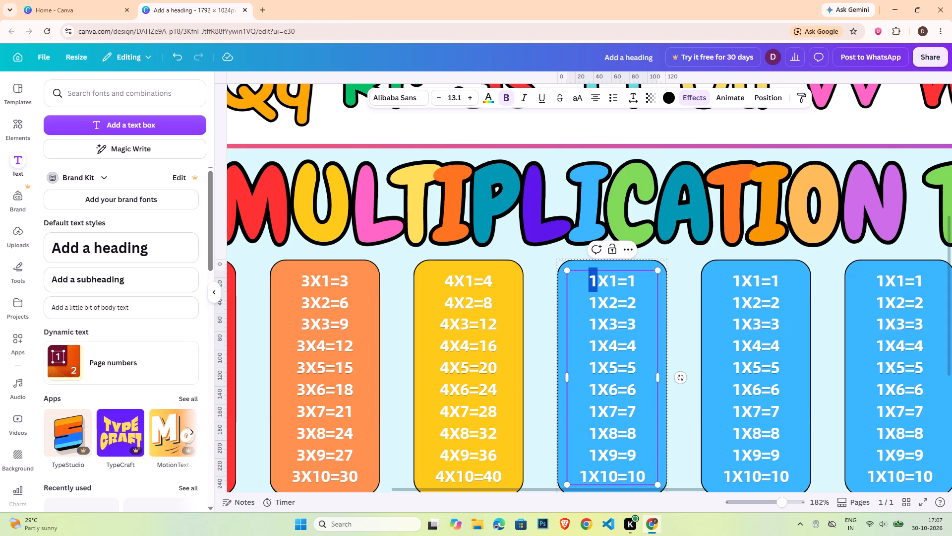
{"action": "key", "text": "5"}
{"action": "left_click_drag", "start_coordinate": [596, 304], "coordinate": [591, 305]}
{"action": "key", "text": "5"}
{"action": "left_click_drag", "start_coordinate": [597, 323], "coordinate": [593, 326]}
{"action": "key", "text": "5"}
{"action": "left_click_drag", "start_coordinate": [595, 344], "coordinate": [590, 347]}
{"action": "key", "text": "5"}
{"action": "left_click_drag", "start_coordinate": [596, 373], "coordinate": [592, 374]}
{"action": "key", "text": "5"}
Change the first factor to 5 in the sixth to tenth lines of the fifth box.
{"action": "left_click", "coordinate": [593, 395]}
{"action": "key", "text": "5"}
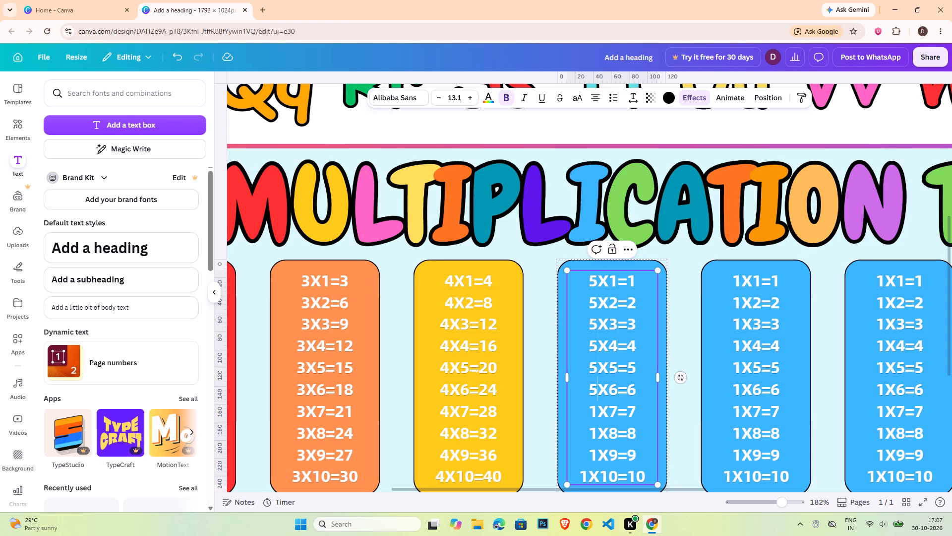
{"action": "left_click", "coordinate": [594, 413]}
{"action": "key", "text": "5"}
{"action": "left_click", "coordinate": [594, 440]}
{"action": "key", "text": "5"}
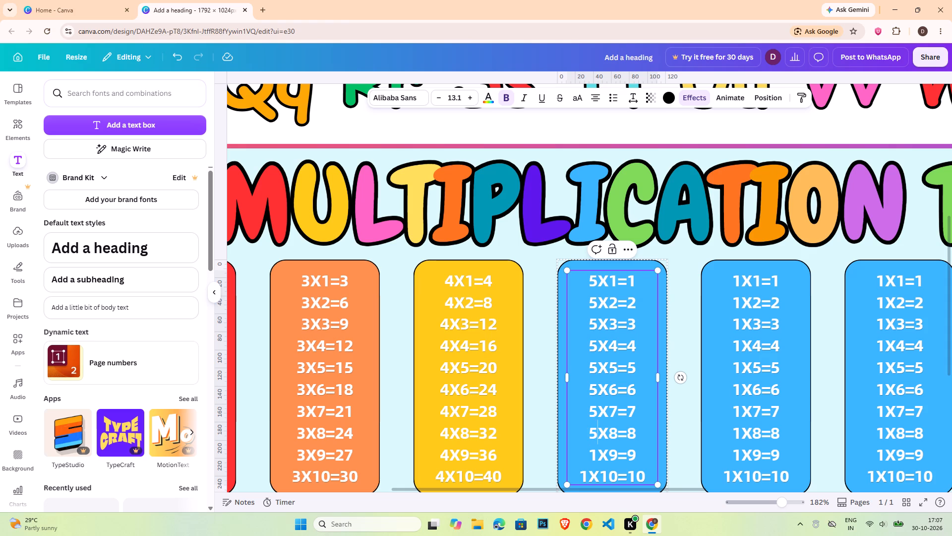
{"action": "left_click", "coordinate": [594, 456]}
{"action": "key", "text": "5"}
{"action": "left_click_drag", "start_coordinate": [586, 479], "coordinate": [581, 479]}
{"action": "left_click_drag", "start_coordinate": [581, 479], "coordinate": [581, 479]}
{"action": "key", "text": "5"}
Set the products in the fifth box's first five lines to 5, 10, 15, 20 and 25, keeping each on its own line.
{"action": "double_click", "coordinate": [634, 284]}
{"action": "key", "text": "5"}
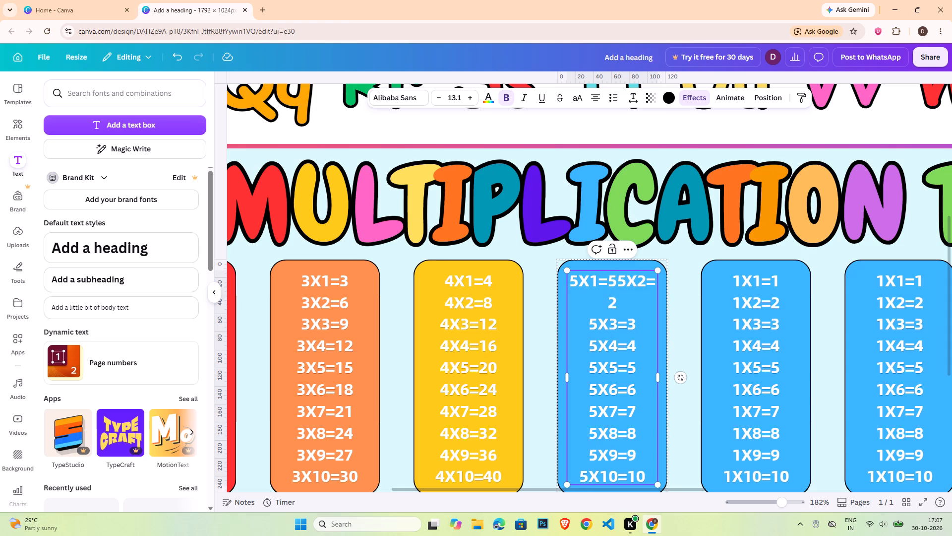
{"action": "key", "text": "Return"}
{"action": "left_click_drag", "start_coordinate": [638, 307], "coordinate": [628, 307]}
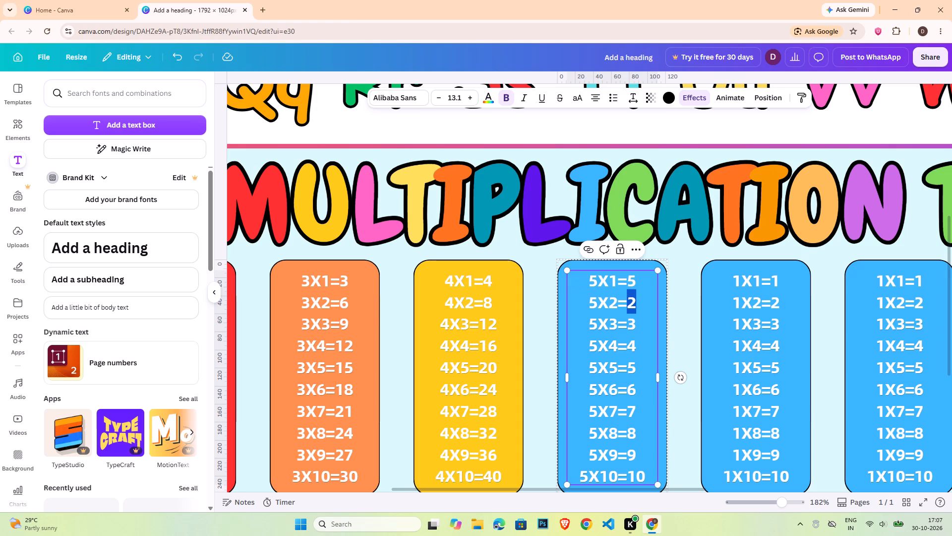
{"action": "type", "text": "10"}
{"action": "left_click", "coordinate": [632, 326]}
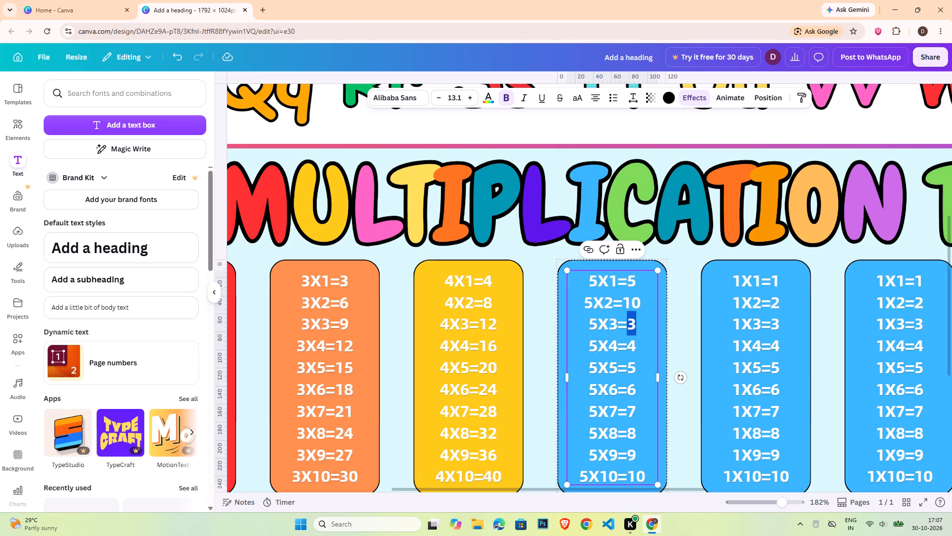
{"action": "key", "text": "1"}
{"action": "key", "text": "5"}
{"action": "left_click_drag", "start_coordinate": [631, 354], "coordinate": [635, 348]}
{"action": "type", "text": "20"}
{"action": "left_click_drag", "start_coordinate": [636, 361], "coordinate": [630, 366]}
{"action": "left_click", "coordinate": [630, 368]}
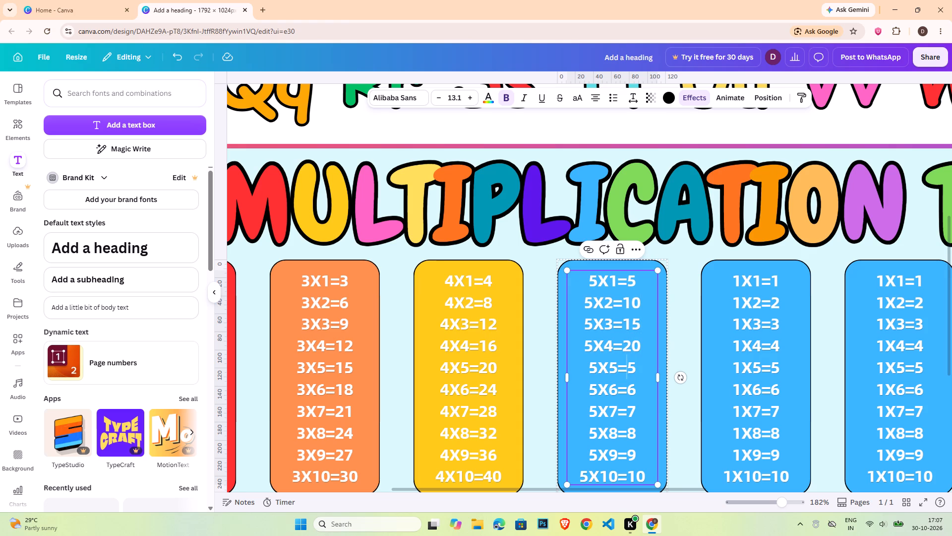
{"action": "key", "text": "2"}
Set the products in the fifth box's sixth to tenth lines to 30, 35, 40, 45 and 50.
{"action": "left_click_drag", "start_coordinate": [630, 385], "coordinate": [635, 390]}
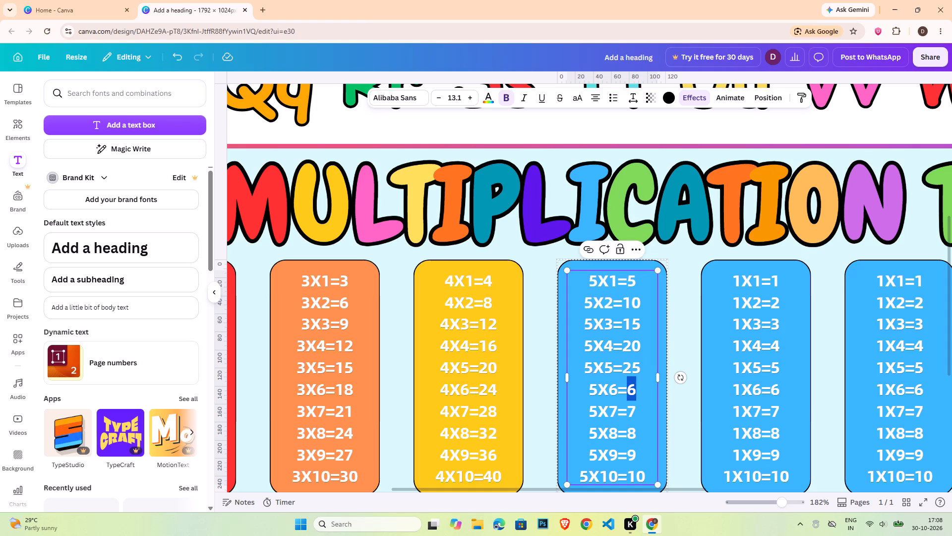
{"action": "key", "text": "3"}
{"action": "key", "text": "0"}
{"action": "left_click", "coordinate": [633, 405]}
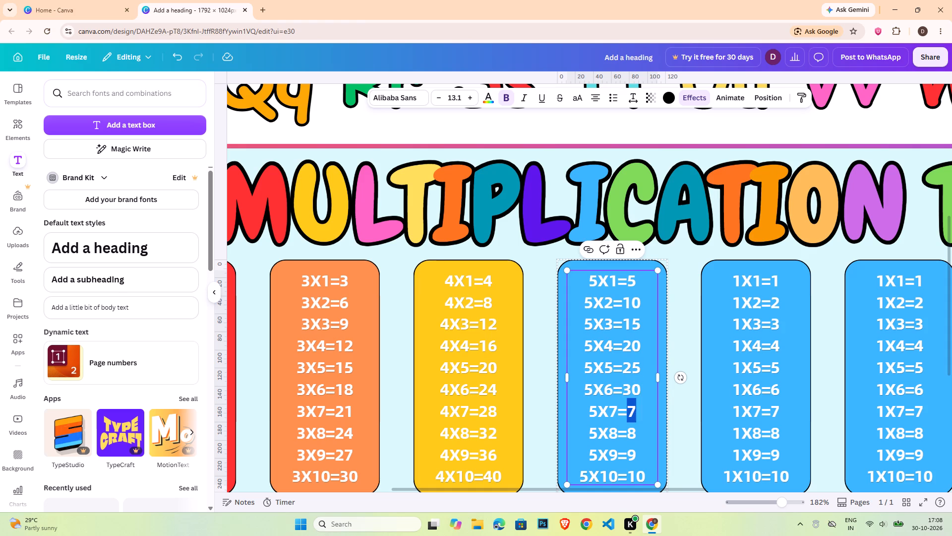
{"action": "type", "text": "35"}
{"action": "left_click_drag", "start_coordinate": [636, 427], "coordinate": [631, 431]}
{"action": "key", "text": "4"}
{"action": "key", "text": "0"}
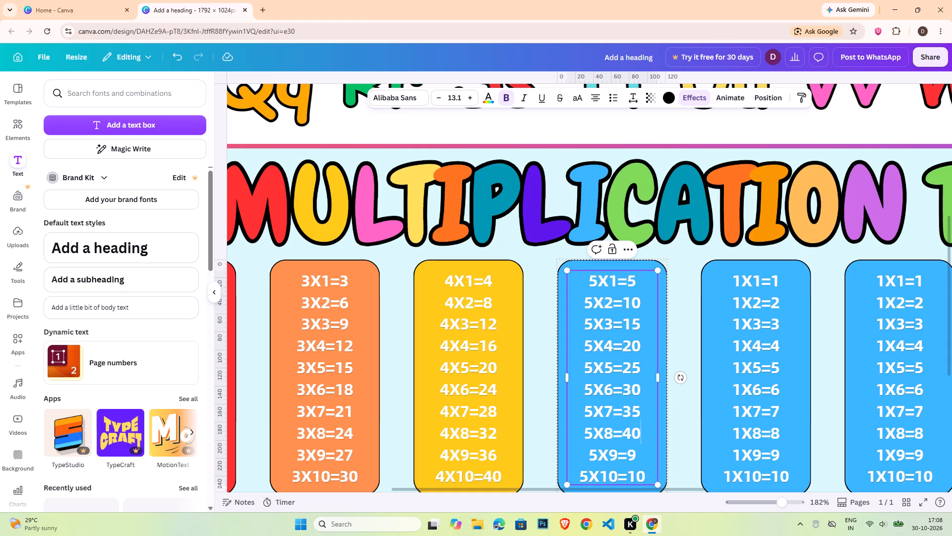
{"action": "left_click_drag", "start_coordinate": [634, 451], "coordinate": [631, 456]}
{"action": "type", "text": "45"}
{"action": "left_click_drag", "start_coordinate": [637, 477], "coordinate": [635, 477]}
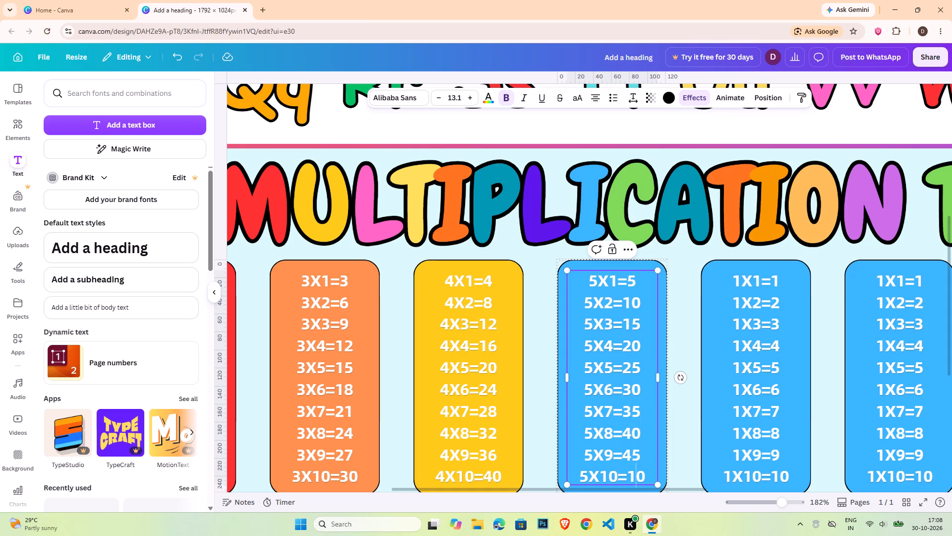
{"action": "left_click_drag", "start_coordinate": [635, 477], "coordinate": [630, 477]}
{"action": "key", "text": "5"}
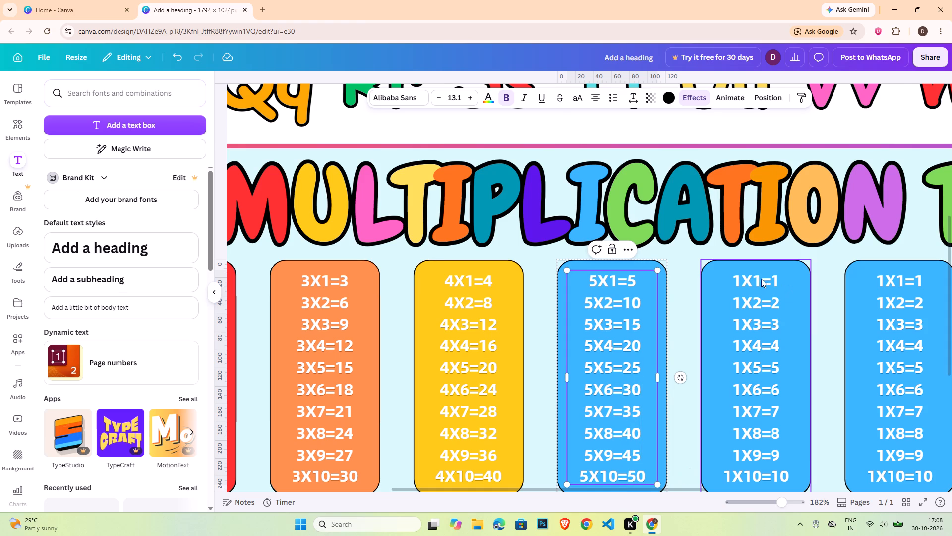
Recolour the background of the five times-table box to light green.
{"action": "left_click", "coordinate": [749, 276]}
{"action": "left_click", "coordinate": [655, 285]}
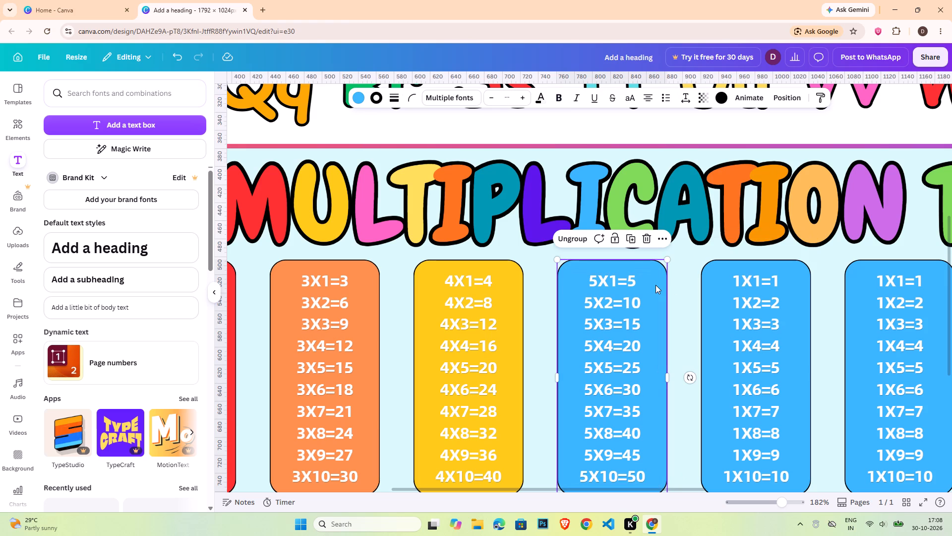
{"action": "left_click", "coordinate": [348, 98]}
{"action": "left_click", "coordinate": [358, 97]}
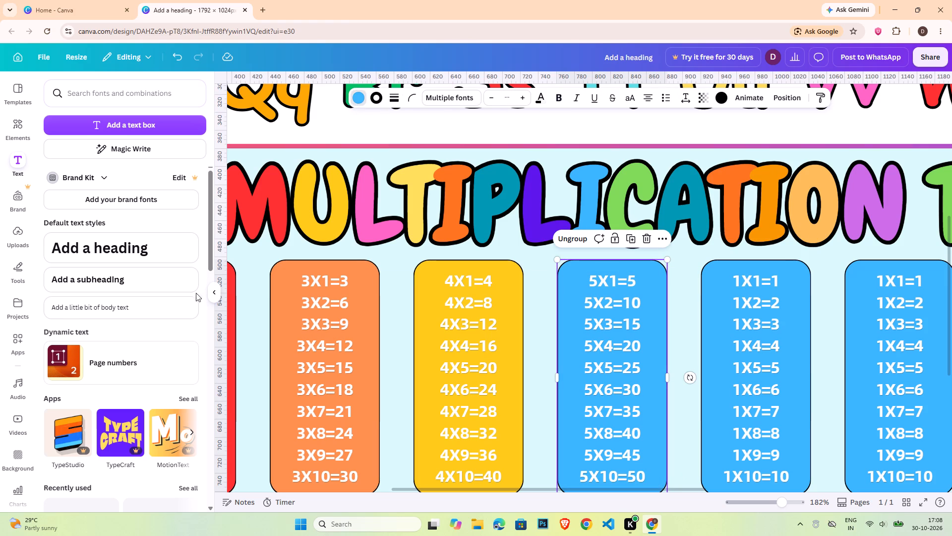
{"action": "left_click", "coordinate": [74, 487]}
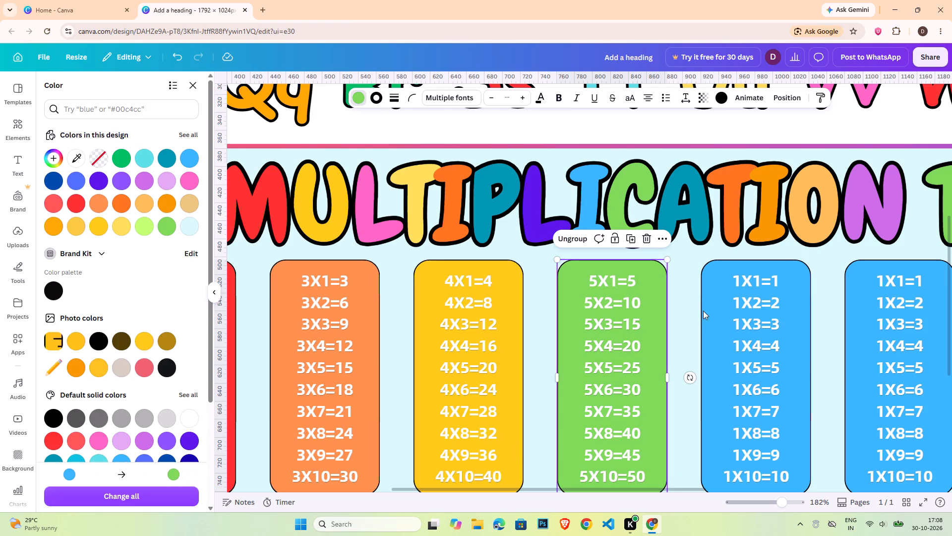
Change the first factor to 6 in the first five lines of the sixth times-table box.
{"action": "left_click", "coordinate": [726, 274]}
{"action": "left_click", "coordinate": [737, 275]}
{"action": "left_click", "coordinate": [737, 281]}
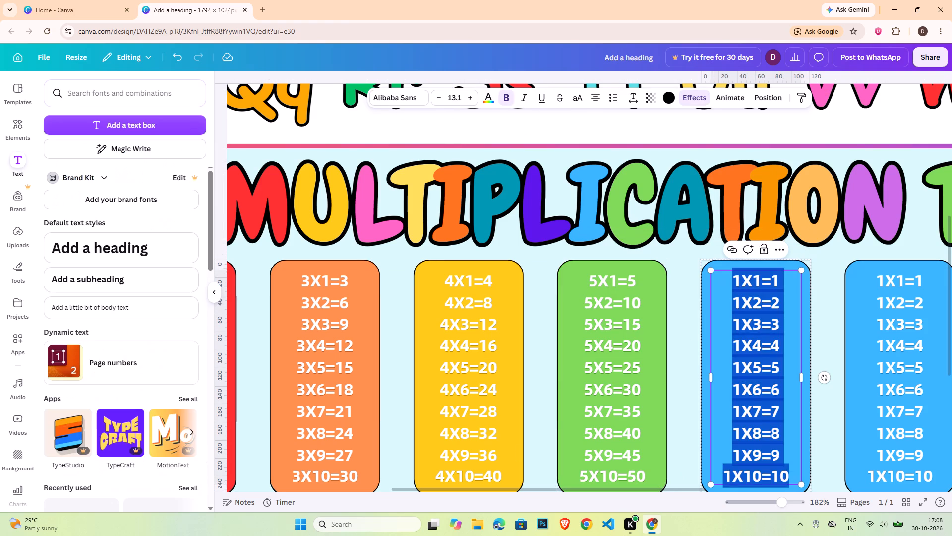
{"action": "left_click", "coordinate": [739, 280]}
{"action": "key", "text": "6"}
{"action": "left_click", "coordinate": [738, 304]}
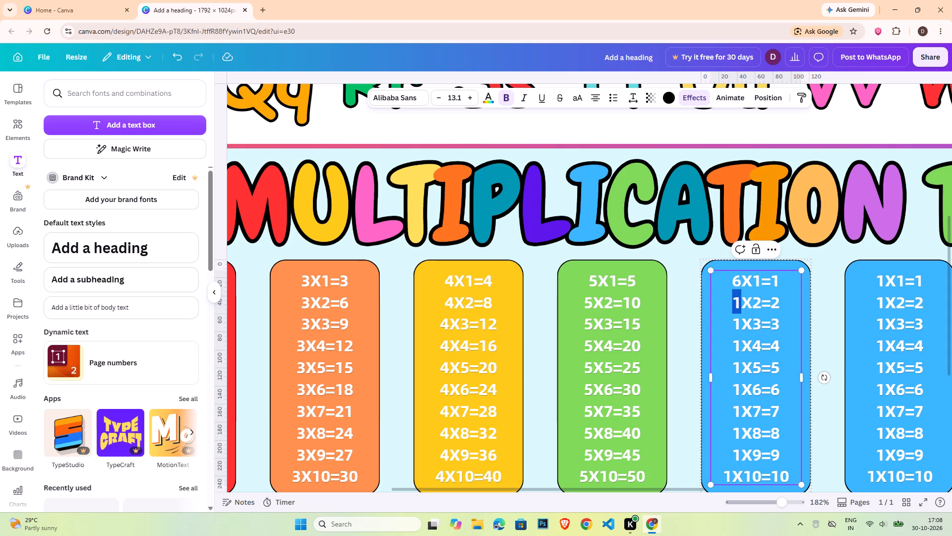
{"action": "key", "text": "6"}
{"action": "left_click", "coordinate": [738, 322]}
{"action": "key", "text": "6"}
{"action": "left_click", "coordinate": [737, 344]}
{"action": "key", "text": "6"}
{"action": "left_click_drag", "start_coordinate": [741, 371], "coordinate": [735, 373]}
{"action": "key", "text": "6"}
Change the first factor to 6 in the sixth to tenth lines of the sixth box.
{"action": "left_click", "coordinate": [739, 392]}
{"action": "key", "text": "6"}
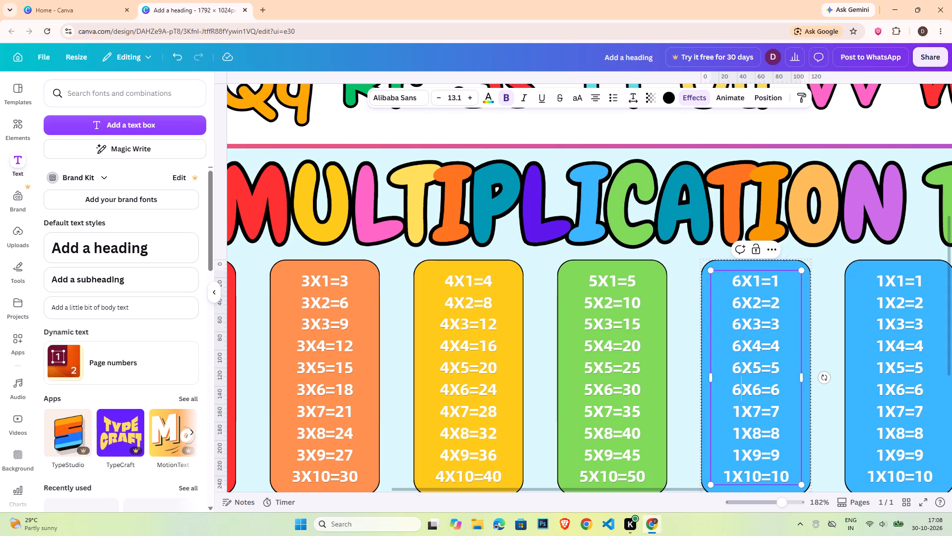
{"action": "left_click", "coordinate": [737, 416]}
{"action": "key", "text": "6"}
{"action": "left_click_drag", "start_coordinate": [737, 437], "coordinate": [733, 440]}
{"action": "key", "text": "6"}
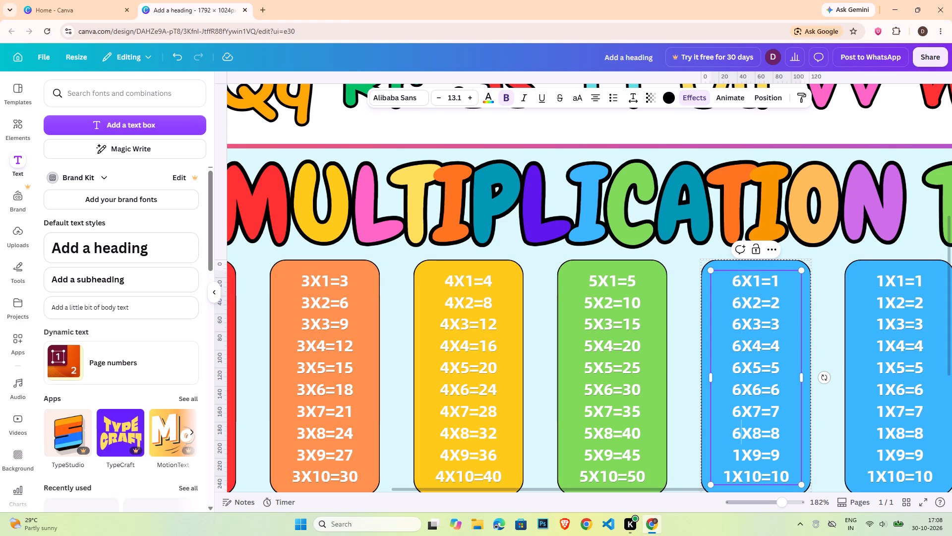
{"action": "left_click", "coordinate": [735, 458]}
{"action": "key", "text": "6"}
{"action": "left_click_drag", "start_coordinate": [730, 476], "coordinate": [726, 478]}
{"action": "key", "text": "6"}
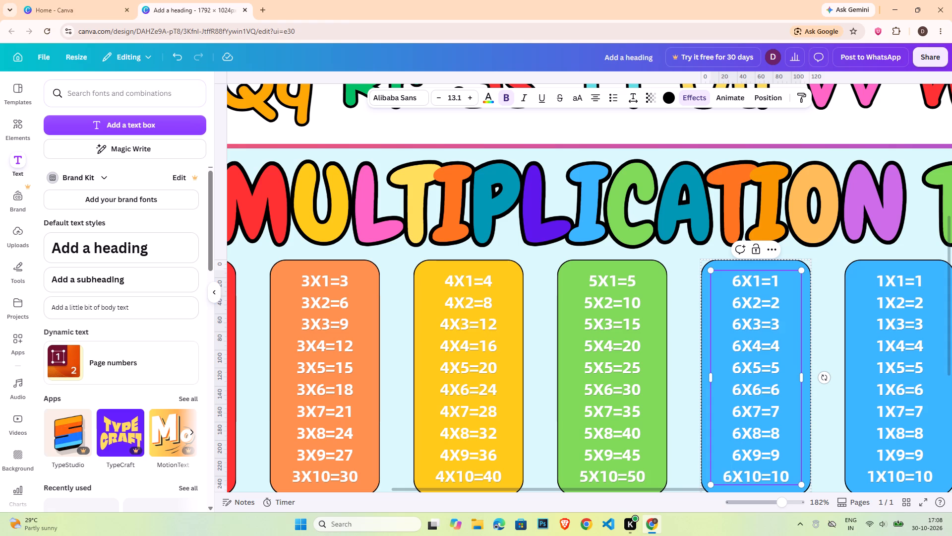
Set the products in the sixth times-table box's first five lines to 6, 12, 18, 24 and 30.
{"action": "left_click", "coordinate": [775, 283]}
{"action": "left_click", "coordinate": [778, 282]}
{"action": "key", "text": "6"}
{"action": "left_click", "coordinate": [780, 302]}
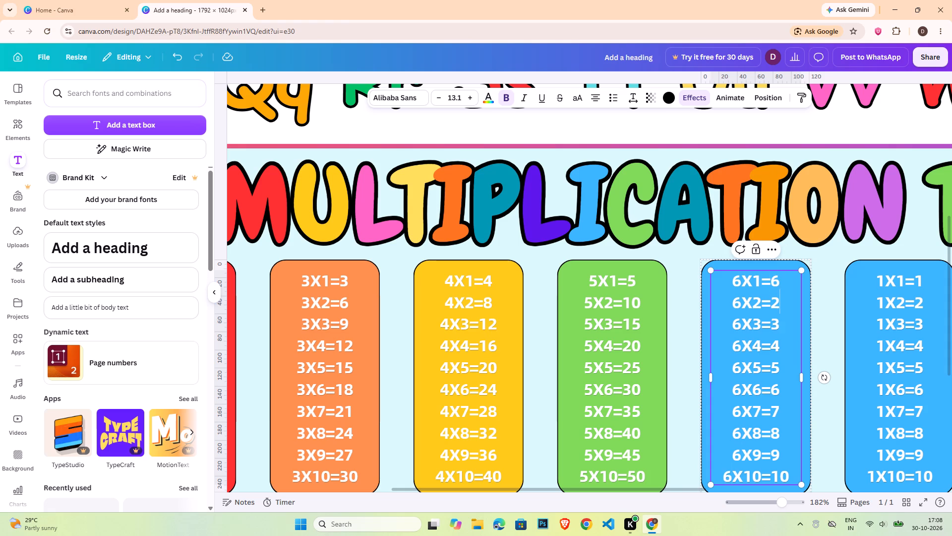
{"action": "left_click", "coordinate": [774, 305]}
{"action": "key", "text": "1"}
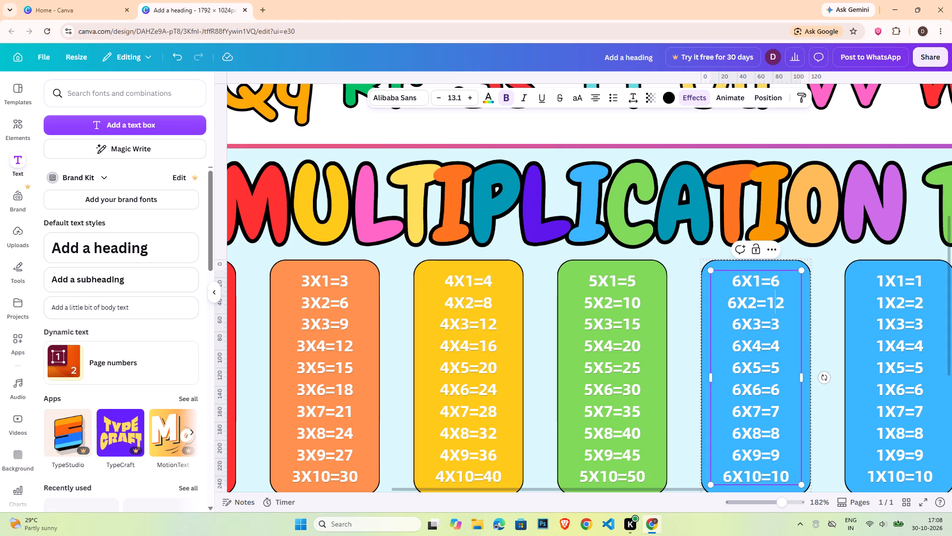
{"action": "left_click", "coordinate": [773, 325]}
{"action": "left_click_drag", "start_coordinate": [776, 324], "coordinate": [772, 325]}
{"action": "key", "text": "1"}
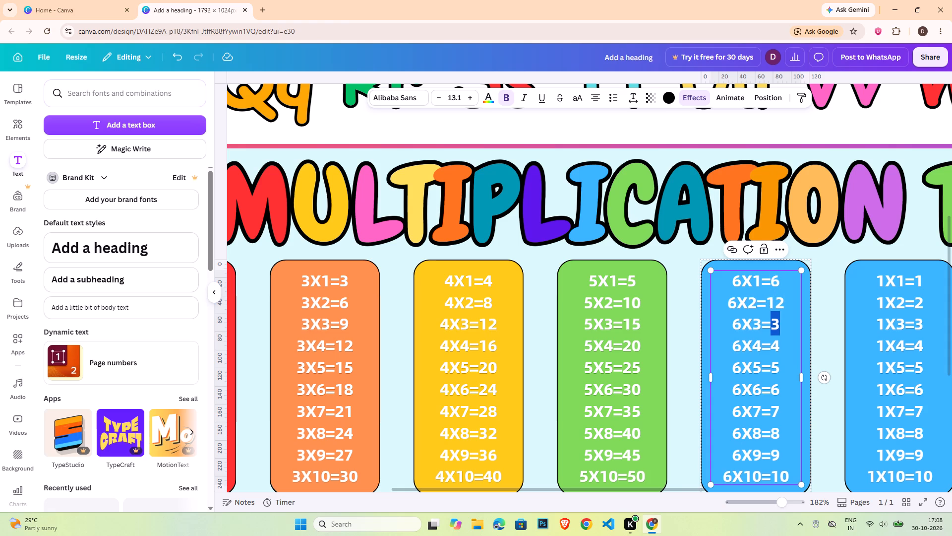
{"action": "key", "text": "8"}
{"action": "left_click", "coordinate": [777, 343]}
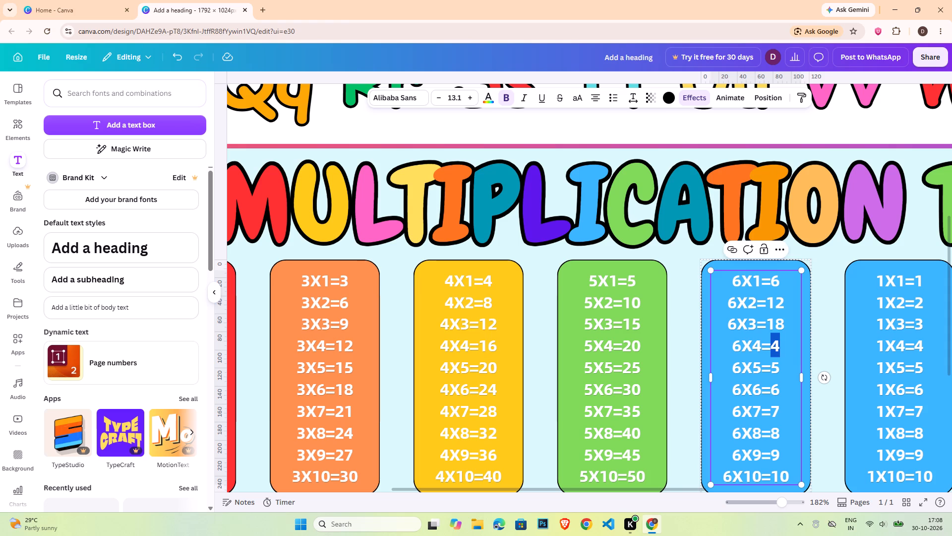
{"action": "type", "text": "24"}
{"action": "left_click_drag", "start_coordinate": [775, 366], "coordinate": [777, 371]}
{"action": "key", "text": "3"}
{"action": "key", "text": "0"}
Set the products in the sixth box's sixth to tenth lines to 36, 42, 48, 54 and 60.
{"action": "left_click", "coordinate": [773, 392]}
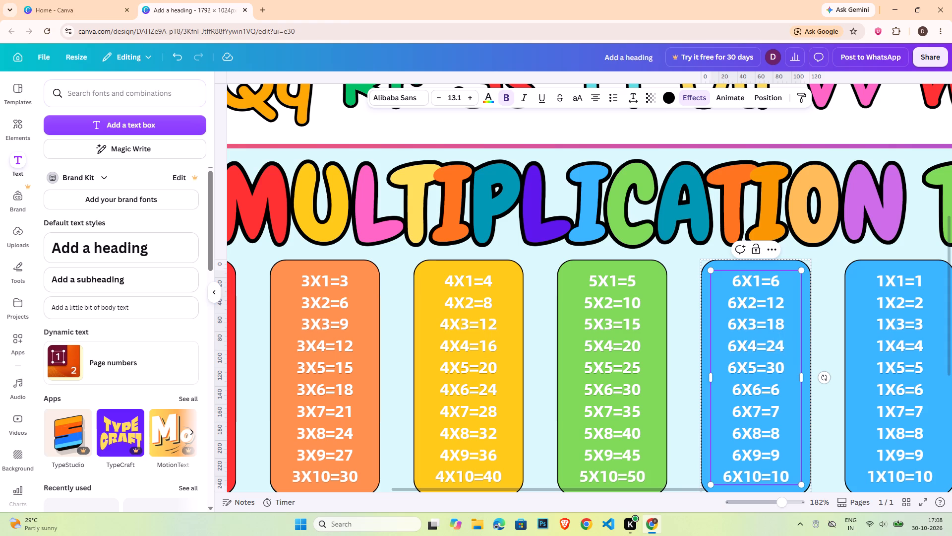
{"action": "key", "text": "3"}
{"action": "left_click", "coordinate": [777, 412]}
{"action": "left_click_drag", "start_coordinate": [776, 412], "coordinate": [772, 413]}
{"action": "type", "text": "42"}
{"action": "key", "text": "Return"}
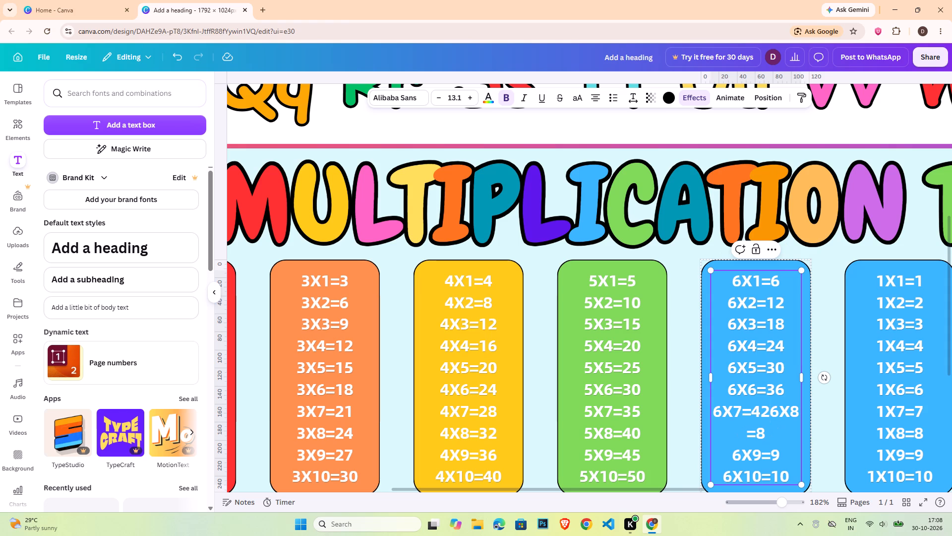
{"action": "left_click_drag", "start_coordinate": [778, 434], "coordinate": [773, 435]}
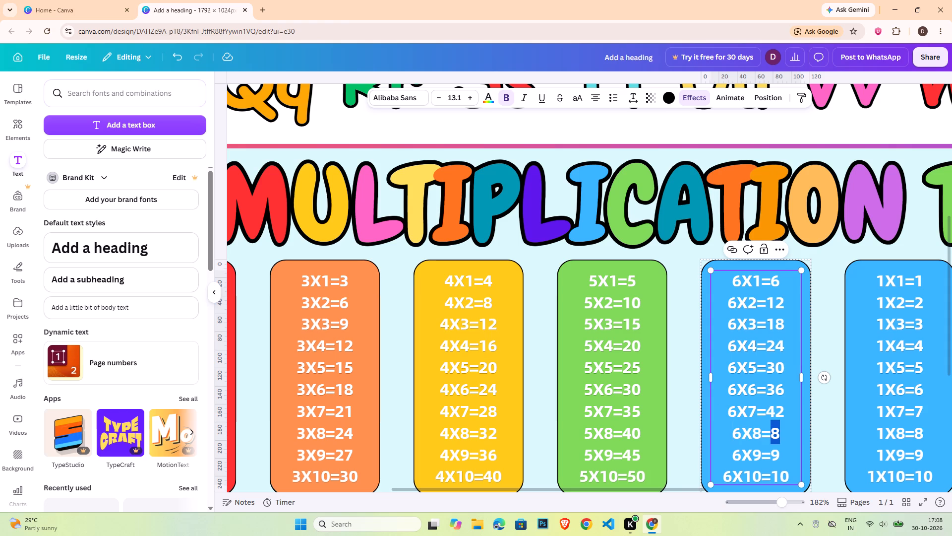
{"action": "type", "text": "48"}
{"action": "left_click_drag", "start_coordinate": [781, 452], "coordinate": [773, 454]}
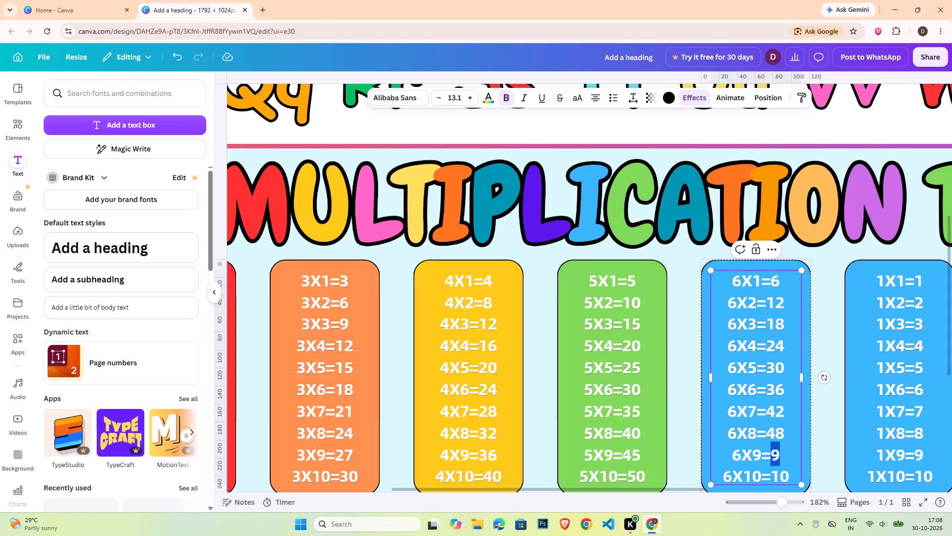
{"action": "left_click_drag", "start_coordinate": [773, 454], "coordinate": [773, 453]}
{"action": "key", "text": "5"}
{"action": "key", "text": "4"}
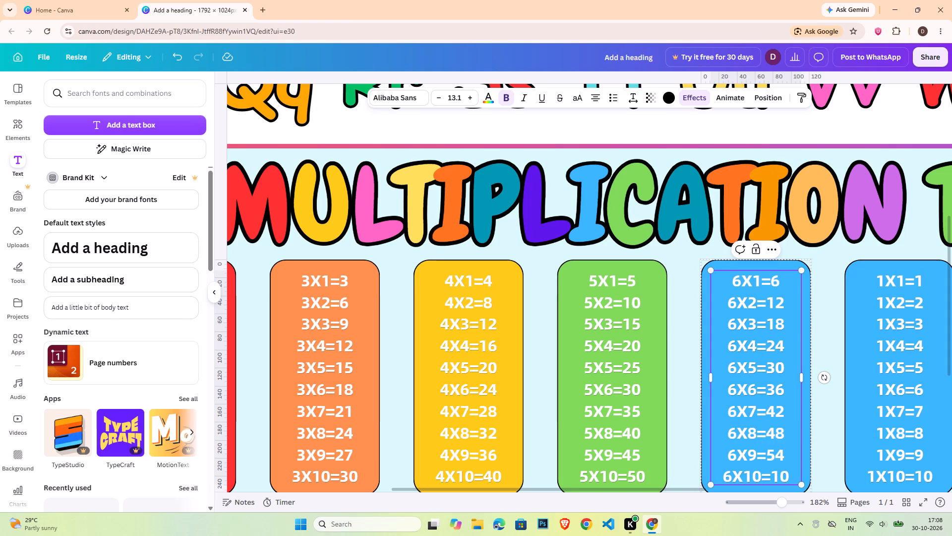
{"action": "left_click_drag", "start_coordinate": [780, 471], "coordinate": [775, 472]}
{"action": "key", "text": "6"}
Recolour the background of the six times-table box to green.
{"action": "left_click_drag", "start_coordinate": [705, 491], "coordinate": [785, 491]}
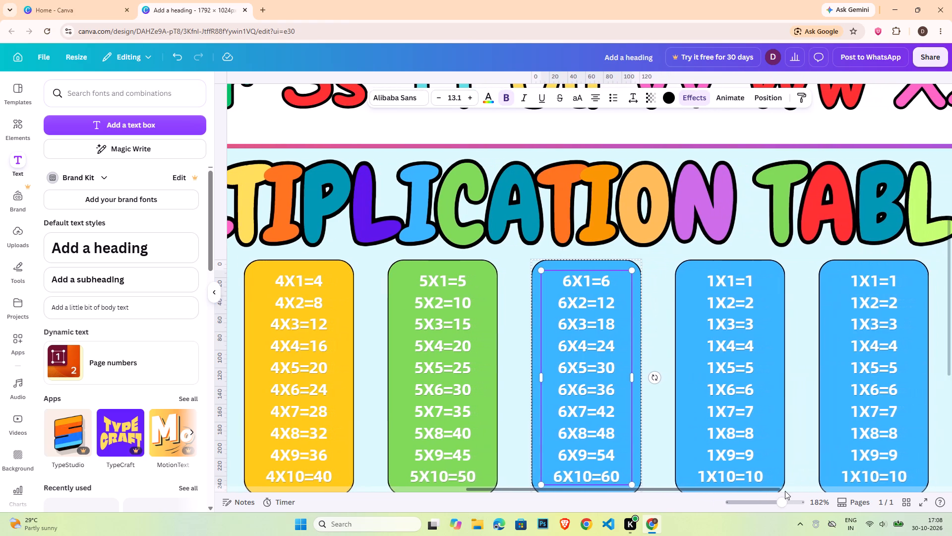
{"action": "left_click_drag", "start_coordinate": [785, 491], "coordinate": [795, 491]}
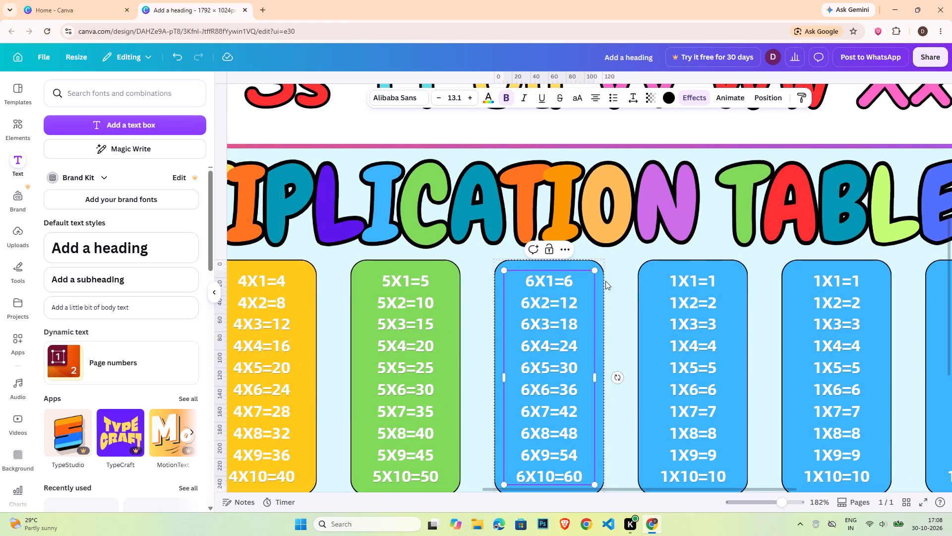
{"action": "left_click", "coordinate": [631, 289]}
{"action": "left_click", "coordinate": [596, 268]}
{"action": "left_click", "coordinate": [361, 94]}
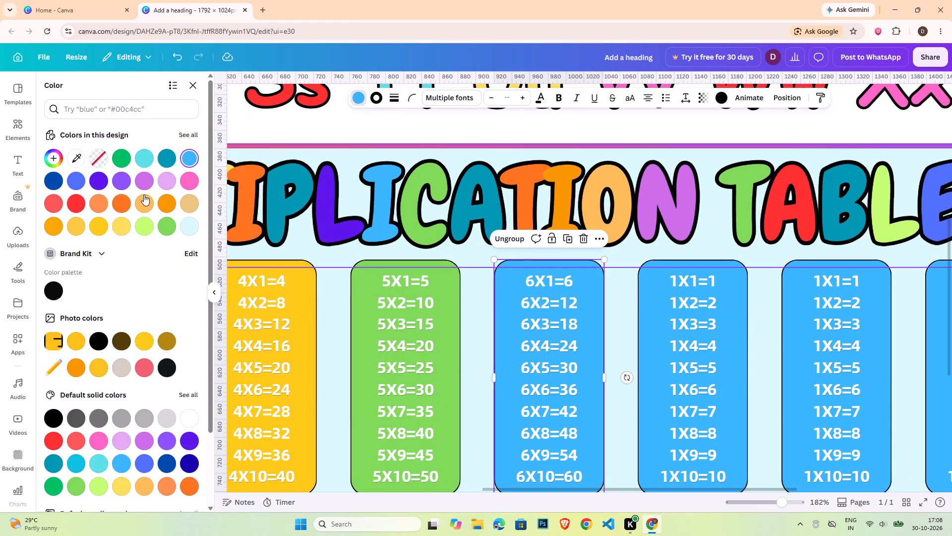
{"action": "left_click", "coordinate": [48, 493]}
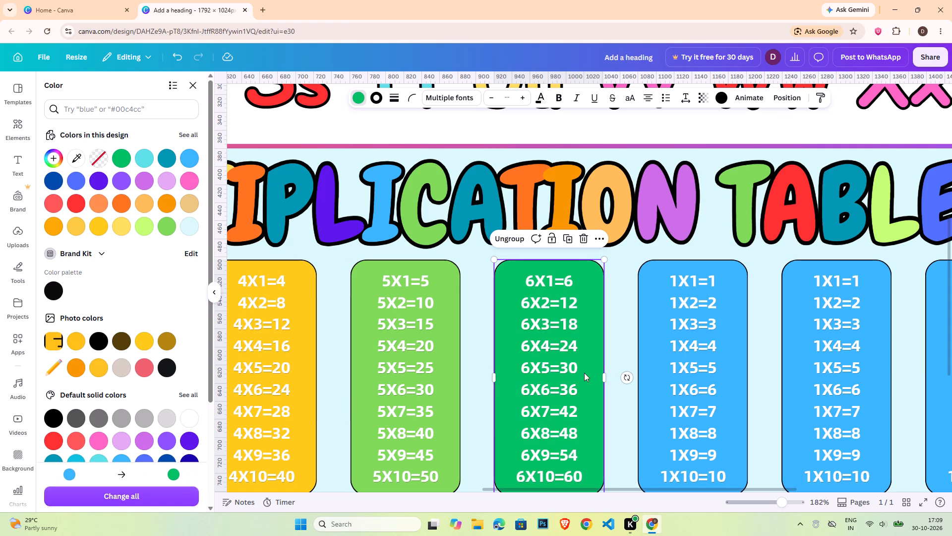
Change the first factor to 7 in the first five lines of the seventh times-table box.
{"action": "left_click", "coordinate": [657, 334]}
{"action": "left_click", "coordinate": [677, 277]}
{"action": "left_click", "coordinate": [674, 278]}
{"action": "left_click", "coordinate": [675, 278]}
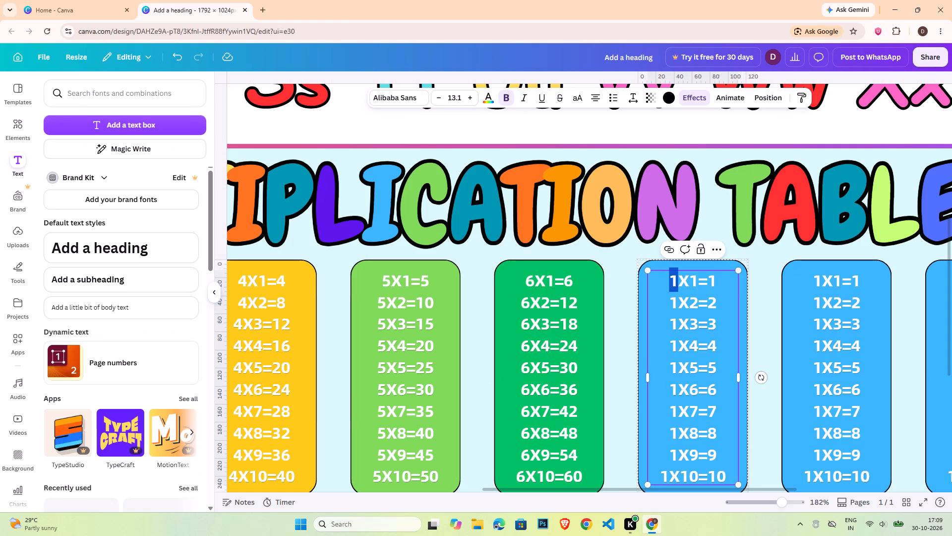
{"action": "key", "text": "7"}
{"action": "left_click", "coordinate": [674, 300]}
{"action": "key", "text": "7"}
{"action": "left_click_drag", "start_coordinate": [676, 323], "coordinate": [671, 325]}
{"action": "key", "text": "7"}
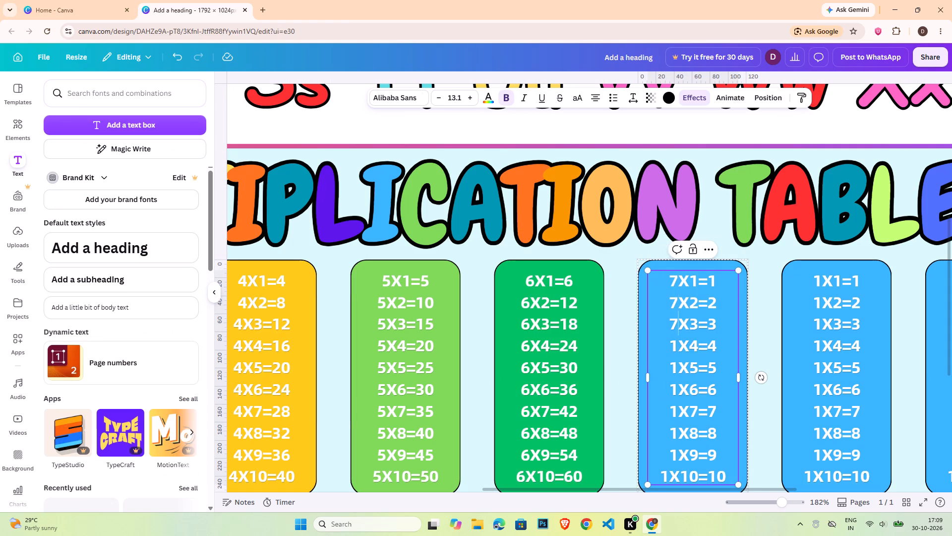
{"action": "left_click_drag", "start_coordinate": [675, 344], "coordinate": [668, 349]}
{"action": "key", "text": "7"}
{"action": "left_click", "coordinate": [673, 368]}
{"action": "key", "text": "7"}
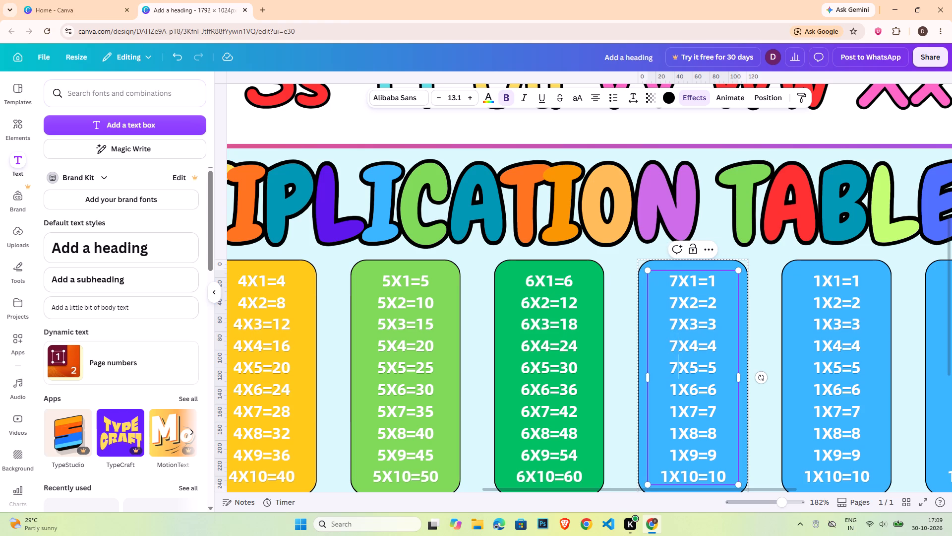
Change the first factor to 7 in the sixth to tenth lines of the seventh box.
{"action": "left_click", "coordinate": [676, 390]}
{"action": "key", "text": "7"}
{"action": "left_click", "coordinate": [676, 415]}
{"action": "key", "text": "7"}
{"action": "left_click_drag", "start_coordinate": [677, 435], "coordinate": [672, 438]}
{"action": "key", "text": "7"}
{"action": "left_click", "coordinate": [674, 457]}
{"action": "key", "text": "7"}
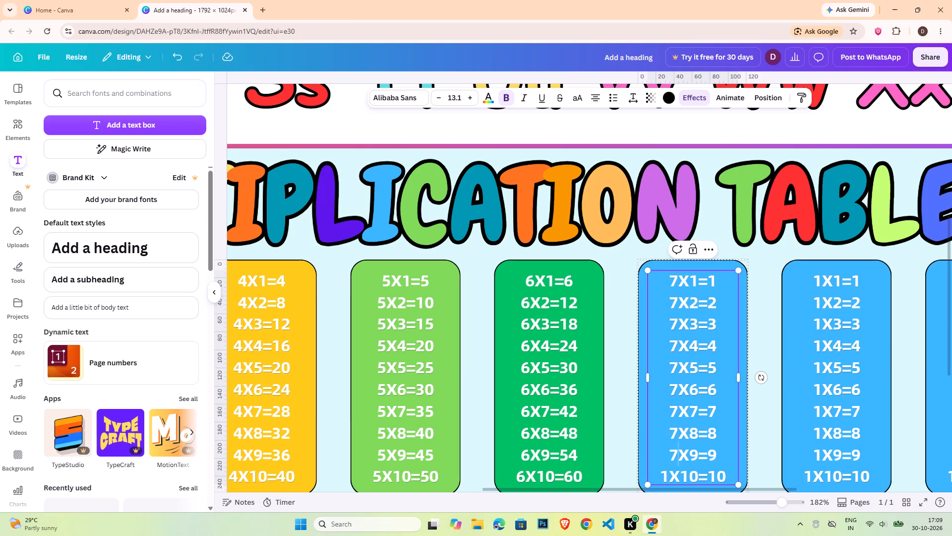
{"action": "left_click", "coordinate": [666, 471]}
{"action": "key", "text": "7"}
Set the products in the seventh box's first five lines to 7, 14, 21, 28 and 35.
{"action": "left_click", "coordinate": [711, 288]}
{"action": "left_click_drag", "start_coordinate": [714, 285], "coordinate": [710, 286]}
{"action": "left_click_drag", "start_coordinate": [710, 286], "coordinate": [709, 286]}
{"action": "key", "text": "7"}
{"action": "left_click", "coordinate": [712, 303]}
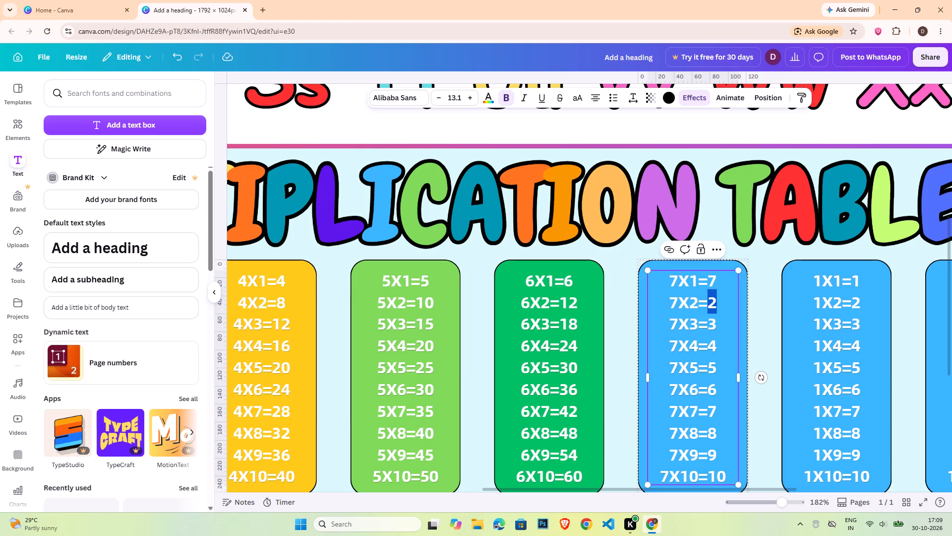
{"action": "key", "text": "1"}
{"action": "key", "text": "4"}
{"action": "left_click_drag", "start_coordinate": [710, 326], "coordinate": [714, 325]}
{"action": "type", "text": "21"}
{"action": "left_click_drag", "start_coordinate": [716, 348], "coordinate": [711, 350]}
{"action": "type", "text": "28"}
{"action": "left_click_drag", "start_coordinate": [715, 364], "coordinate": [710, 367]}
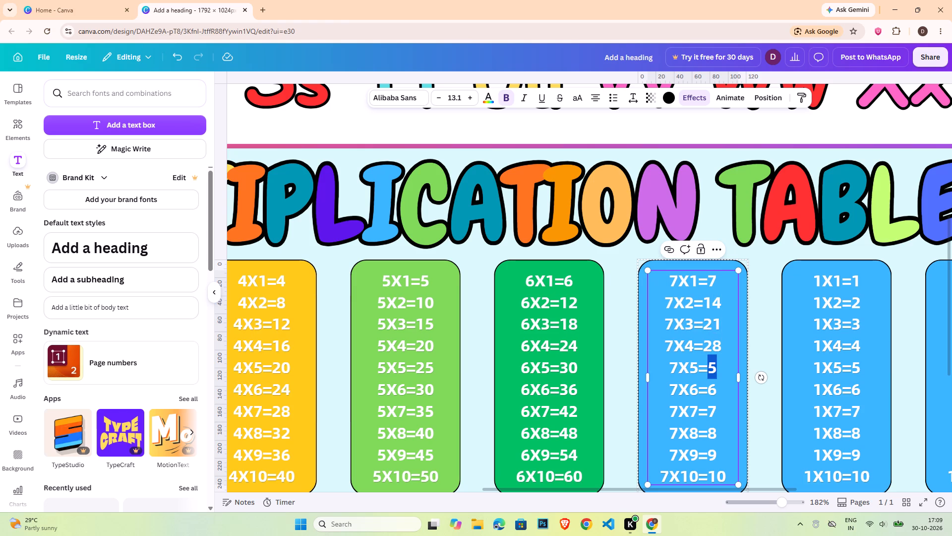
{"action": "type", "text": "35"}
Set the products in the seventh box's sixth to tenth lines to 42, 49, 56, 63 and 70.
{"action": "left_click_drag", "start_coordinate": [716, 387], "coordinate": [712, 390]}
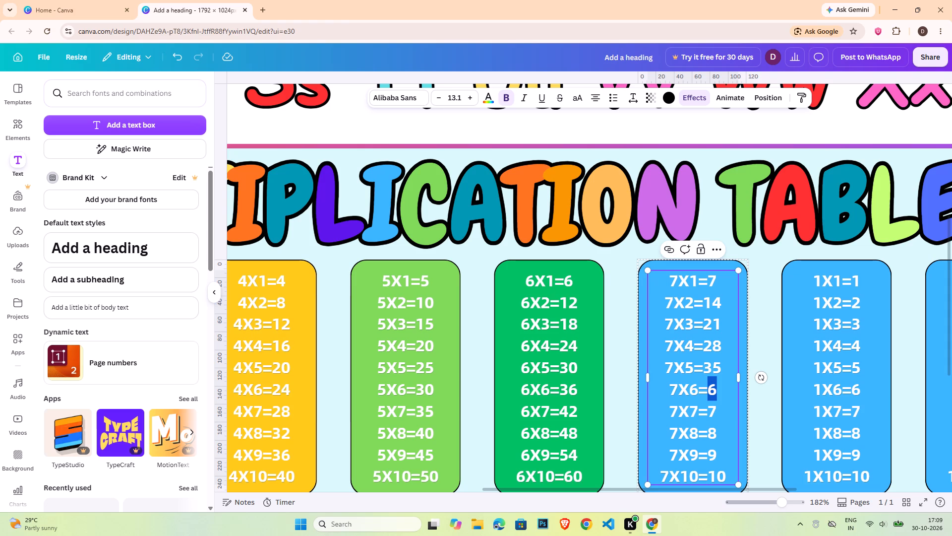
{"action": "key", "text": "4"}
{"action": "key", "text": "2"}
{"action": "left_click_drag", "start_coordinate": [718, 410], "coordinate": [710, 413]}
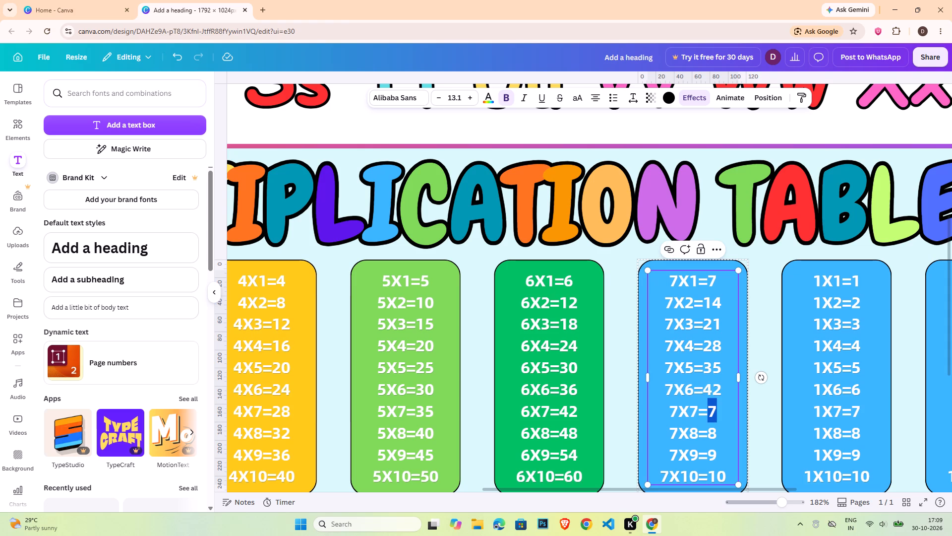
{"action": "key", "text": "4"}
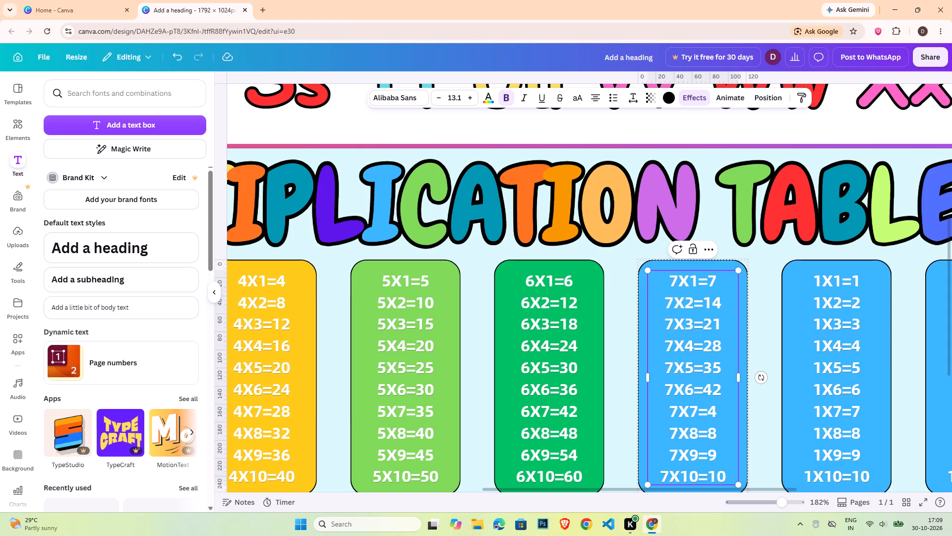
{"action": "key", "text": "9"}
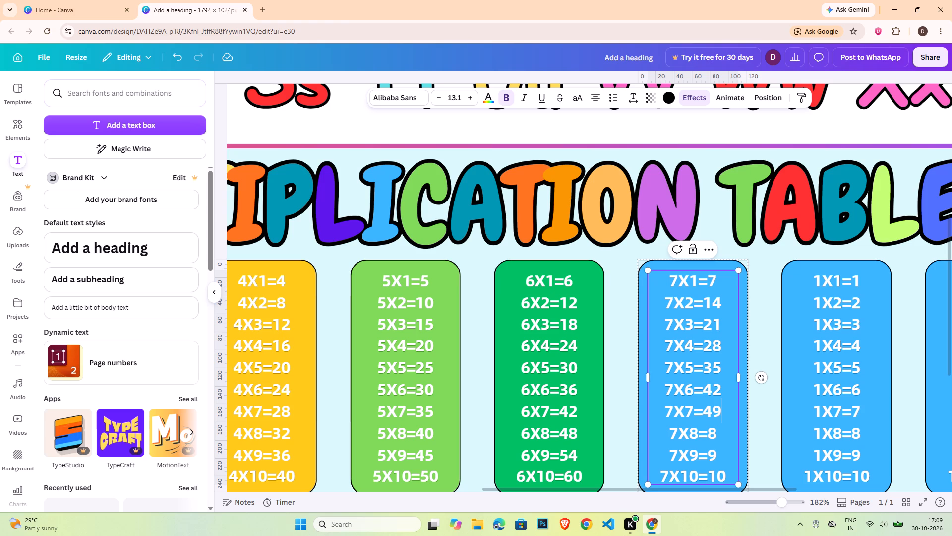
{"action": "left_click", "coordinate": [711, 429]}
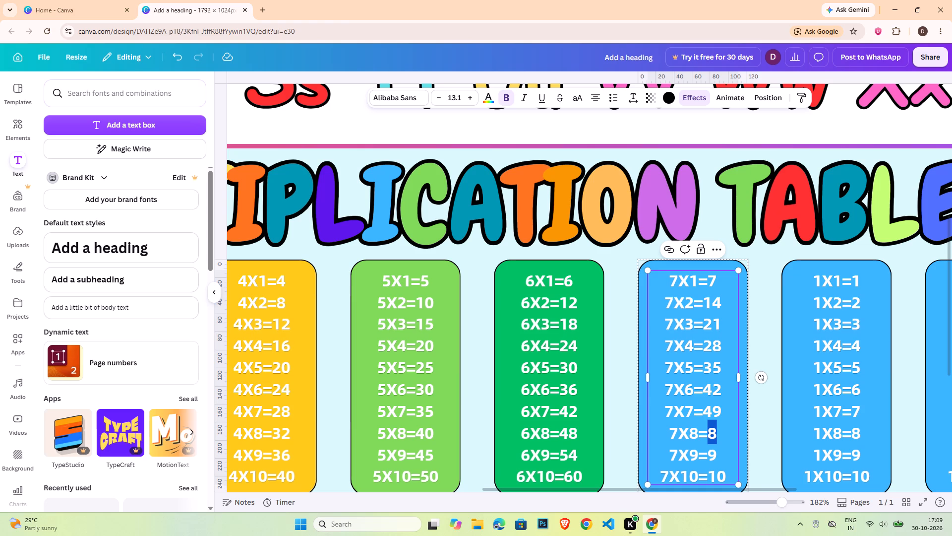
{"action": "type", "text": "56"}
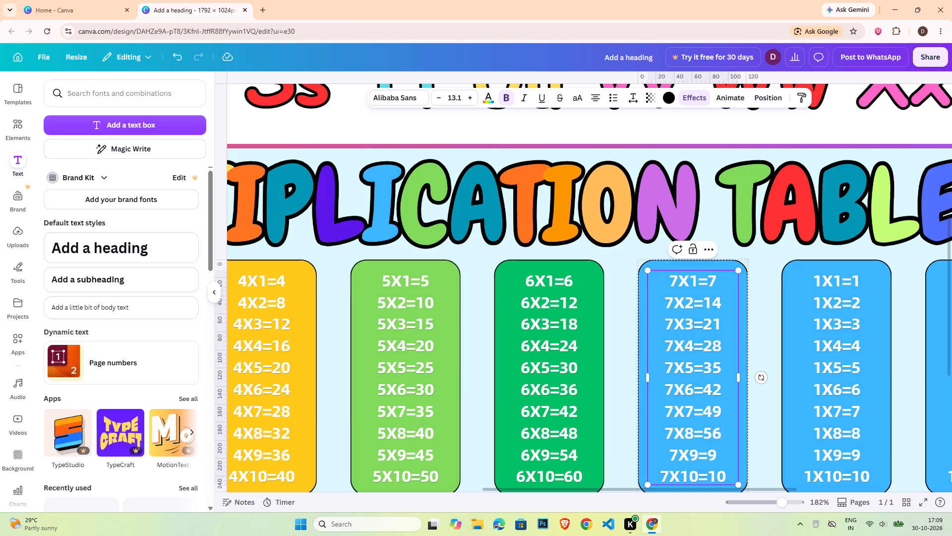
{"action": "left_click_drag", "start_coordinate": [705, 454], "coordinate": [717, 453]}
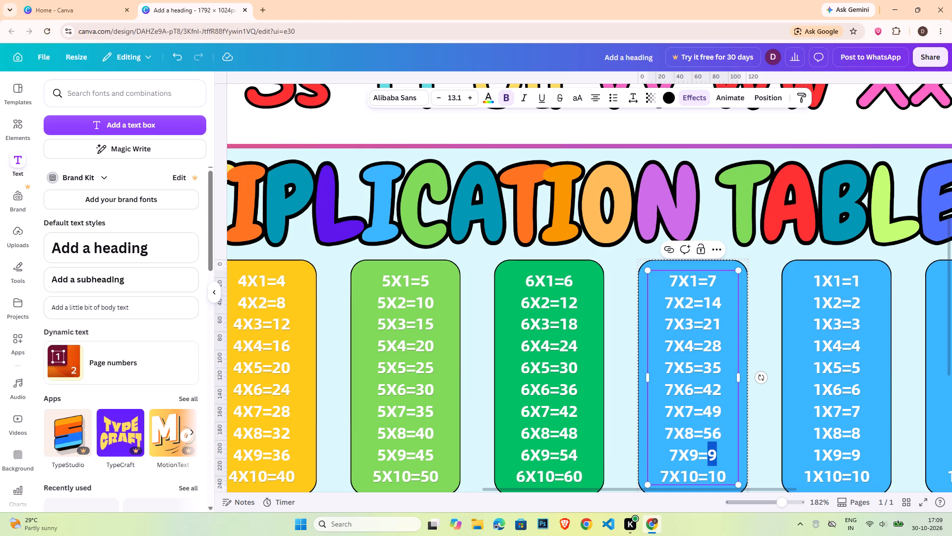
{"action": "key", "text": "6"}
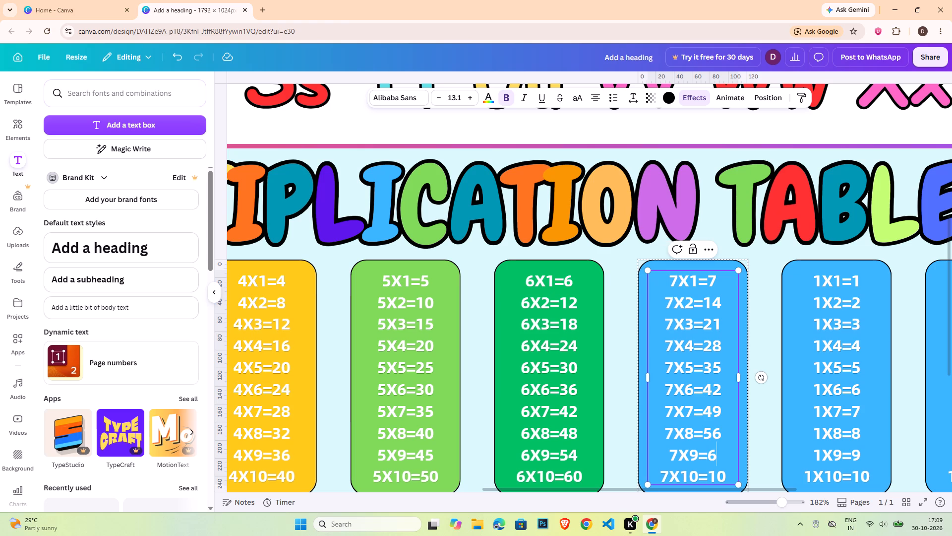
{"action": "key", "text": "3"}
{"action": "left_click_drag", "start_coordinate": [713, 472], "coordinate": [712, 478]}
{"action": "key", "text": "7"}
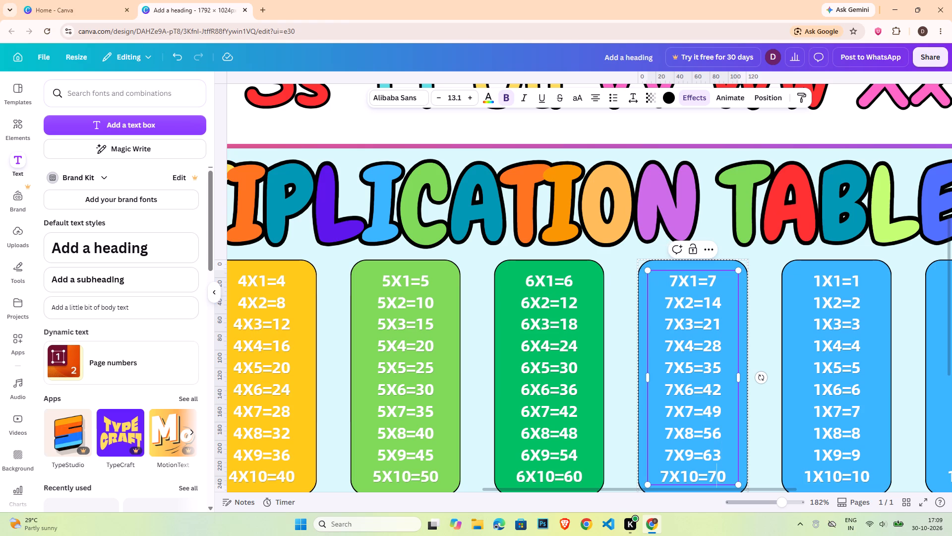
Recolour the background of the seven times-table box to coral red.
{"action": "left_click", "coordinate": [840, 279]}
{"action": "left_click", "coordinate": [824, 279]}
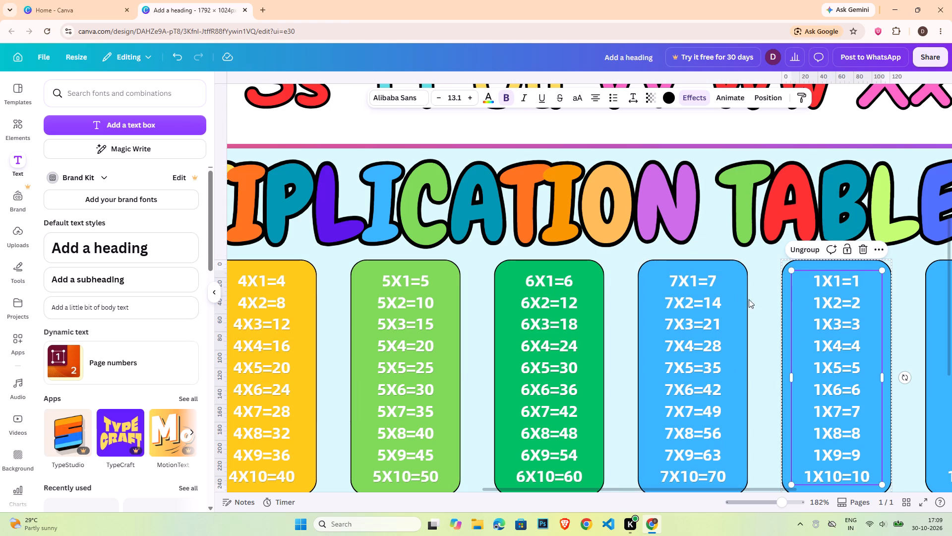
{"action": "left_click", "coordinate": [735, 299]}
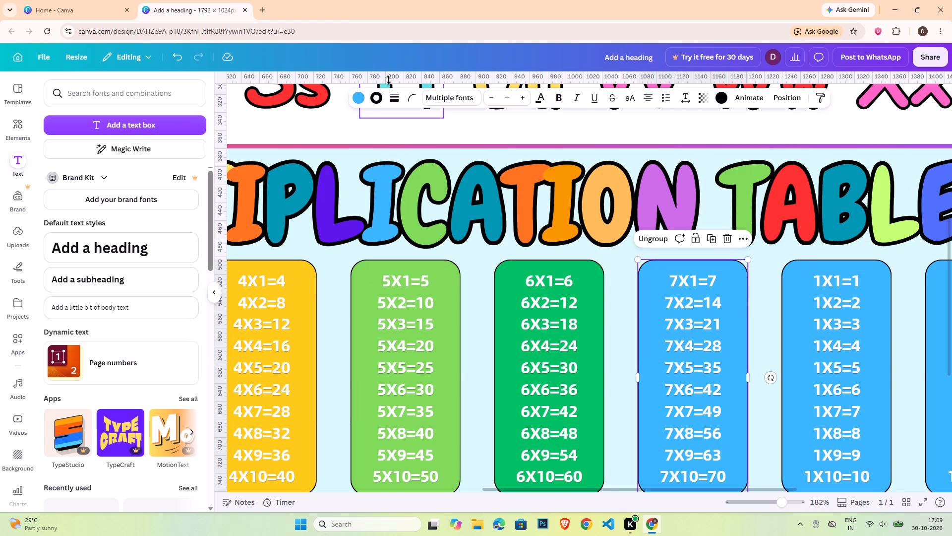
{"action": "left_click", "coordinate": [356, 96]}
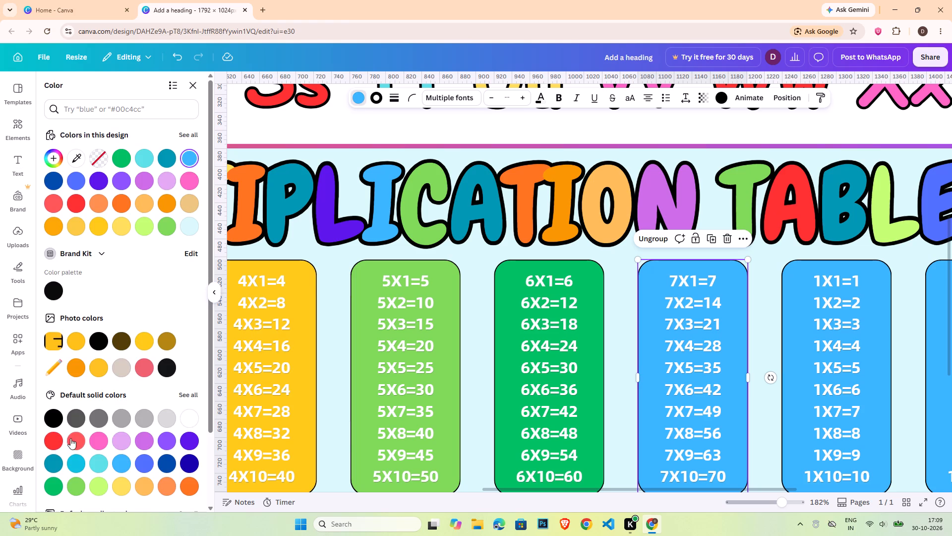
{"action": "left_click", "coordinate": [70, 438]}
Change the first factor to 8 in the first five lines of the eighth times-table box.
{"action": "left_click_drag", "start_coordinate": [772, 490], "coordinate": [845, 485]}
{"action": "left_click", "coordinate": [684, 271]}
{"action": "left_click", "coordinate": [656, 280]}
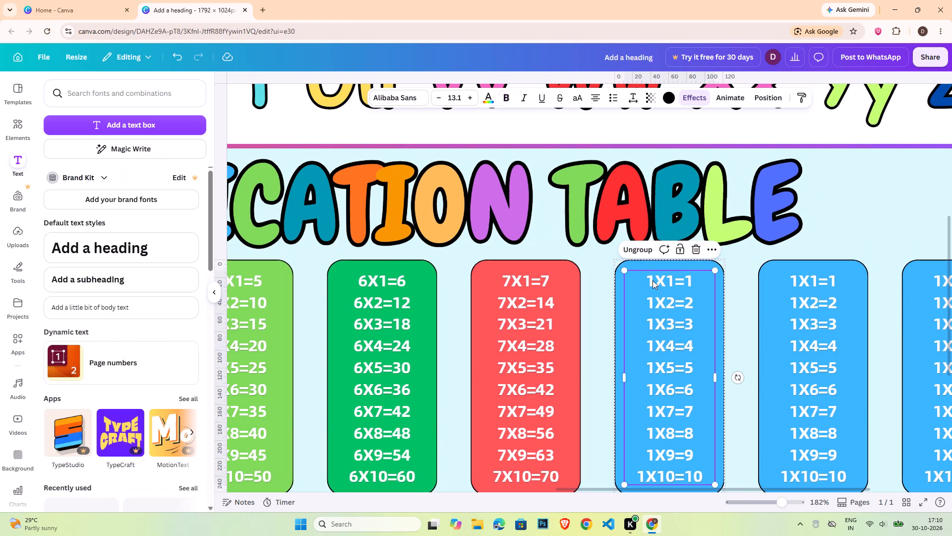
{"action": "left_click", "coordinate": [653, 280]}
{"action": "left_click", "coordinate": [654, 280]}
{"action": "left_click_drag", "start_coordinate": [654, 280], "coordinate": [649, 282]}
{"action": "left_click", "coordinate": [649, 282]}
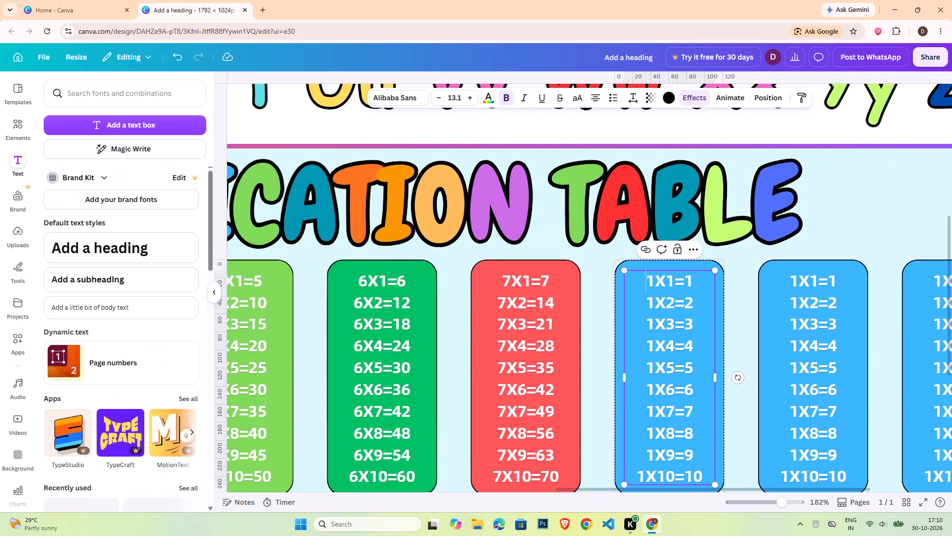
{"action": "left_click_drag", "start_coordinate": [654, 281], "coordinate": [650, 281]}
{"action": "key", "text": "8"}
{"action": "left_click", "coordinate": [654, 307]}
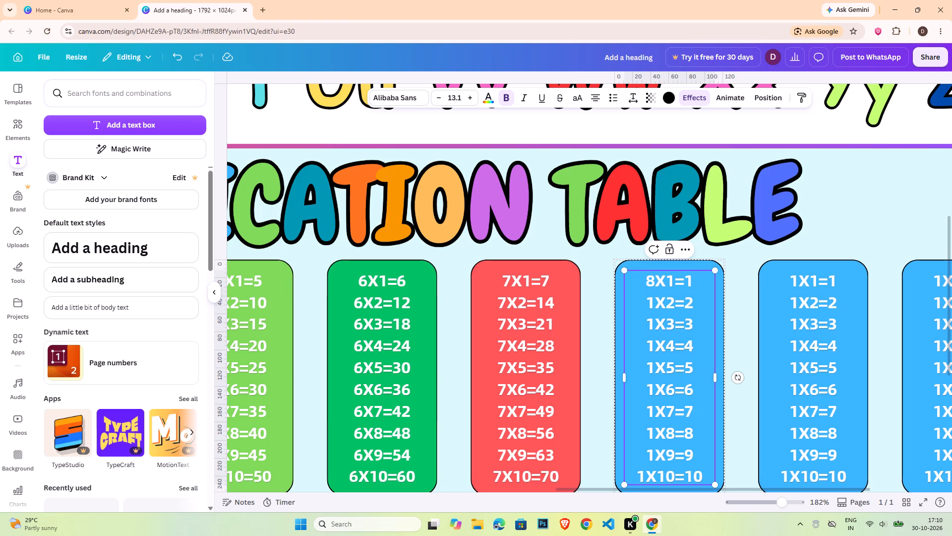
{"action": "left_click", "coordinate": [652, 307]}
{"action": "key", "text": "8"}
{"action": "left_click", "coordinate": [651, 323]}
{"action": "key", "text": "8"}
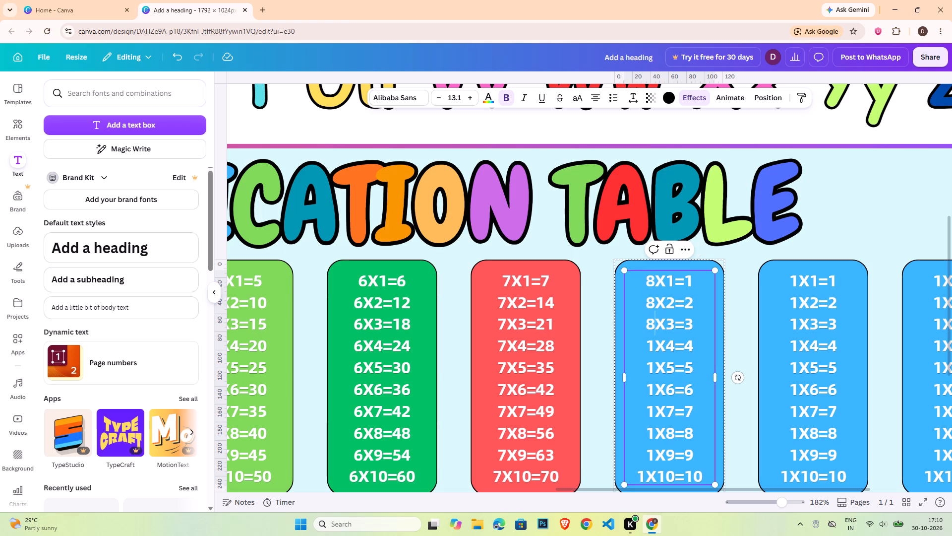
{"action": "left_click", "coordinate": [653, 345]}
{"action": "key", "text": "8"}
{"action": "left_click", "coordinate": [652, 366]}
{"action": "key", "text": "8"}
Change the first factor to 8 in the sixth to tenth lines of the eighth box.
{"action": "left_click_drag", "start_coordinate": [654, 390], "coordinate": [649, 392]}
{"action": "left_click_drag", "start_coordinate": [649, 392], "coordinate": [649, 392]}
{"action": "key", "text": "8"}
{"action": "left_click", "coordinate": [654, 411]}
{"action": "key", "text": "8"}
{"action": "left_click", "coordinate": [651, 432]}
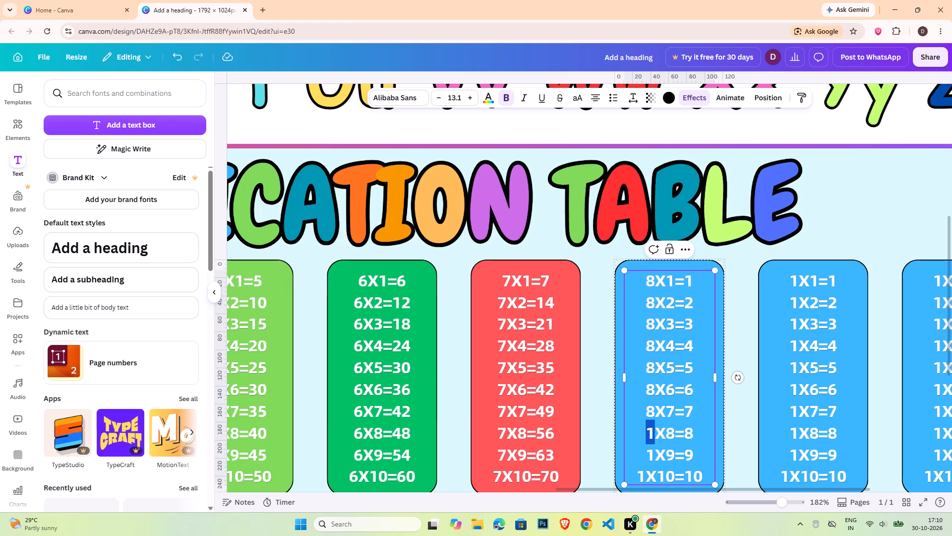
{"action": "key", "text": "8"}
{"action": "left_click", "coordinate": [651, 453]}
{"action": "key", "text": "8"}
{"action": "left_click", "coordinate": [642, 479]}
{"action": "key", "text": "8"}
Set the products in the eighth box's first five lines to 8, 16, 24, 32 and 40.
{"action": "left_click", "coordinate": [690, 279]}
{"action": "left_click_drag", "start_coordinate": [690, 284], "coordinate": [686, 285]}
{"action": "key", "text": "8"}
{"action": "left_click_drag", "start_coordinate": [692, 304], "coordinate": [686, 306]}
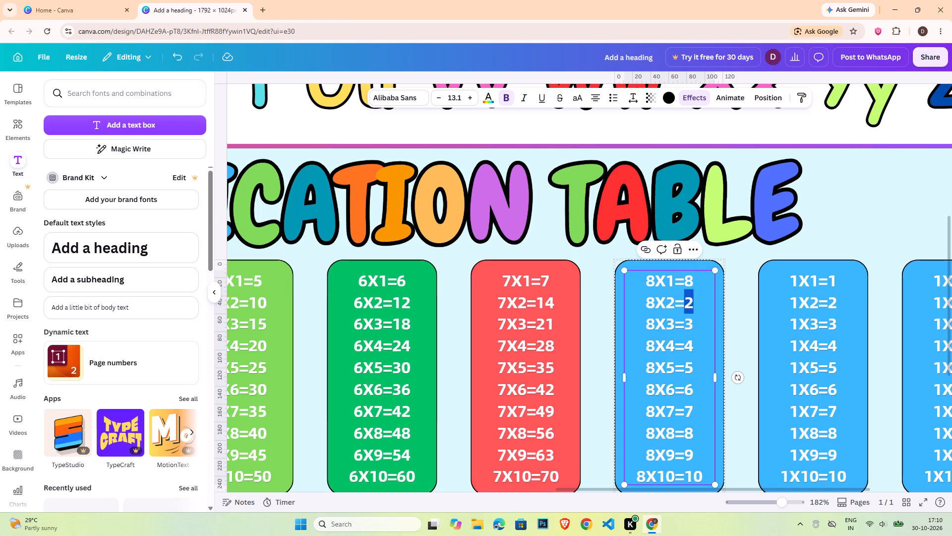
{"action": "type", "text": "16"}
{"action": "left_click_drag", "start_coordinate": [692, 325], "coordinate": [687, 327]}
{"action": "type", "text": "24"}
{"action": "left_click_drag", "start_coordinate": [689, 340], "coordinate": [687, 346]}
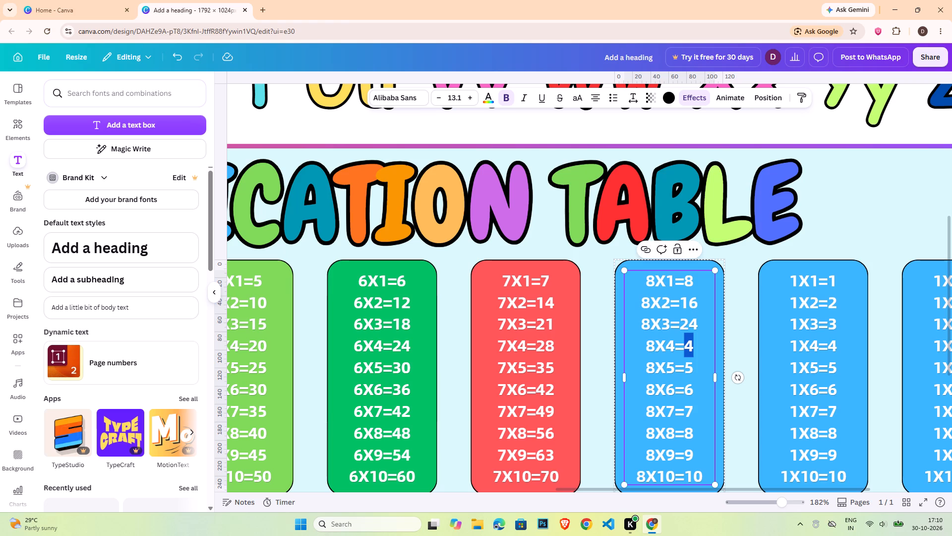
{"action": "type", "text": "32"}
{"action": "left_click_drag", "start_coordinate": [692, 369], "coordinate": [688, 370]}
{"action": "type", "text": "40"}
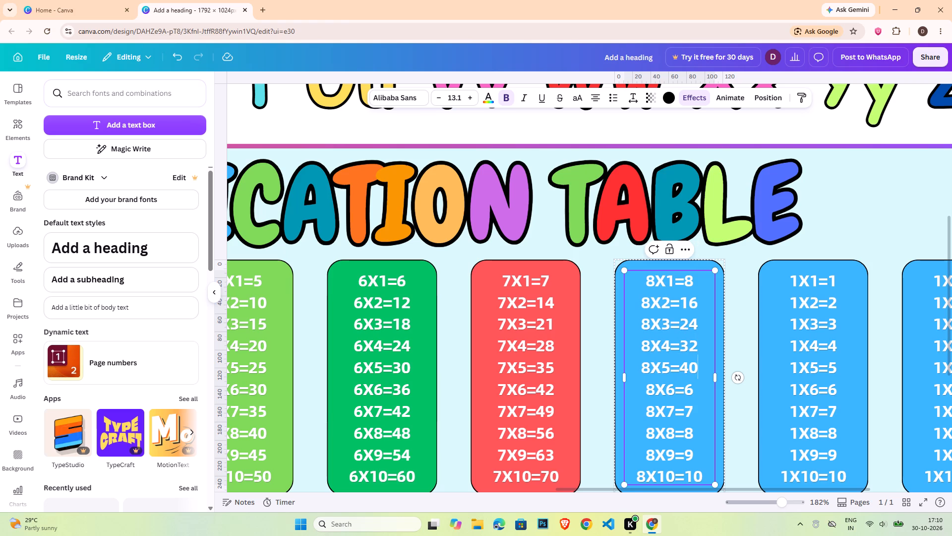
Set the products in the eighth box's sixth to tenth lines to 48, 56, 64, 72 and 80.
{"action": "left_click", "coordinate": [691, 391]}
{"action": "type", "text": "48"}
{"action": "left_click_drag", "start_coordinate": [699, 405], "coordinate": [686, 412]}
{"action": "key", "text": "5"}
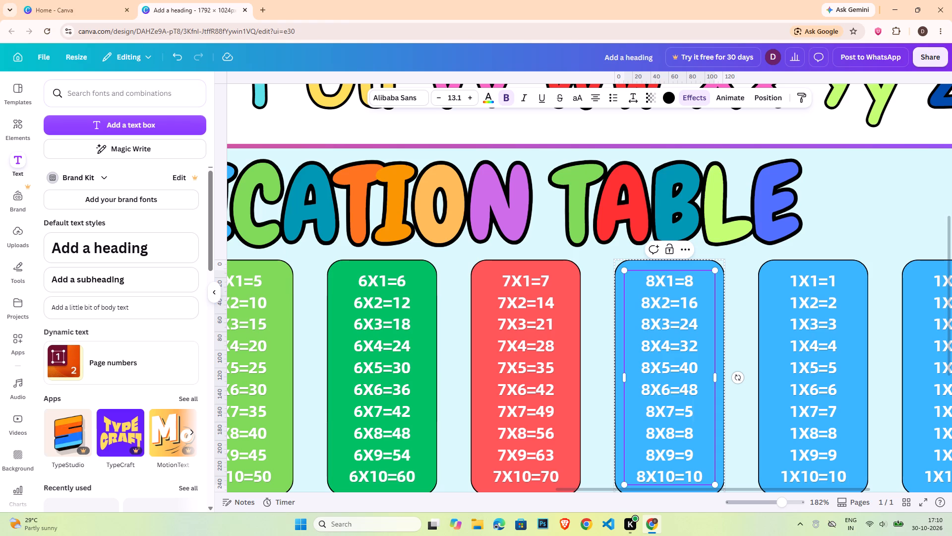
{"action": "key", "text": "6"}
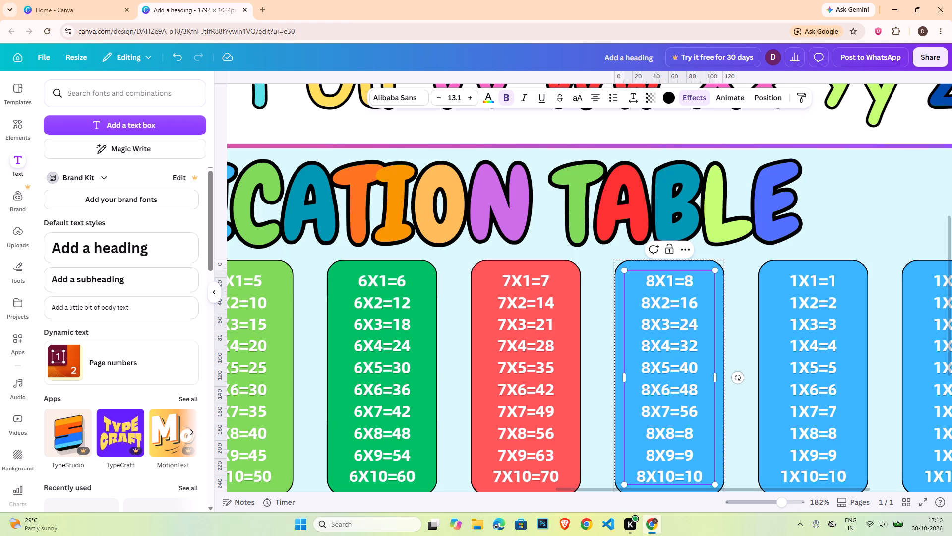
{"action": "left_click_drag", "start_coordinate": [693, 431], "coordinate": [686, 435]}
{"action": "left_click_drag", "start_coordinate": [686, 435], "coordinate": [685, 436]}
{"action": "type", "text": "62"}
{"action": "left_click_drag", "start_coordinate": [703, 446], "coordinate": [694, 451]}
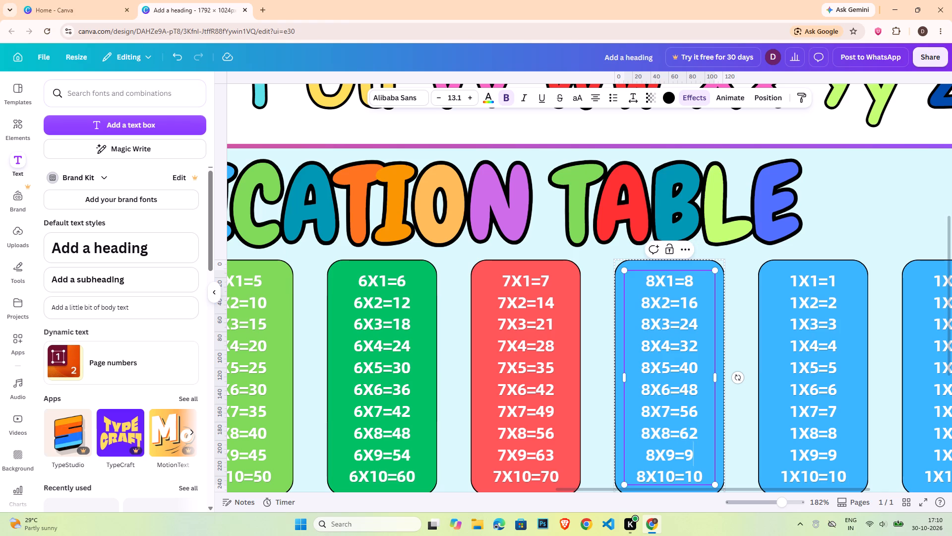
{"action": "left_click_drag", "start_coordinate": [694, 451], "coordinate": [687, 454]}
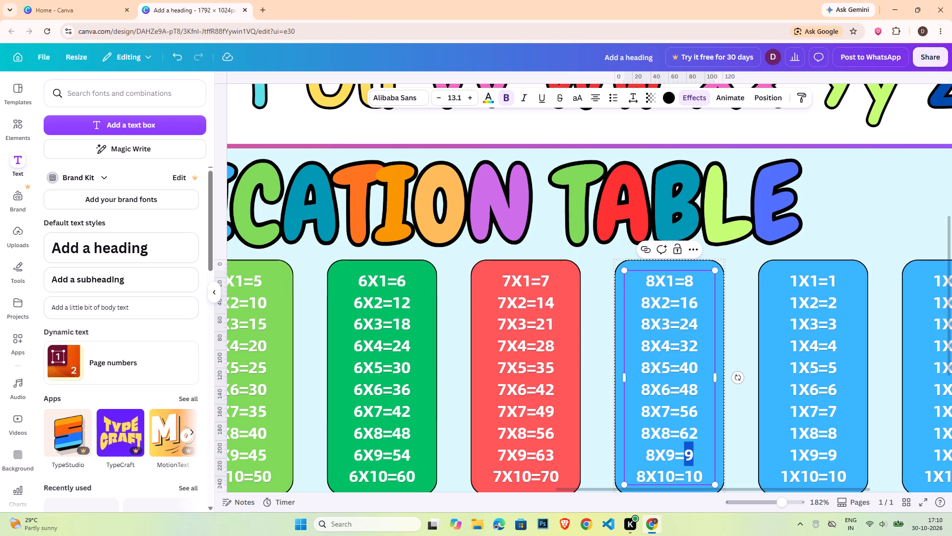
{"action": "left_click_drag", "start_coordinate": [697, 433], "coordinate": [692, 435]}
{"action": "key", "text": "4"}
{"action": "left_click_drag", "start_coordinate": [693, 456], "coordinate": [684, 460]}
{"action": "key", "text": "7"}
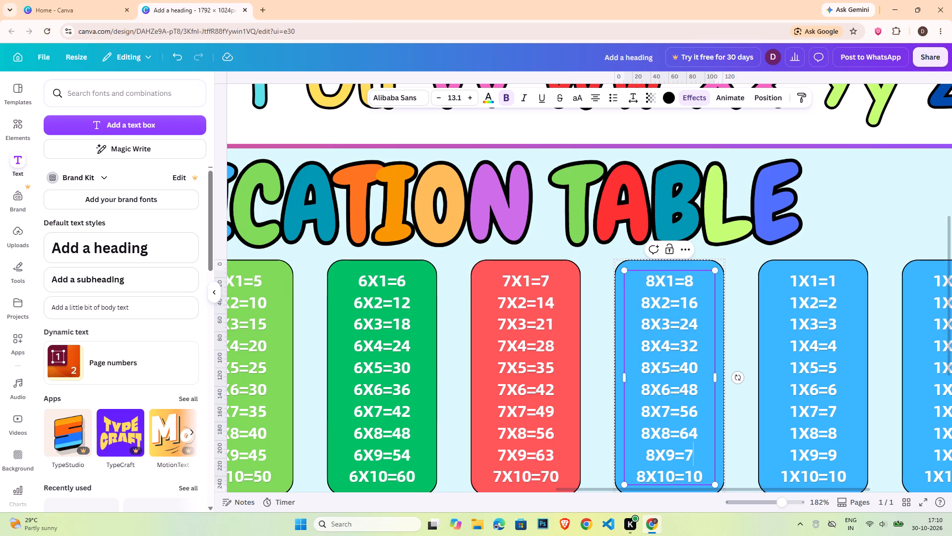
{"action": "key", "text": "2"}
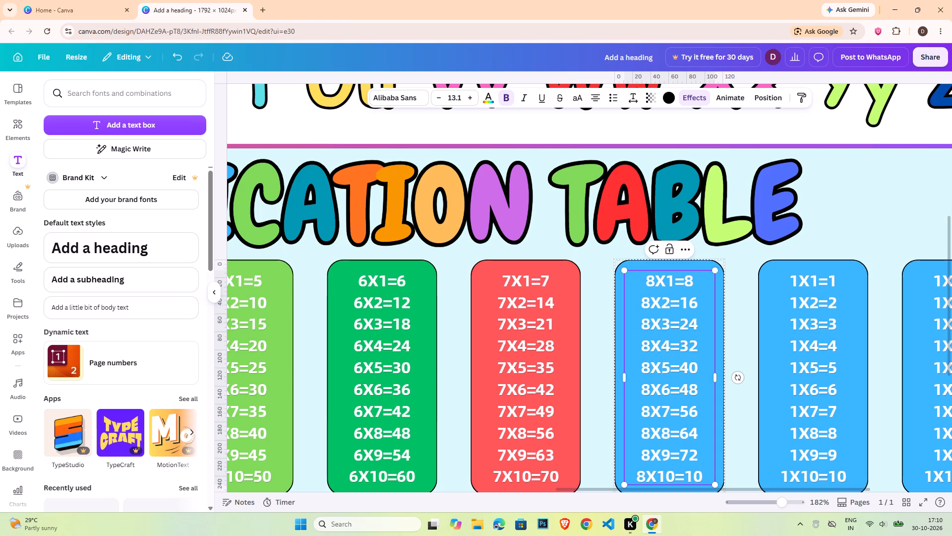
{"action": "left_click", "coordinate": [689, 478]}
{"action": "key", "text": "8"}
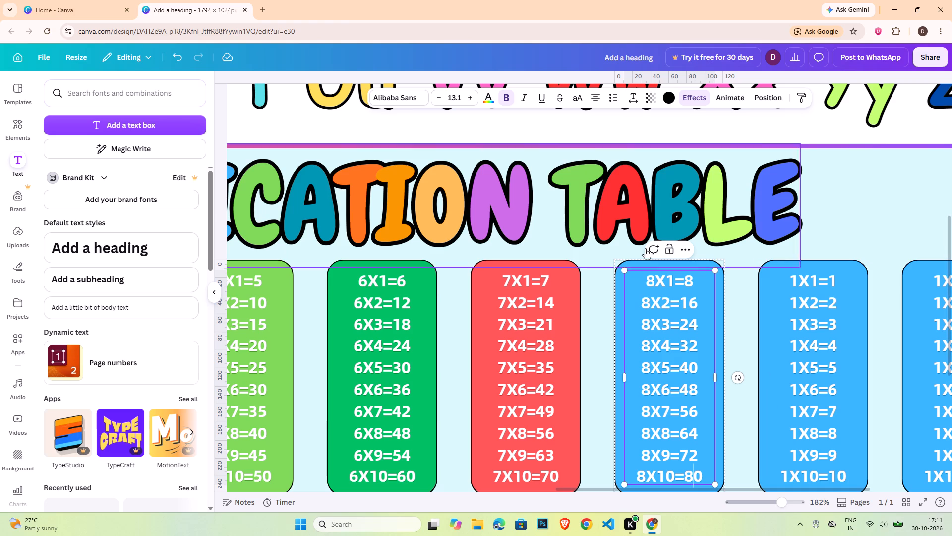
Recolour the background of the eight times-table box to light purple.
{"action": "left_click", "coordinate": [741, 298]}
{"action": "left_click", "coordinate": [716, 295]}
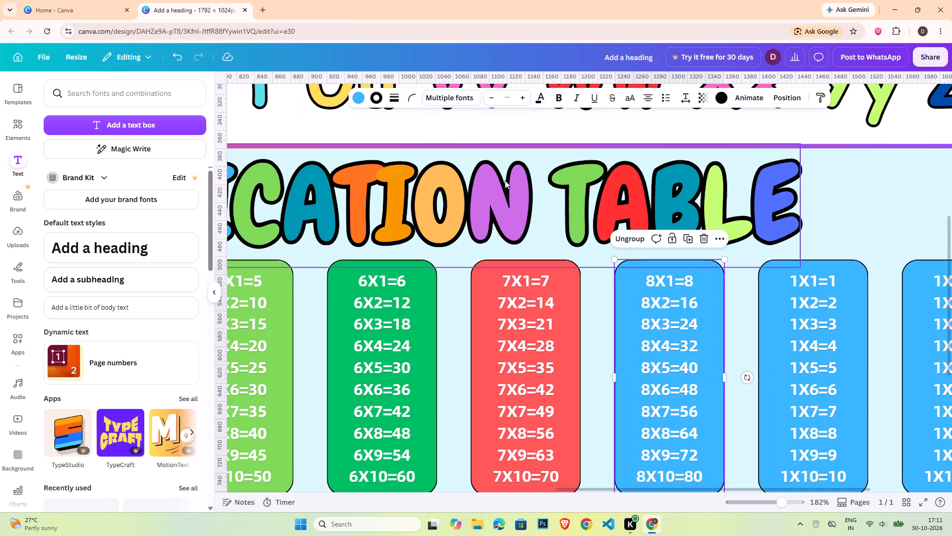
{"action": "left_click", "coordinate": [358, 97]}
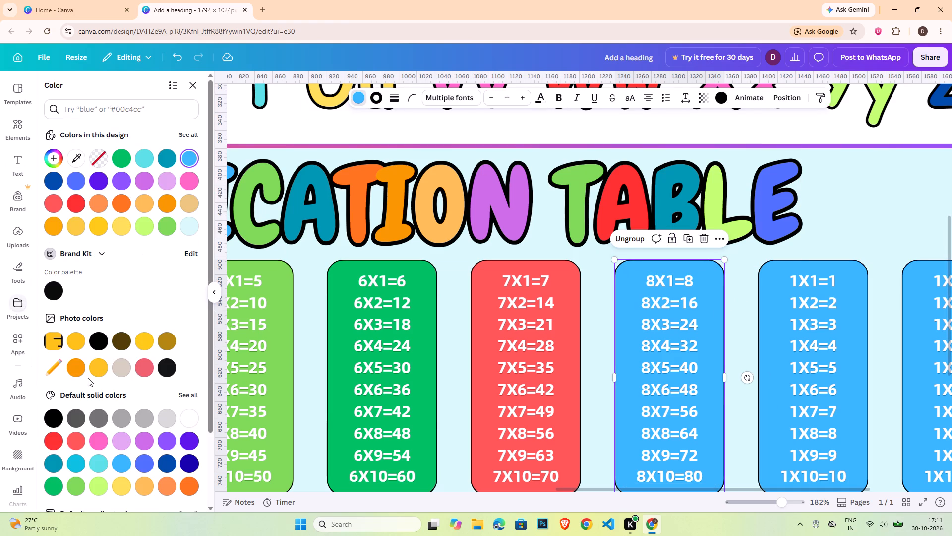
{"action": "left_click", "coordinate": [125, 438]}
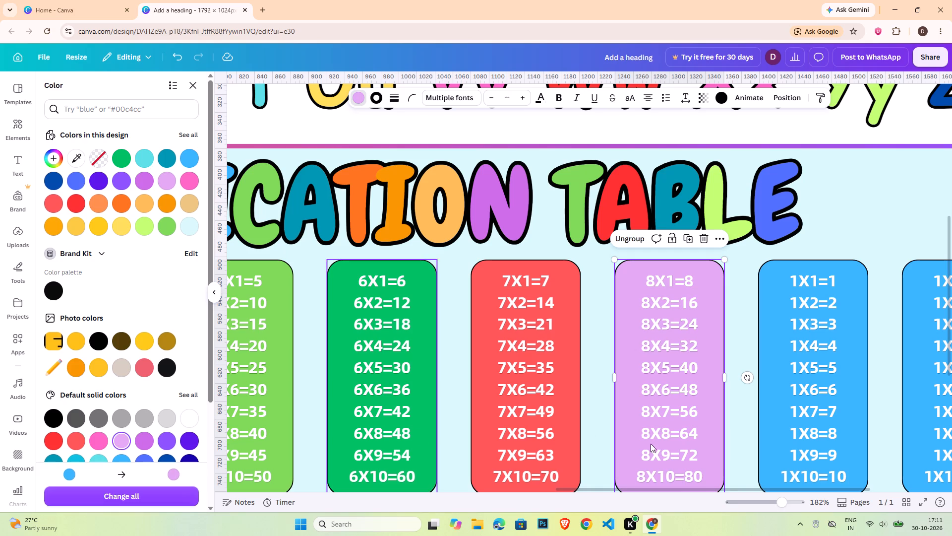
Change the first factor to 9 in the first five lines of the ninth times-table box.
{"action": "left_click_drag", "start_coordinate": [763, 488], "coordinate": [833, 482]}
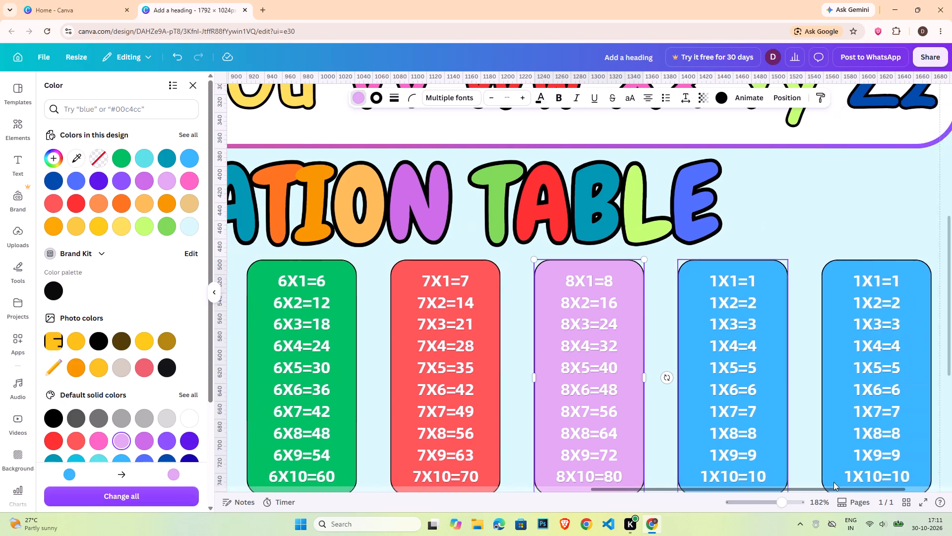
{"action": "left_click_drag", "start_coordinate": [833, 482], "coordinate": [881, 482]}
{"action": "double_click", "coordinate": [626, 277]}
{"action": "left_click", "coordinate": [624, 281]}
{"action": "left_click_drag", "start_coordinate": [625, 280], "coordinate": [625, 280]}
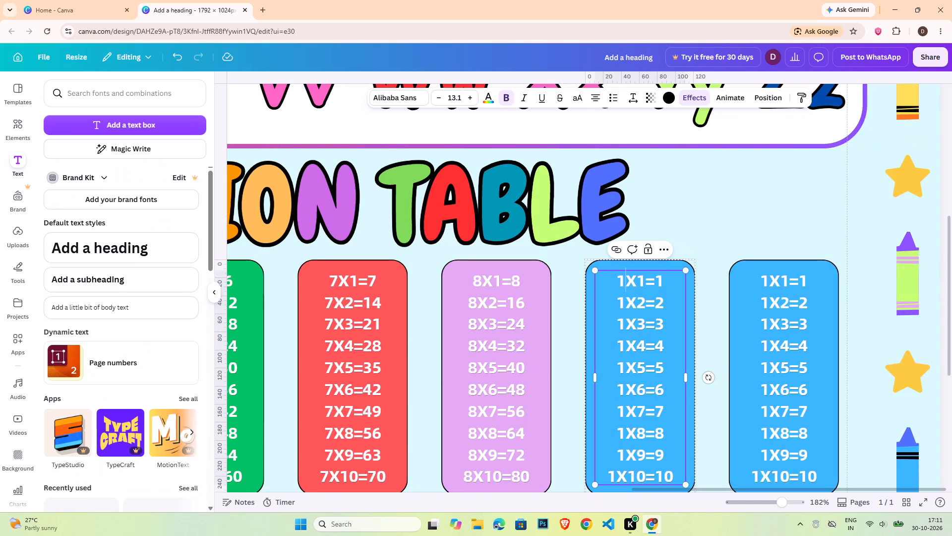
{"action": "left_click_drag", "start_coordinate": [625, 280], "coordinate": [616, 280]}
{"action": "key", "text": "9"}
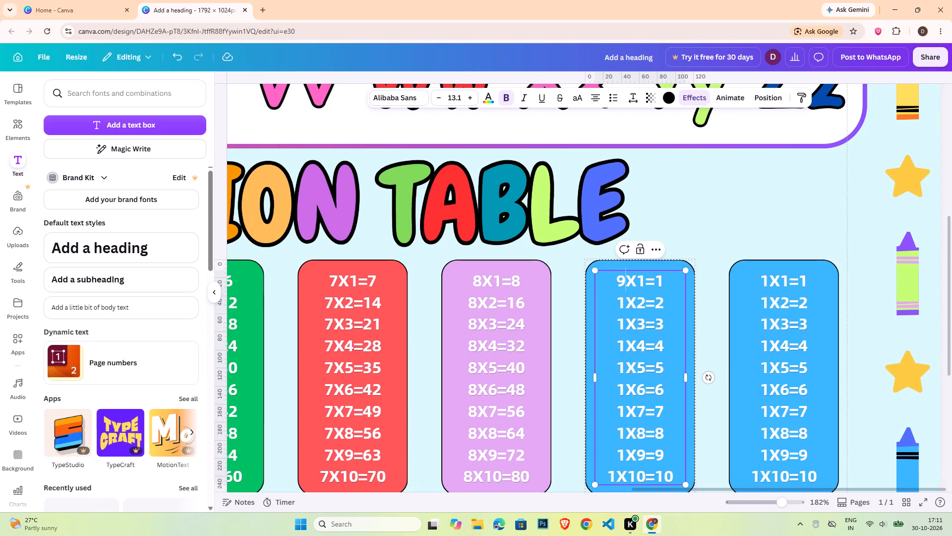
{"action": "left_click_drag", "start_coordinate": [626, 304], "coordinate": [619, 304]}
{"action": "key", "text": "9"}
{"action": "left_click_drag", "start_coordinate": [624, 324], "coordinate": [619, 326]}
{"action": "key", "text": "9"}
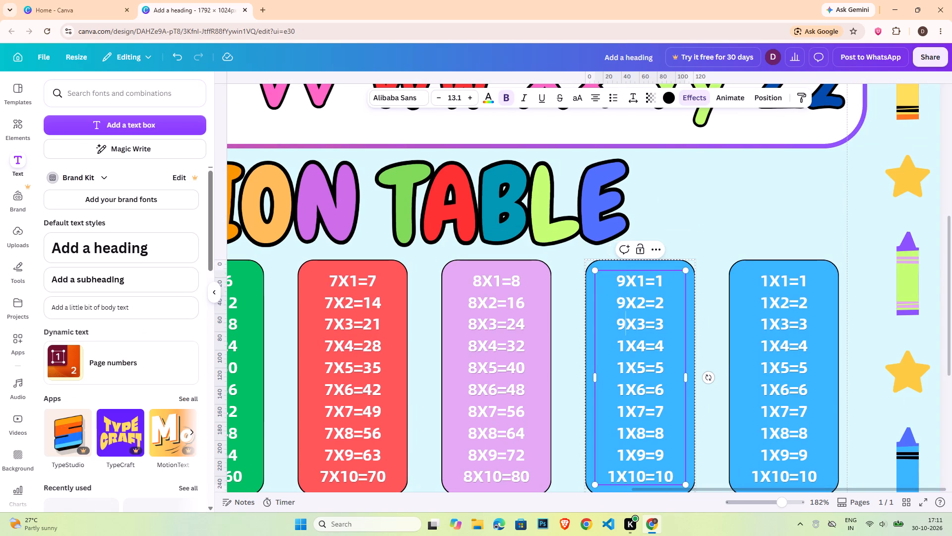
{"action": "left_click", "coordinate": [623, 346]}
{"action": "key", "text": "9"}
{"action": "left_click_drag", "start_coordinate": [623, 366], "coordinate": [618, 369]}
{"action": "key", "text": "9"}
Change the first factor to 9 in the sixth to tenth lines of the ninth box.
{"action": "left_click", "coordinate": [621, 391]}
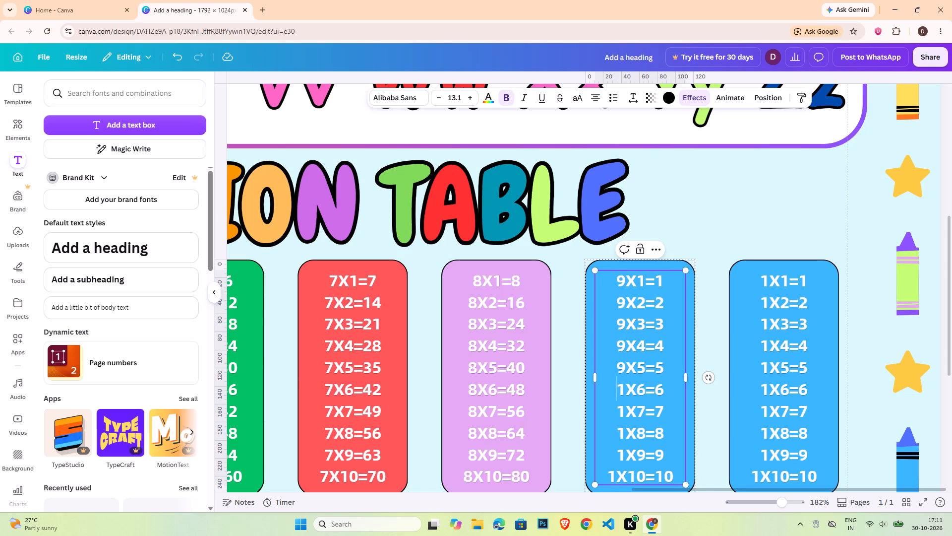
{"action": "key", "text": "9"}
{"action": "left_click", "coordinate": [623, 417]}
{"action": "key", "text": "9"}
{"action": "left_click_drag", "start_coordinate": [625, 435], "coordinate": [620, 434]}
{"action": "key", "text": "9"}
{"action": "left_click_drag", "start_coordinate": [624, 458], "coordinate": [620, 459]}
{"action": "key", "text": "9"}
{"action": "left_click_drag", "start_coordinate": [616, 475], "coordinate": [611, 476]}
{"action": "key", "text": "9"}
Set the products in the ninth box's first five lines to 9, 18, 27, 36 and 45.
{"action": "left_click_drag", "start_coordinate": [665, 283], "coordinate": [656, 285]}
{"action": "key", "text": "9"}
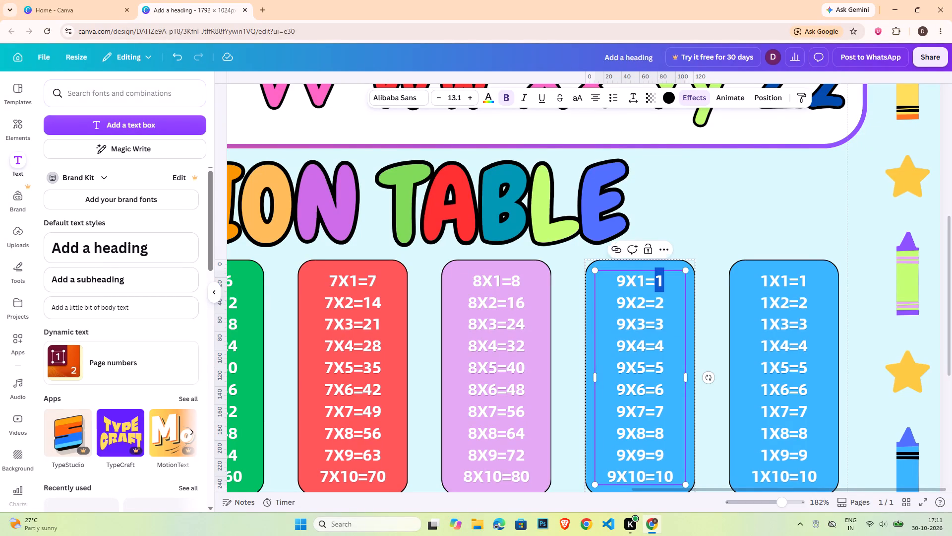
{"action": "left_click_drag", "start_coordinate": [665, 307], "coordinate": [658, 307]}
{"action": "type", "text": "18"}
{"action": "left_click_drag", "start_coordinate": [664, 321], "coordinate": [658, 322]}
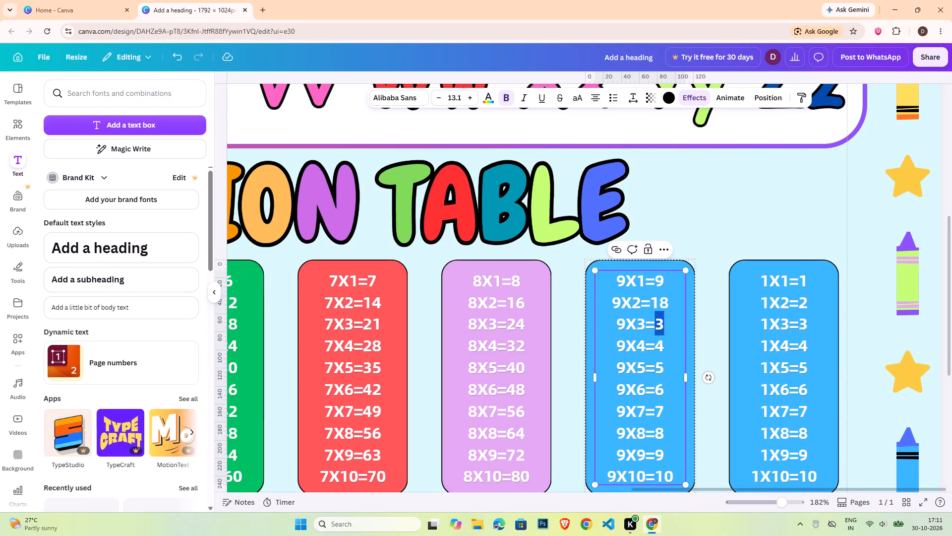
{"action": "key", "text": "2"}
{"action": "key", "text": "7"}
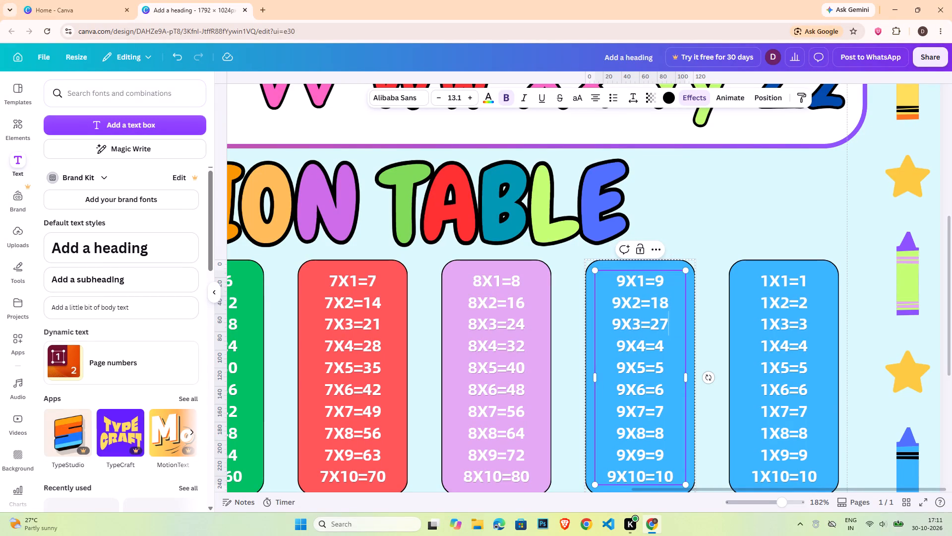
{"action": "left_click_drag", "start_coordinate": [668, 345], "coordinate": [657, 348]}
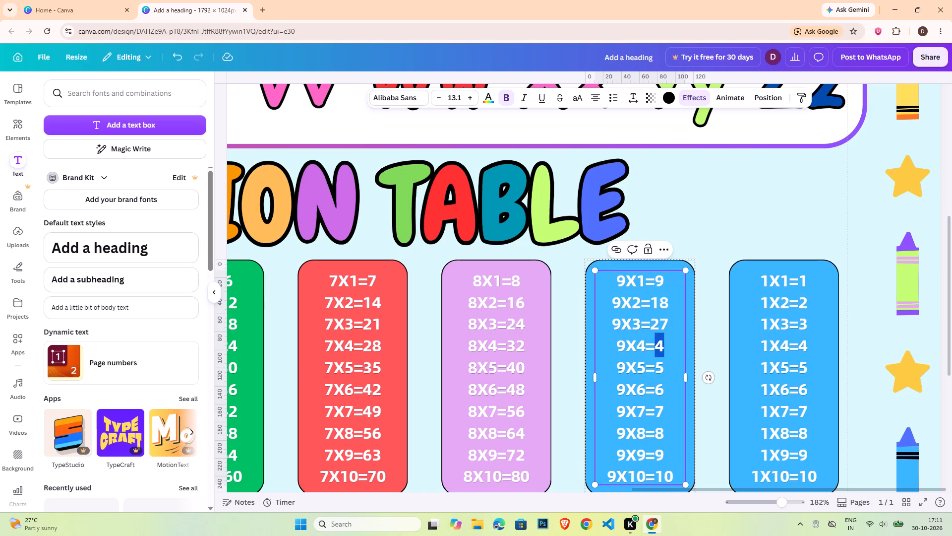
{"action": "type", "text": "26"}
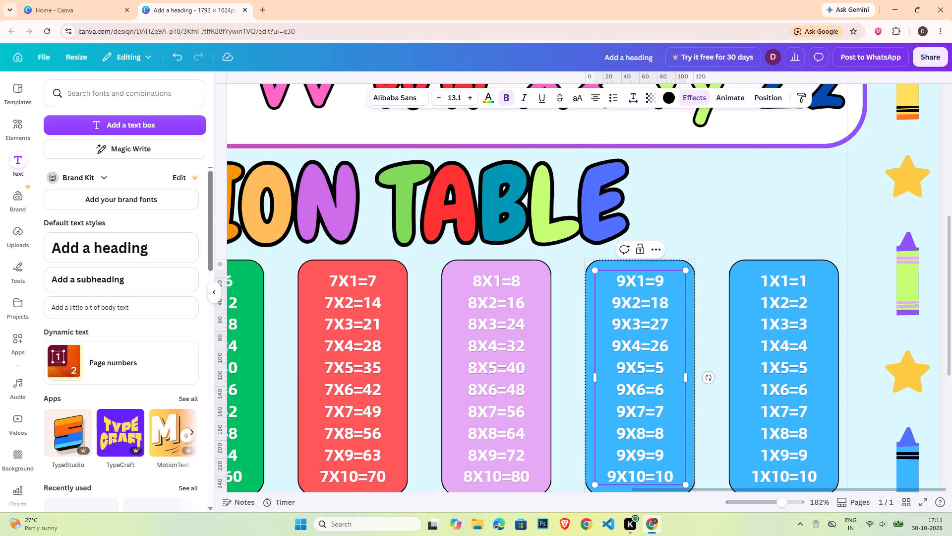
{"action": "key", "text": "BackSpace"}
{"action": "key", "text": "BackSpace"}
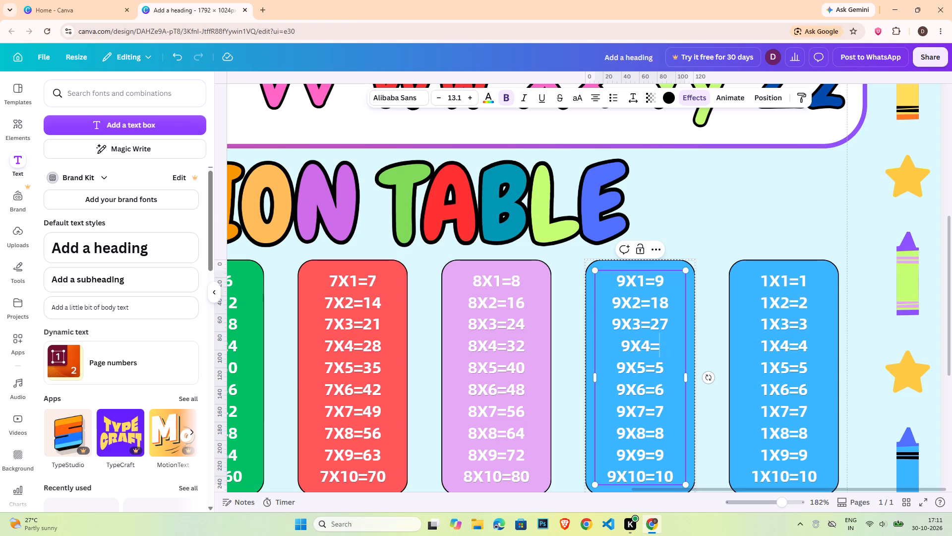
{"action": "type", "text": "36"}
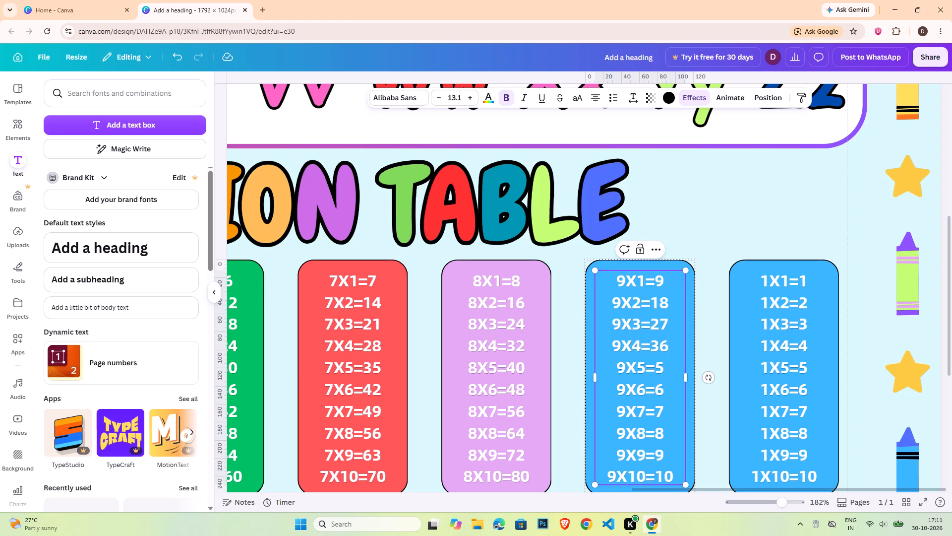
{"action": "left_click_drag", "start_coordinate": [666, 368], "coordinate": [658, 369]}
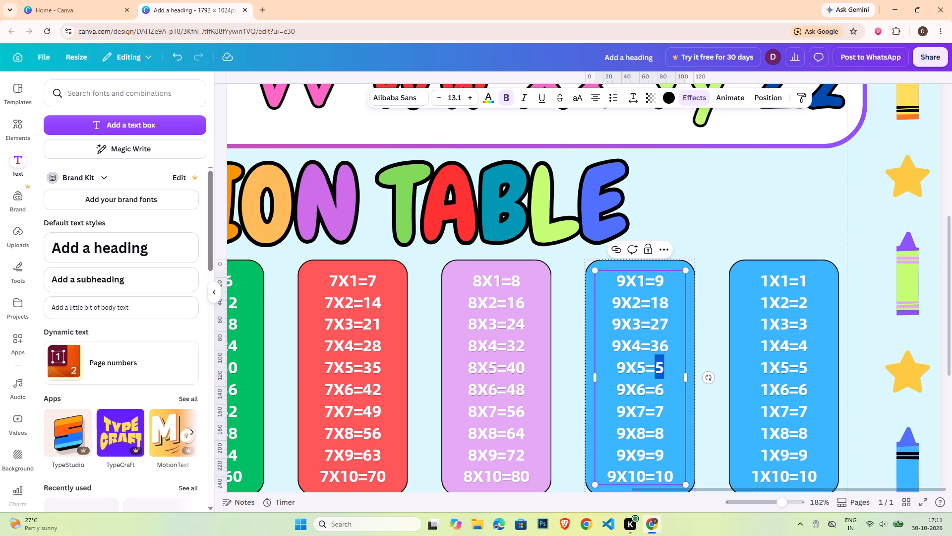
{"action": "key", "text": "4"}
{"action": "key", "text": "5"}
Set the products in the ninth box's sixth to tenth lines to 54, 63, 72, 81 and 90.
{"action": "left_click_drag", "start_coordinate": [663, 389], "coordinate": [658, 389]}
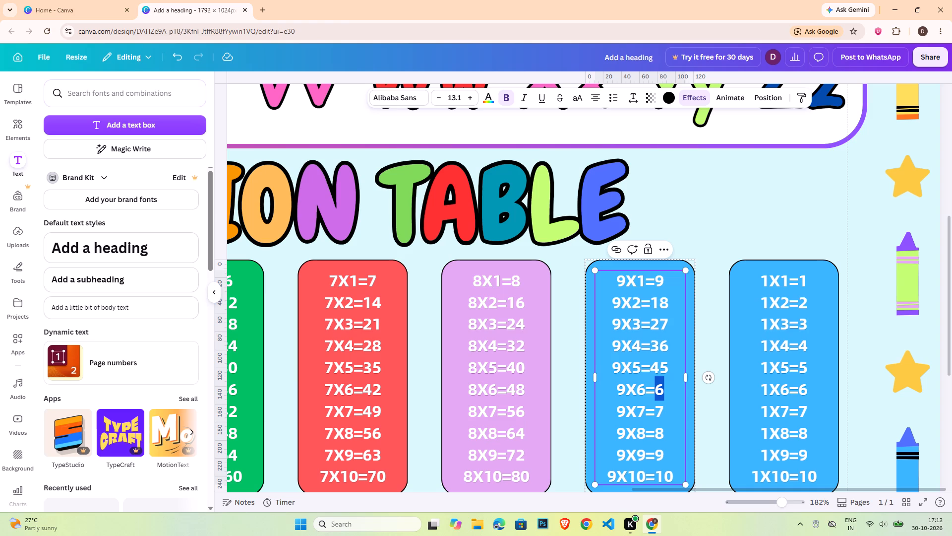
{"action": "type", "text": "44"}
{"action": "key", "text": "BackSpace"}
{"action": "key", "text": "BackSpace"}
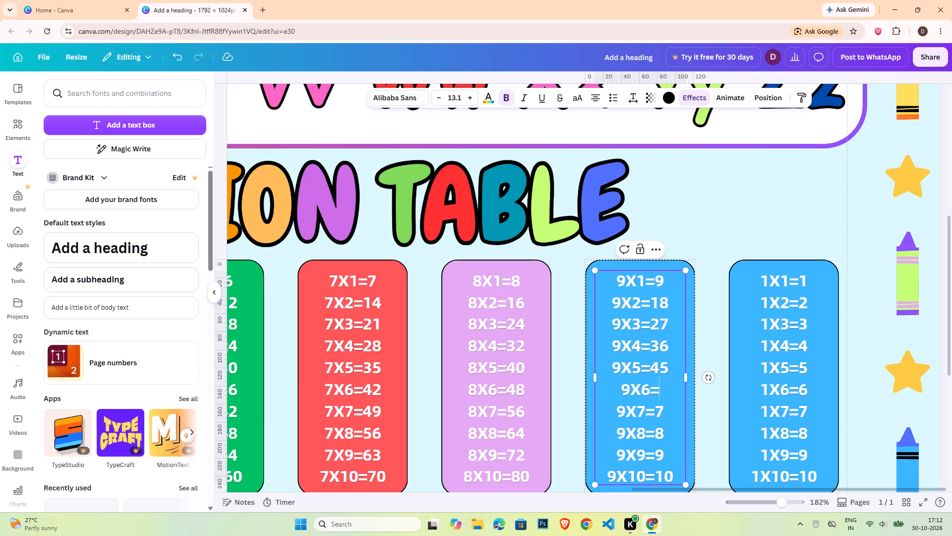
{"action": "type", "text": "54"}
{"action": "left_click", "coordinate": [661, 408]}
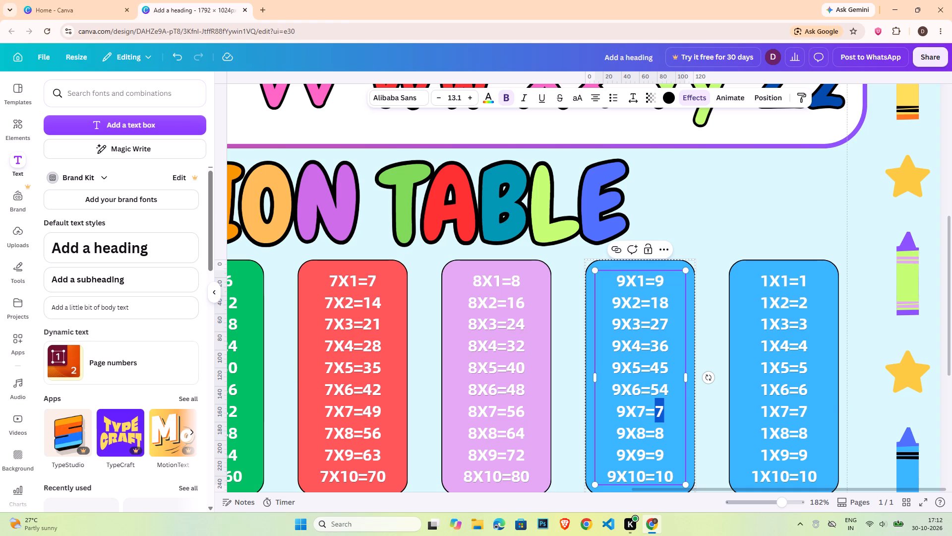
{"action": "key", "text": "6"}
{"action": "key", "text": "3"}
{"action": "left_click_drag", "start_coordinate": [663, 428], "coordinate": [658, 429]}
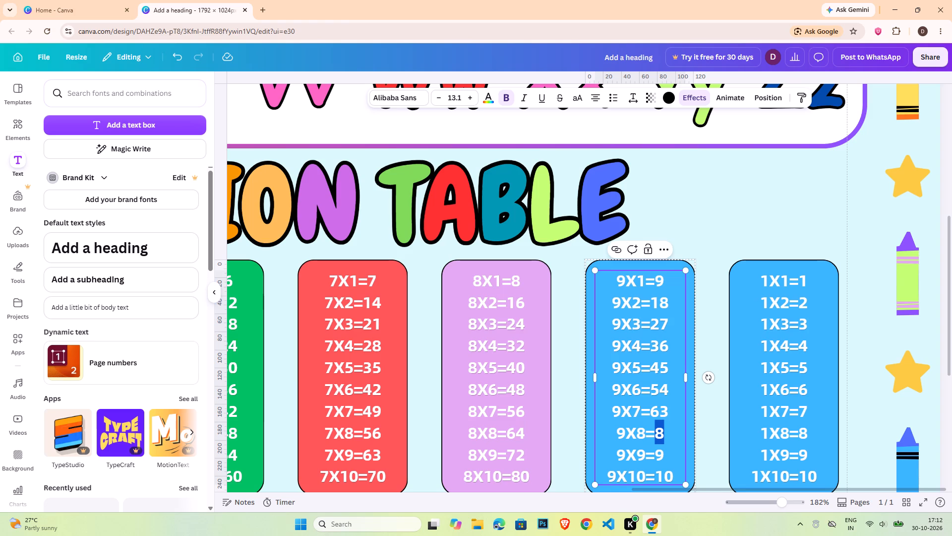
{"action": "key", "text": "7"}
{"action": "key", "text": "2"}
{"action": "left_click_drag", "start_coordinate": [664, 447], "coordinate": [658, 448]}
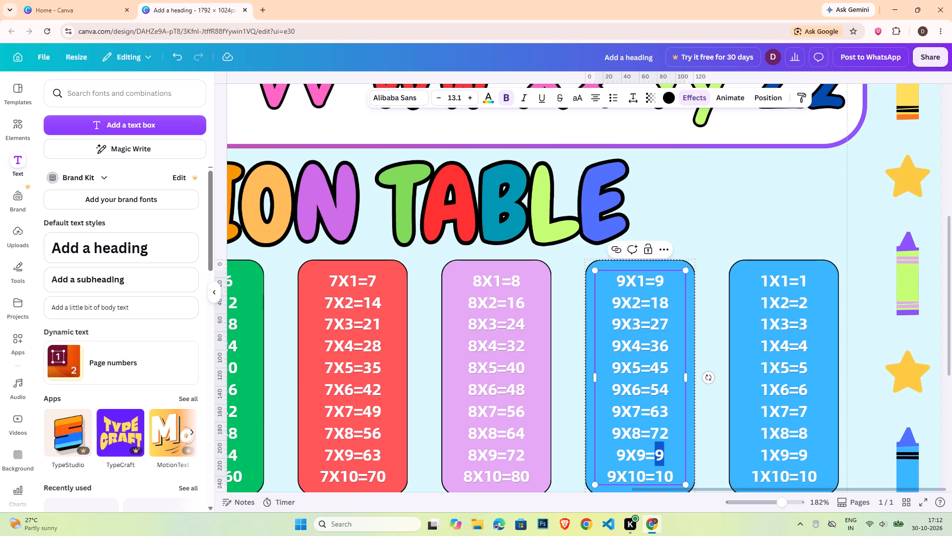
{"action": "key", "text": "8"}
{"action": "key", "text": "1"}
{"action": "left_click", "coordinate": [708, 446]}
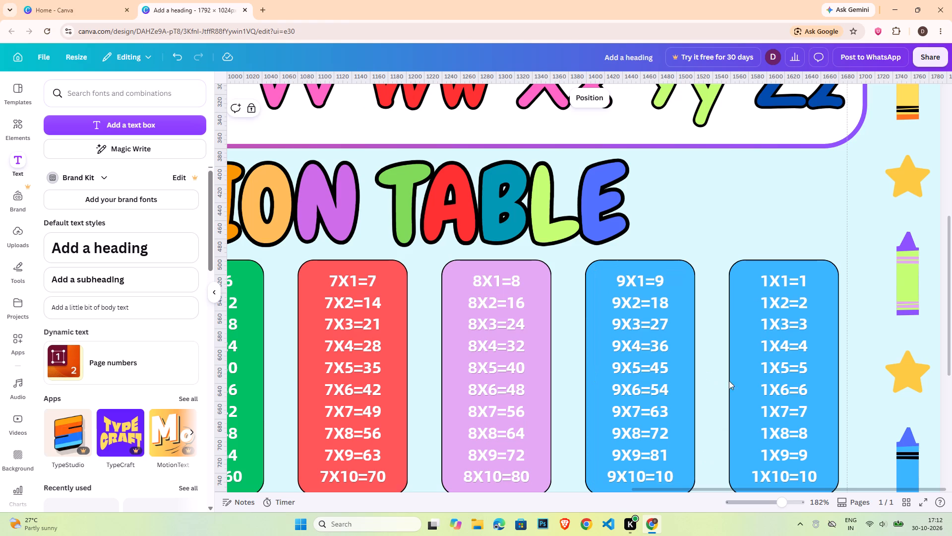
{"action": "double_click", "coordinate": [658, 479]}
{"action": "left_click_drag", "start_coordinate": [662, 474], "coordinate": [657, 474]}
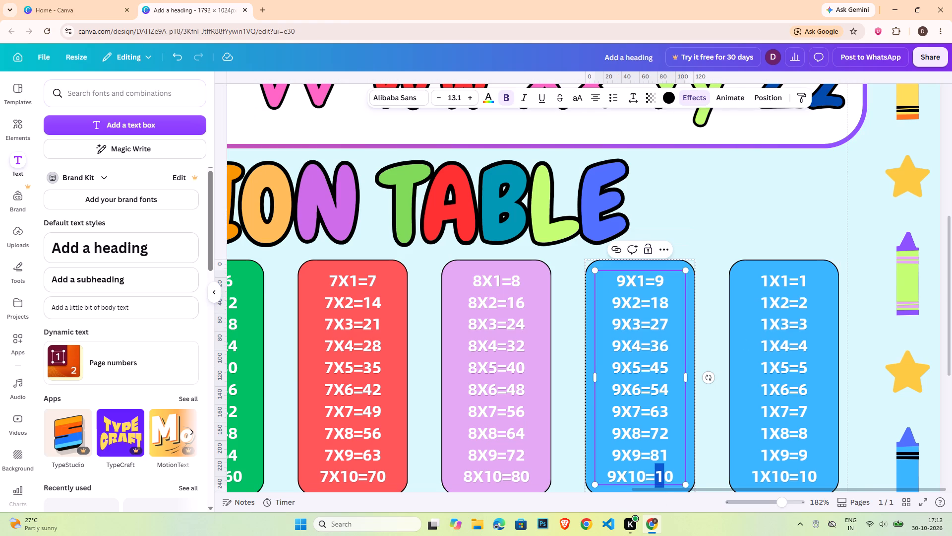
{"action": "key", "text": "9"}
Change the first factor to 10 in the first five lines of the tenth times-table box.
{"action": "double_click", "coordinate": [766, 282]}
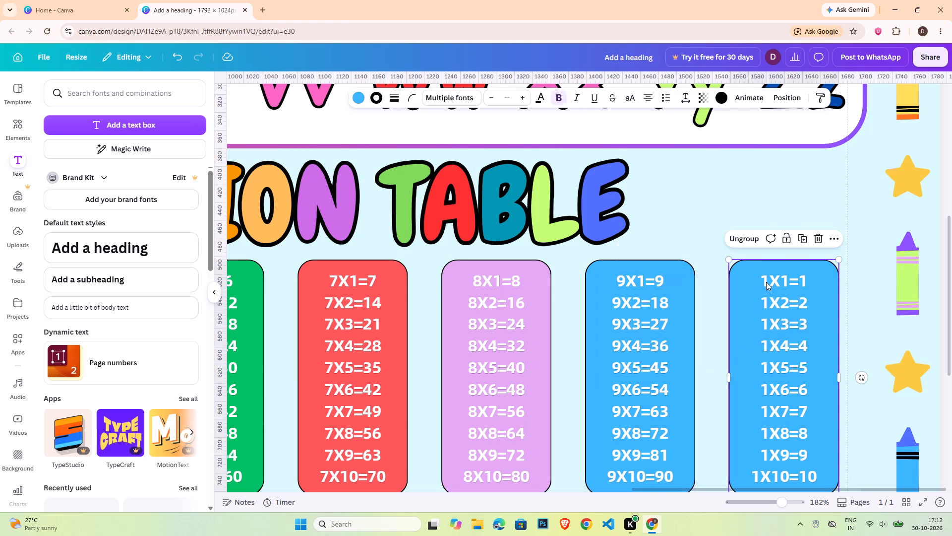
{"action": "double_click", "coordinate": [766, 281]}
{"action": "left_click", "coordinate": [766, 281]}
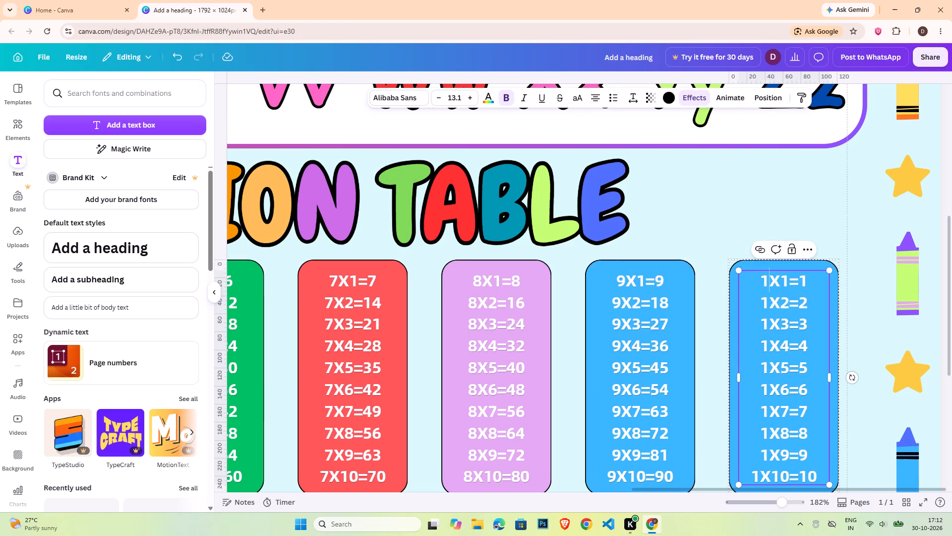
{"action": "key", "text": "0"}
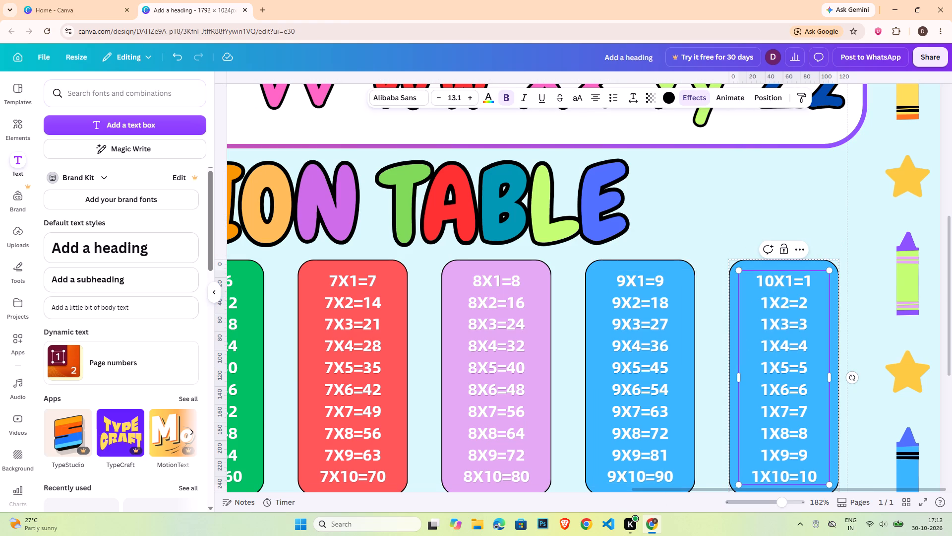
{"action": "left_click", "coordinate": [768, 305]}
{"action": "key", "text": "0"}
{"action": "left_click", "coordinate": [768, 331]}
{"action": "key", "text": "0"}
{"action": "left_click", "coordinate": [765, 346]}
{"action": "key", "text": "0"}
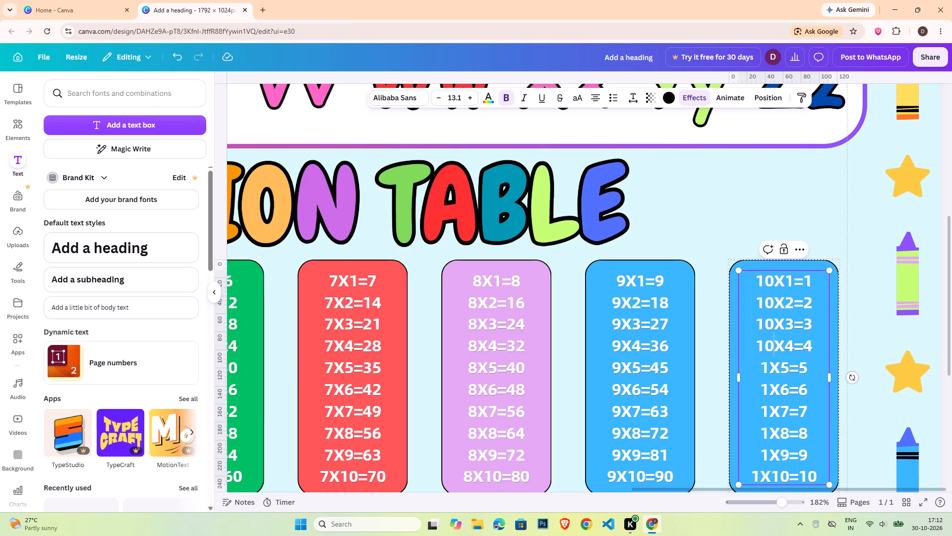
{"action": "left_click", "coordinate": [765, 368]}
{"action": "left_click", "coordinate": [769, 367]}
{"action": "key", "text": "0"}
Change the first factor to 10 in the sixth to tenth lines of the tenth box.
{"action": "left_click", "coordinate": [767, 393]}
{"action": "key", "text": "0"}
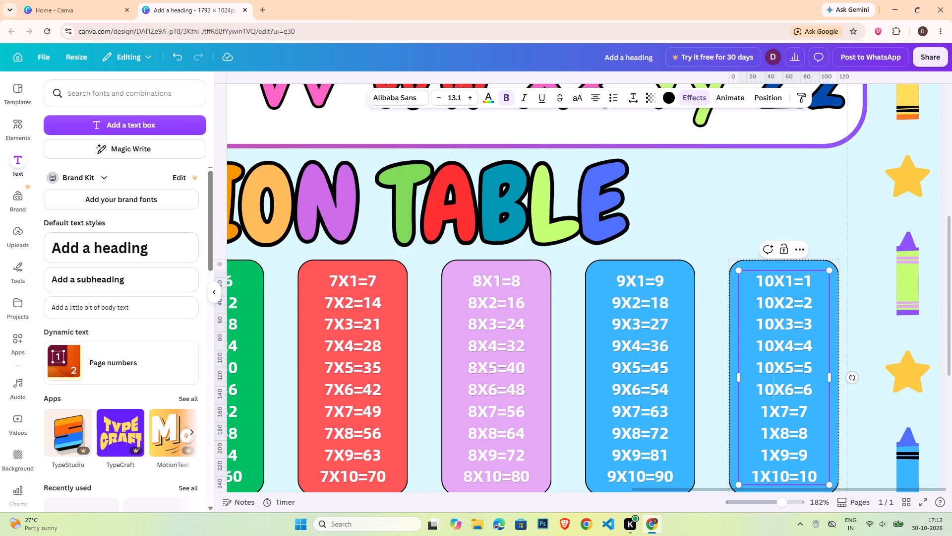
{"action": "left_click", "coordinate": [770, 410]}
{"action": "key", "text": "0"}
{"action": "left_click", "coordinate": [769, 432]}
{"action": "key", "text": "0"}
{"action": "left_click", "coordinate": [770, 458]}
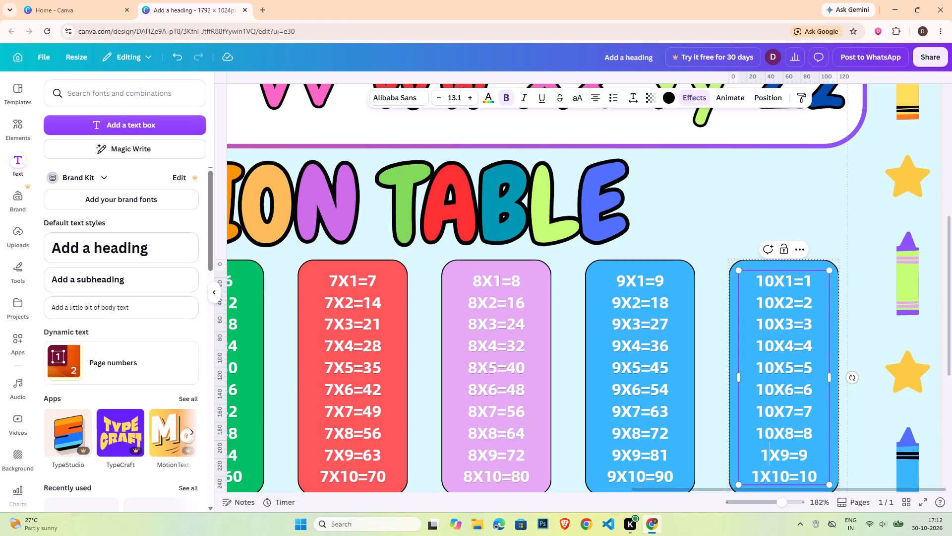
{"action": "key", "text": "0"}
{"action": "left_click", "coordinate": [760, 474]}
{"action": "key", "text": "0"}
Set the products in the tenth box's first five lines to 10, 20, 30, 40 and 50.
{"action": "left_click", "coordinate": [813, 277]}
{"action": "key", "text": "0"}
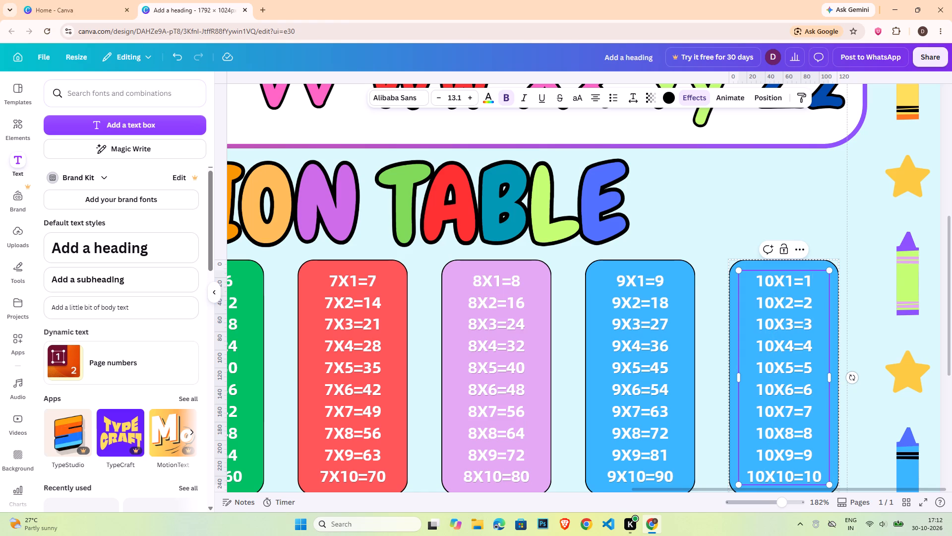
{"action": "left_click", "coordinate": [814, 302]}
{"action": "key", "text": "0"}
{"action": "left_click", "coordinate": [817, 322]}
{"action": "key", "text": "0"}
{"action": "left_click", "coordinate": [816, 349]}
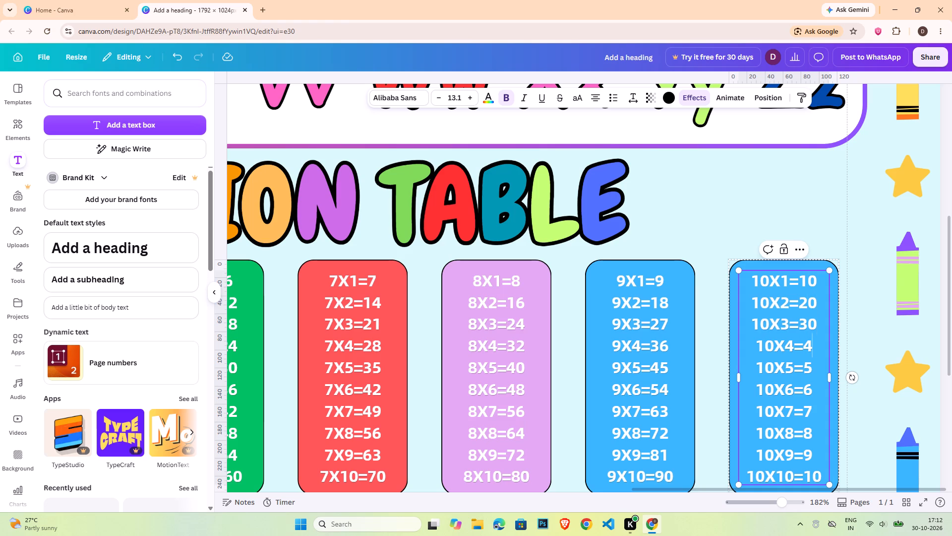
{"action": "key", "text": "0"}
{"action": "left_click", "coordinate": [816, 361]}
{"action": "key", "text": "0"}
Set the products in the tenth box's sixth to tenth lines to 60, 70, 80, 90 and 100.
{"action": "left_click", "coordinate": [815, 390]}
{"action": "key", "text": "0"}
{"action": "left_click", "coordinate": [817, 407]}
{"action": "key", "text": "0"}
{"action": "left_click", "coordinate": [817, 425]}
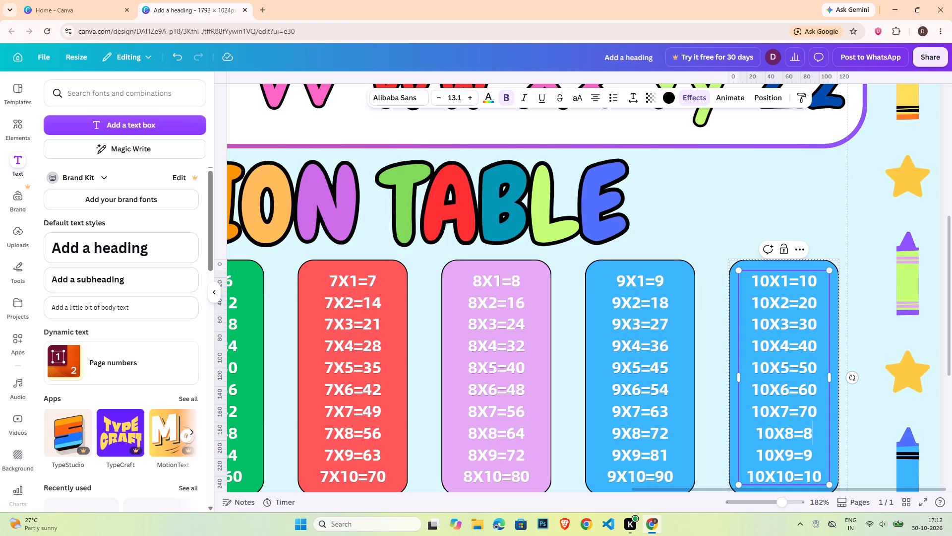
{"action": "key", "text": "0"}
{"action": "left_click", "coordinate": [815, 454]}
{"action": "key", "text": "0"}
{"action": "left_click", "coordinate": [825, 474]}
{"action": "key", "text": "0"}
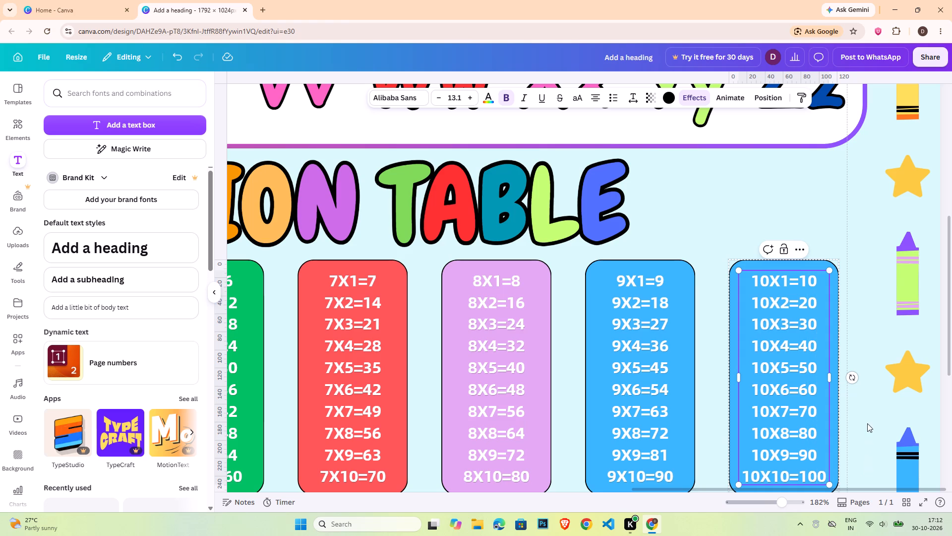
{"action": "left_click", "coordinate": [721, 232]}
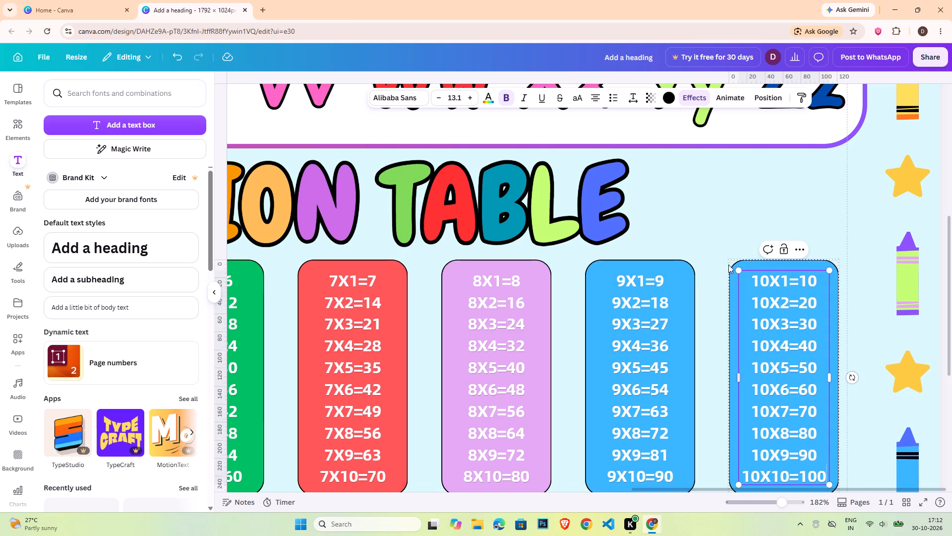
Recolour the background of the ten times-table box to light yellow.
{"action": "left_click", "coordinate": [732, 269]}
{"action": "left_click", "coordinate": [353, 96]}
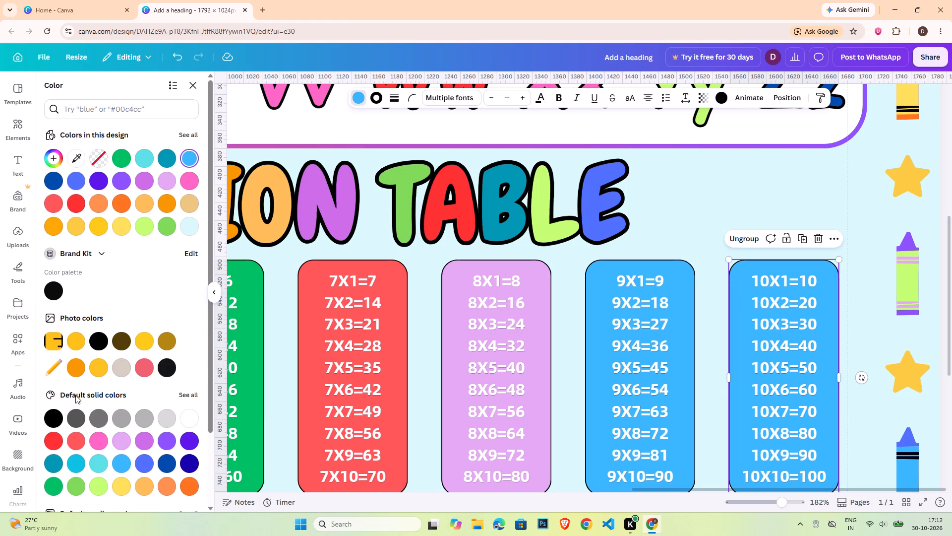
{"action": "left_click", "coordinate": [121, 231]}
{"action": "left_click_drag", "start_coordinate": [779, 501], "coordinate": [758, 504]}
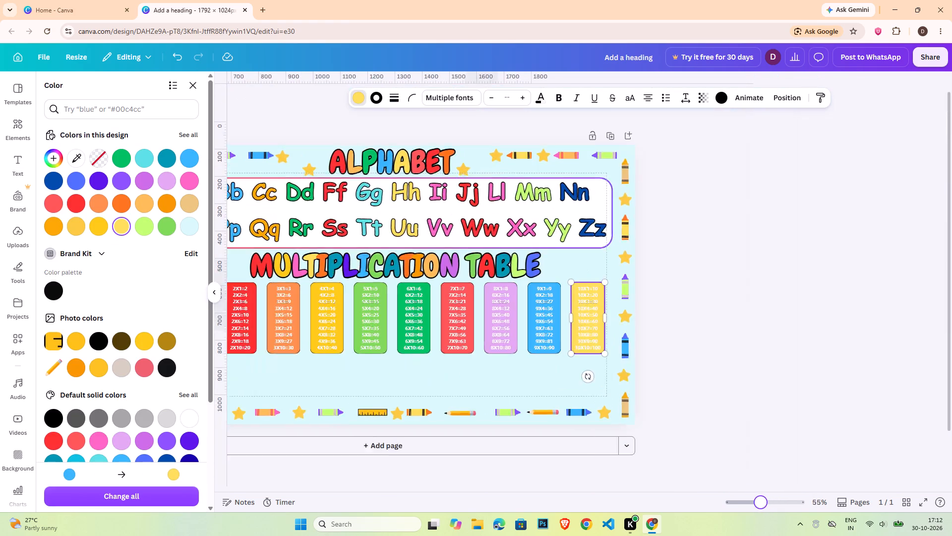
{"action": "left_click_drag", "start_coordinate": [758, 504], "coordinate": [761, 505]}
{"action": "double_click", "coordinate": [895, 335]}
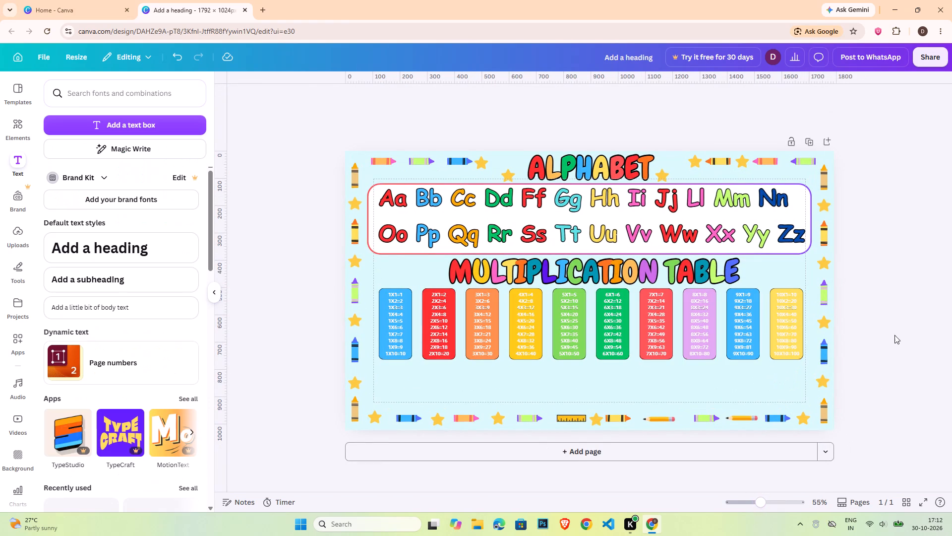
Recolour the background of the ten times-table box to the pinkish red from the photo colours.
{"action": "left_click", "coordinate": [801, 335]}
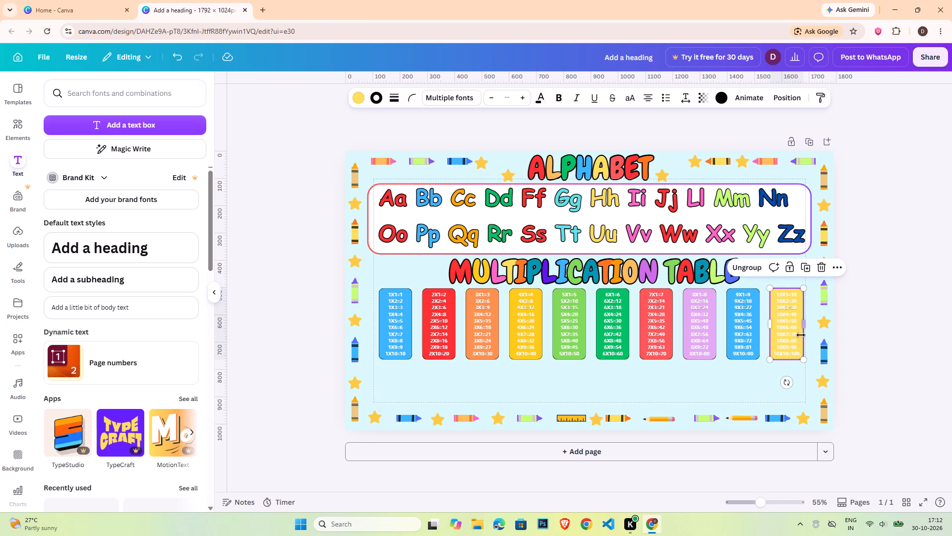
{"action": "left_click", "coordinate": [361, 102]}
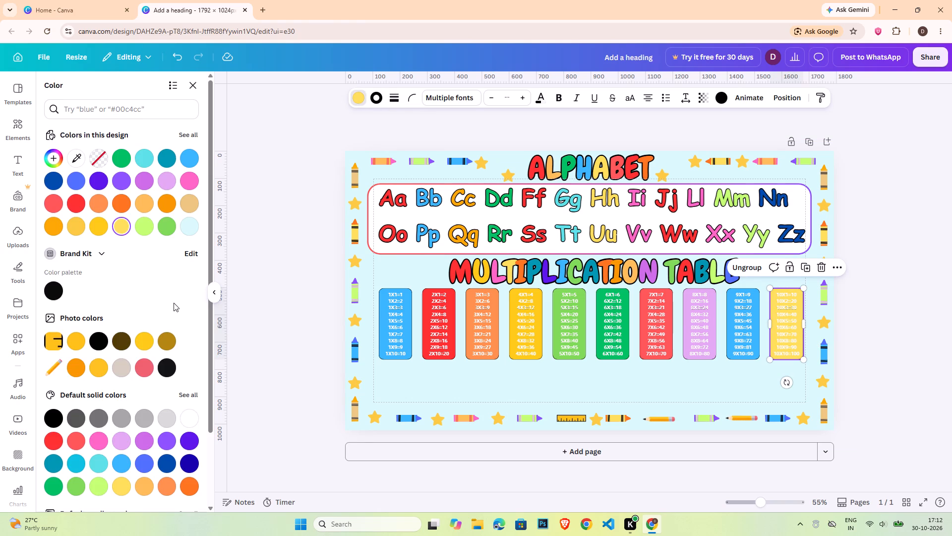
{"action": "left_click", "coordinate": [147, 359]}
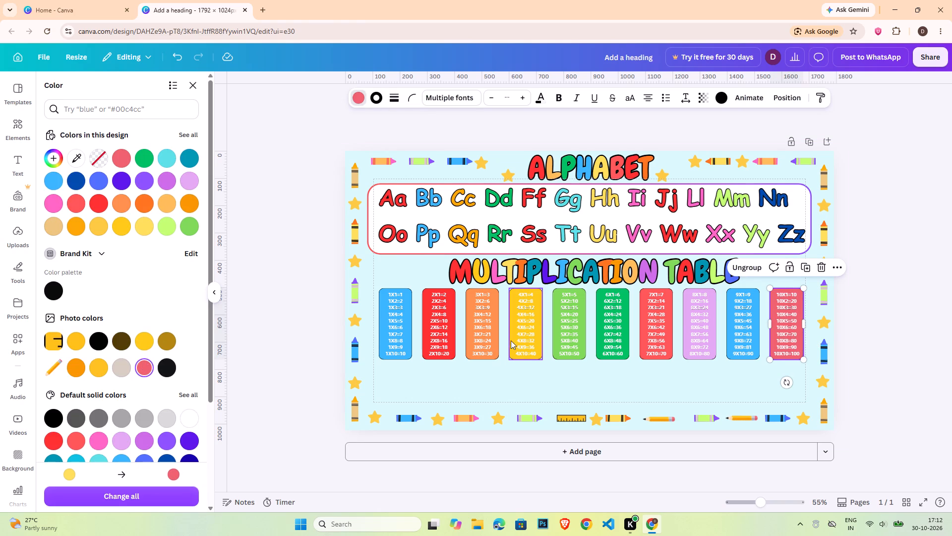
Recolour the background of the four times-table box to the same pinkish red from the photo colours.
{"action": "left_click", "coordinate": [511, 340]}
{"action": "left_click", "coordinate": [148, 366]}
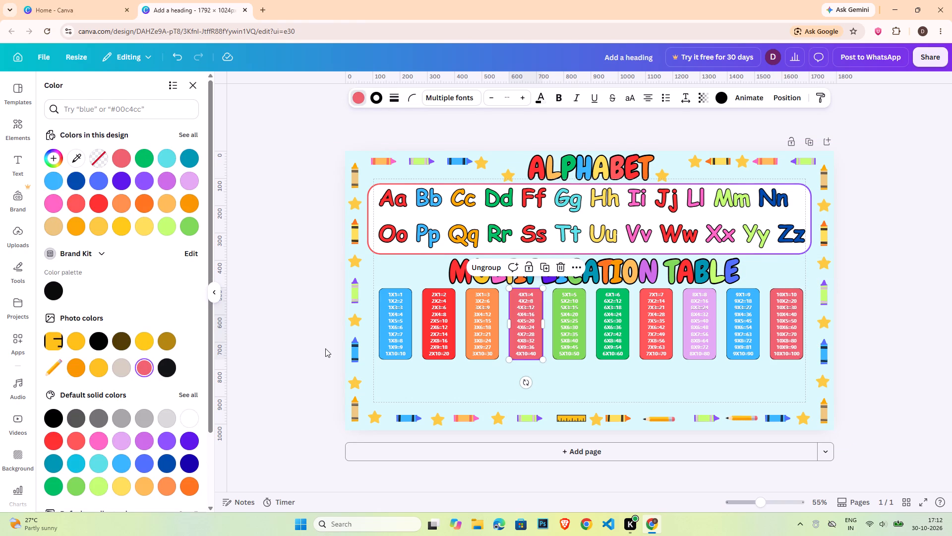
{"action": "double_click", "coordinate": [325, 348]}
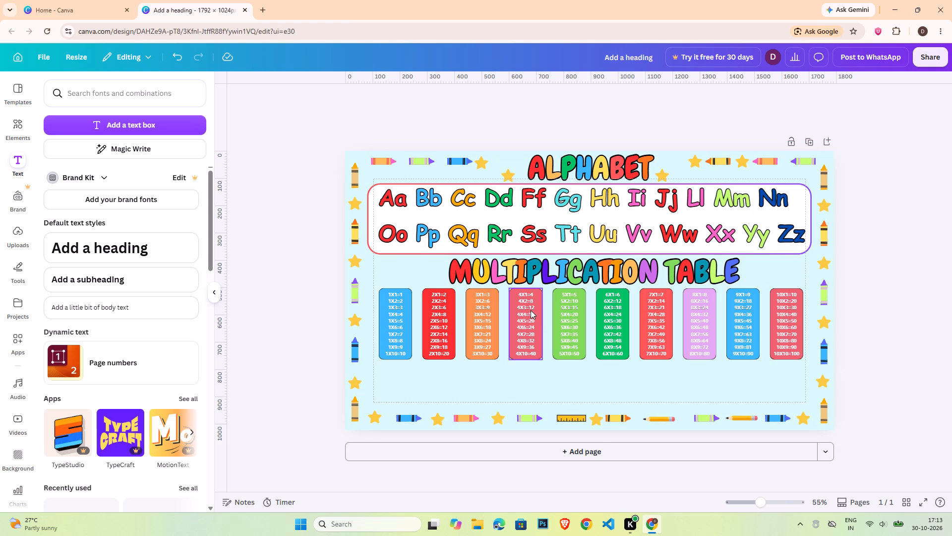
Duplicate the alphabet frame, place the copy just below the original and stretch it to about 401.5 px tall.
{"action": "left_click", "coordinate": [395, 252]}
{"action": "key", "text": "ctrl+c"}
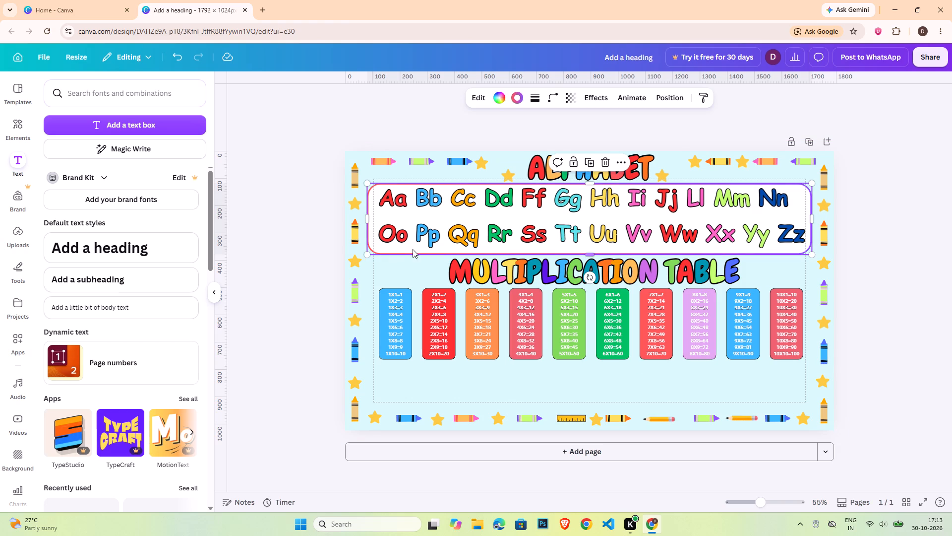
{"action": "key", "text": "ctrl+v"}
{"action": "left_click_drag", "start_coordinate": [416, 249], "coordinate": [412, 322]}
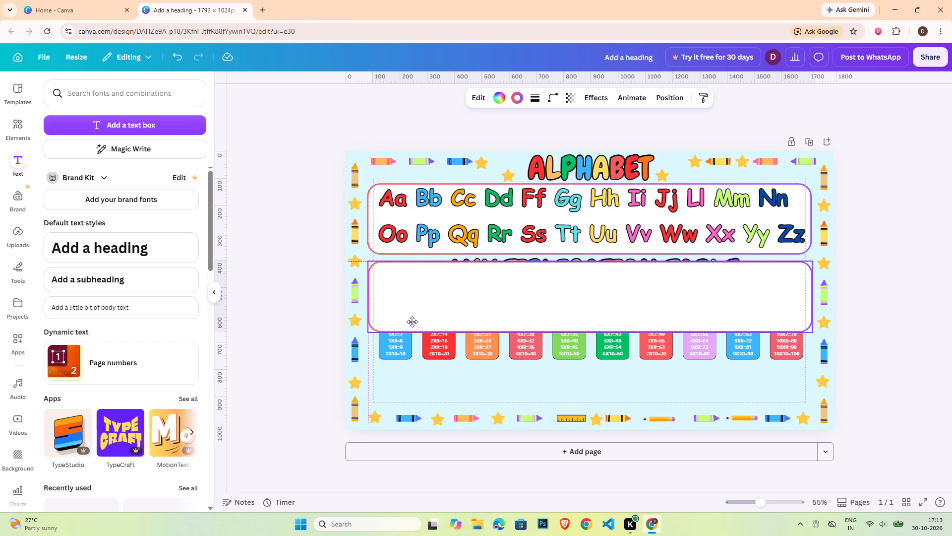
{"action": "left_click_drag", "start_coordinate": [412, 322], "coordinate": [412, 320]}
{"action": "left_click_drag", "start_coordinate": [591, 330], "coordinate": [592, 348]}
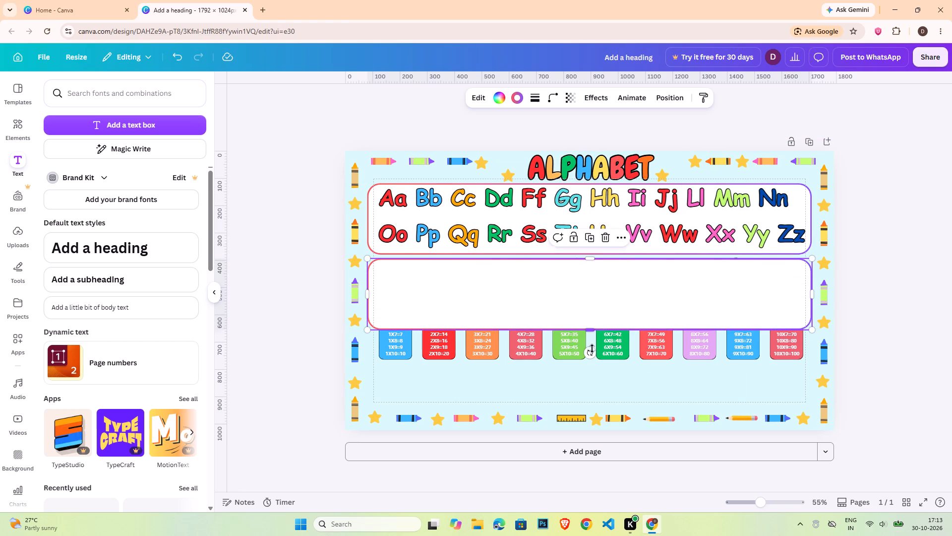
{"action": "left_click_drag", "start_coordinate": [592, 348], "coordinate": [595, 368]}
Send the new frame backward until it sits behind the "MULTIPLICATION TABLE" title and all ten times-table boxes.
{"action": "left_click", "coordinate": [669, 100]}
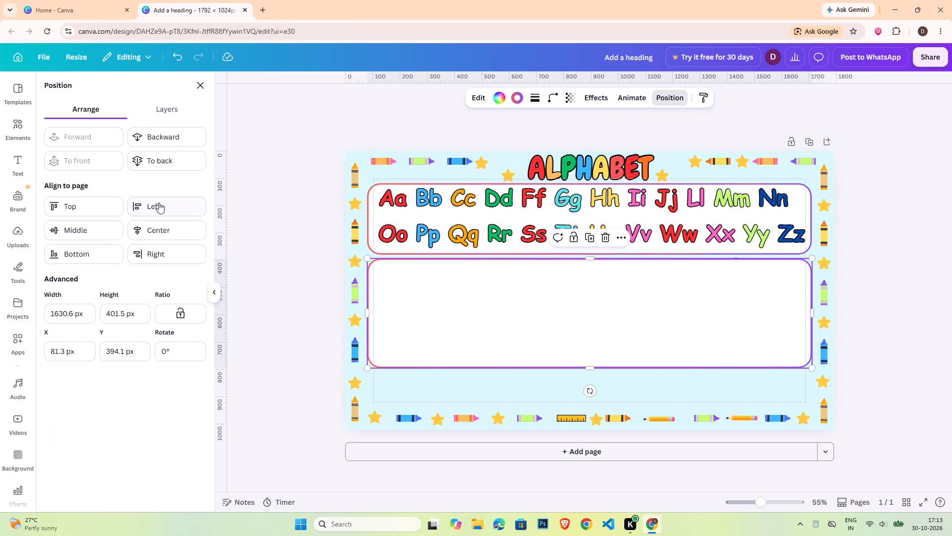
{"action": "left_click", "coordinate": [163, 137]}
{"action": "left_click", "coordinate": [163, 137]}
{"action": "left_click", "coordinate": [163, 137]}
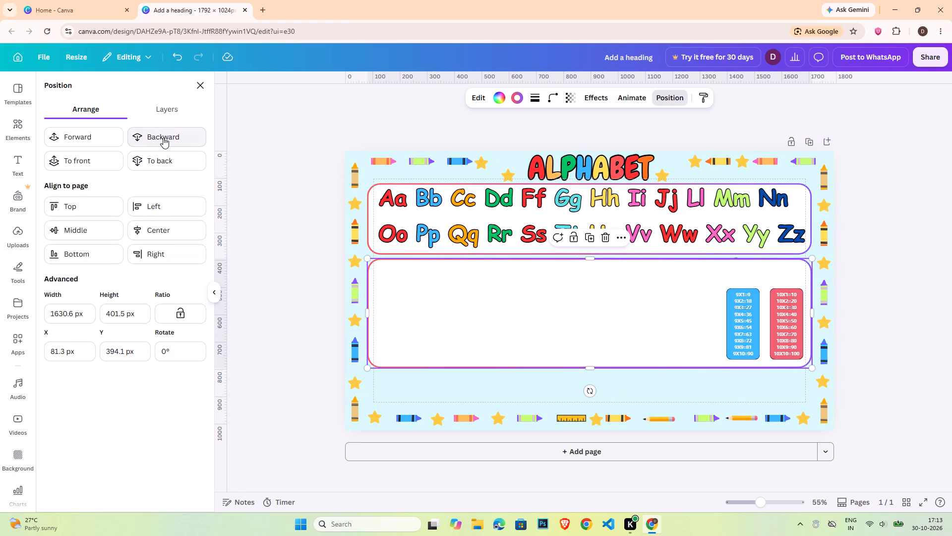
{"action": "triple_click", "coordinate": [163, 137]}
{"action": "triple_click", "coordinate": [163, 137]}
{"action": "double_click", "coordinate": [163, 137]}
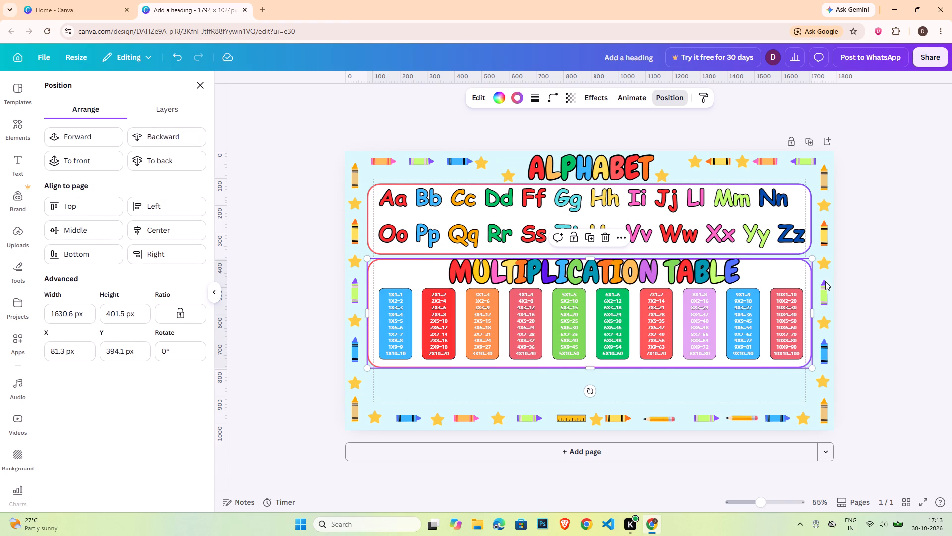
{"action": "left_click", "coordinate": [859, 275]}
{"action": "left_click", "coordinate": [867, 274]}
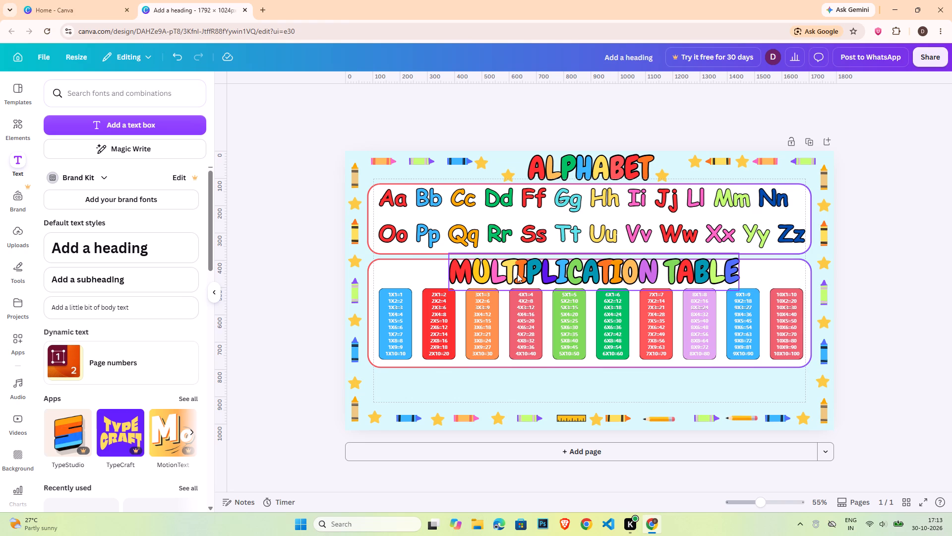
Lock the frame behind the multiplication table.
{"action": "left_click", "coordinate": [375, 328]}
{"action": "left_click", "coordinate": [581, 237]}
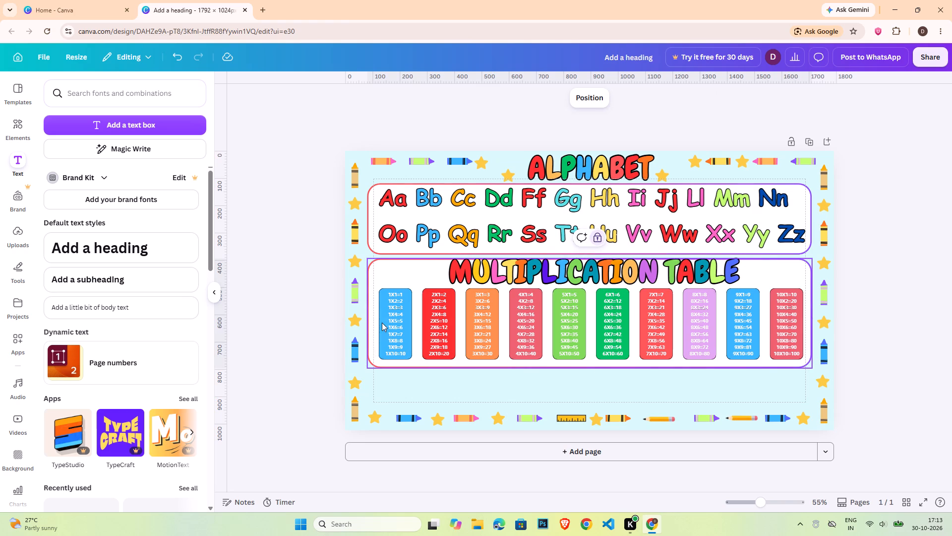
Move the "MULTIPLICATION TABLE" title and all ten times-table boxes together slightly down inside their frame.
{"action": "left_click", "coordinate": [383, 317]}
{"action": "left_click", "coordinate": [445, 285]}
{"action": "left_click_drag", "start_coordinate": [432, 274], "coordinate": [525, 331]}
{"action": "left_click", "coordinate": [418, 271]}
{"action": "left_click", "coordinate": [399, 269]}
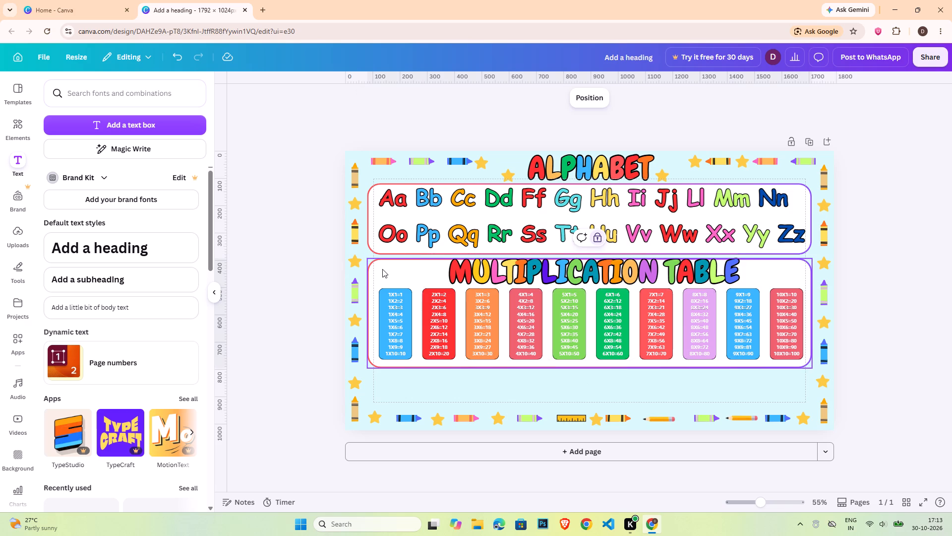
{"action": "left_click_drag", "start_coordinate": [382, 269], "coordinate": [803, 342]}
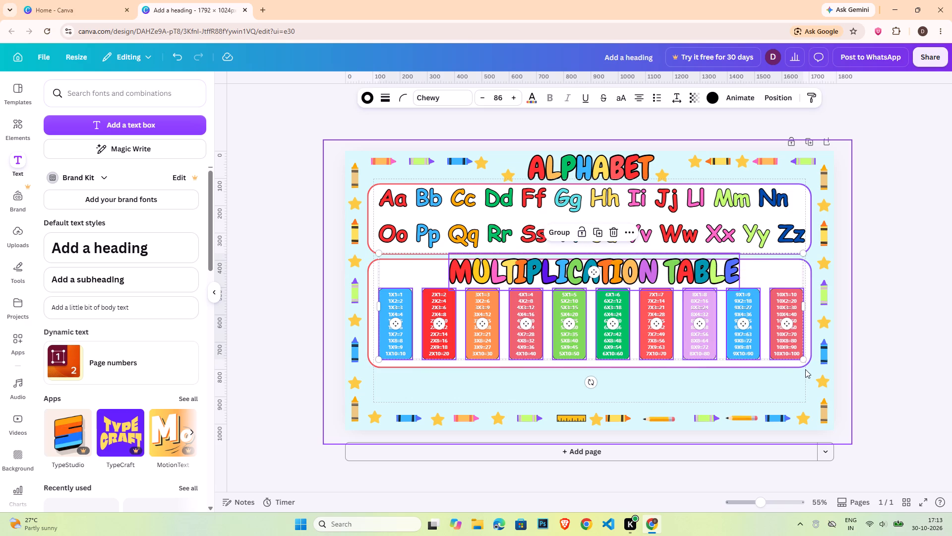
{"action": "key", "text": "0"}
{"action": "key", "text": "0"}
{"action": "key", "text": "0"}
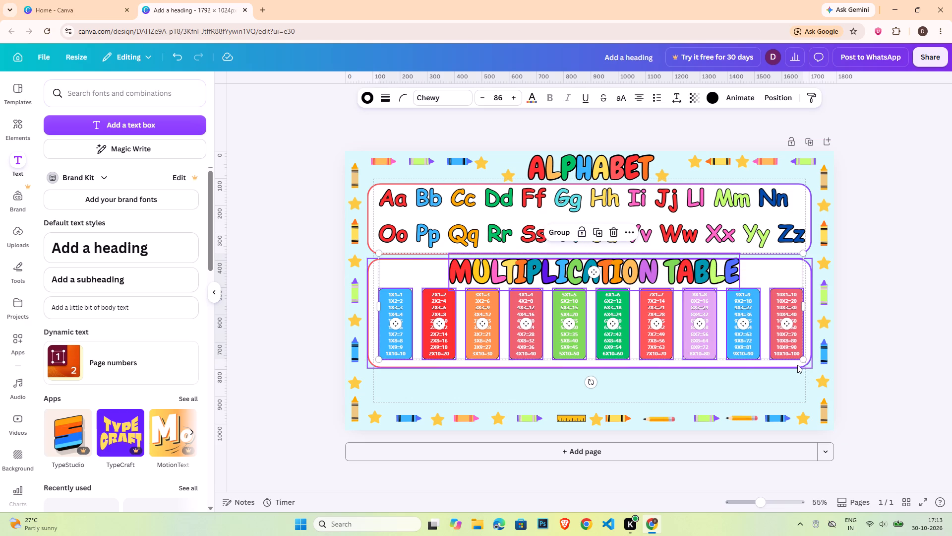
{"action": "key", "text": "Down"}
{"action": "key", "text": "Down"}
{"action": "key", "text": "Down"}
{"action": "key", "text": "Down"}
{"action": "key", "text": "Down"}
{"action": "key", "text": "Down"}
{"action": "key", "text": "Down"}
{"action": "key", "text": "Down"}
{"action": "key", "text": "Down"}
{"action": "key", "text": "Down"}
{"action": "key", "text": "Down"}
{"action": "key", "text": "Down"}
{"action": "key", "text": "Down"}
{"action": "key", "text": "Down"}
{"action": "key", "text": "Down"}
{"action": "key", "text": "Down"}
{"action": "key", "text": "Down"}
{"action": "key", "text": "Down"}
{"action": "key", "text": "Down"}
{"action": "key", "text": "Down"}
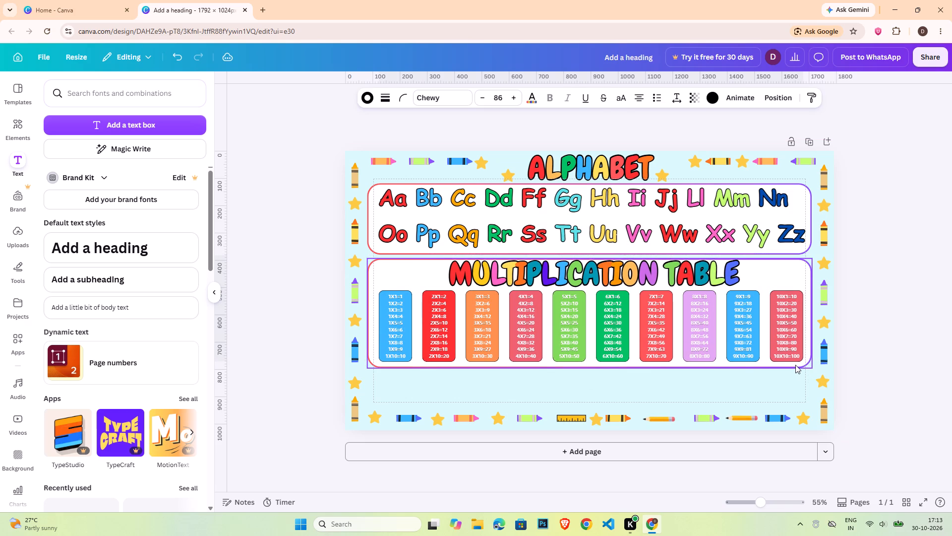
{"action": "key", "text": "Up"}
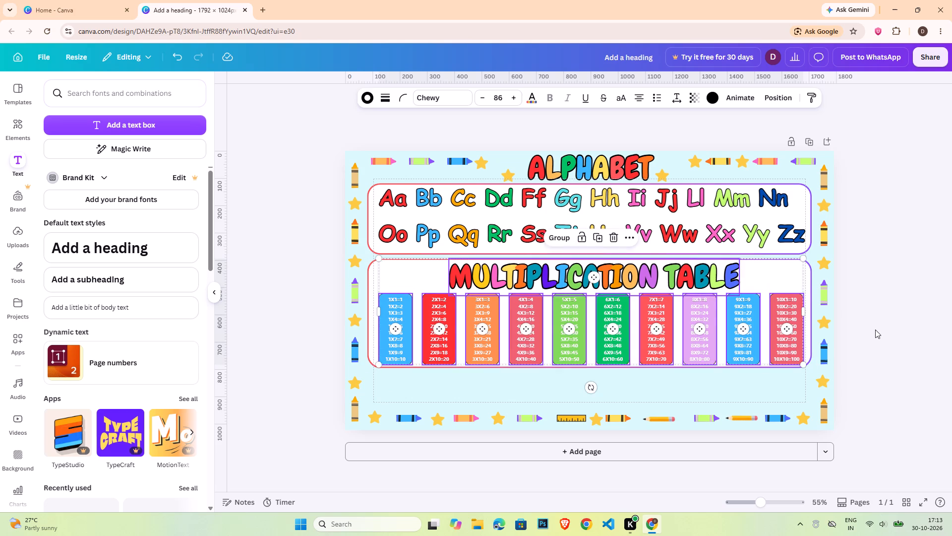
{"action": "left_click", "coordinate": [875, 330]}
{"action": "left_click", "coordinate": [851, 333]}
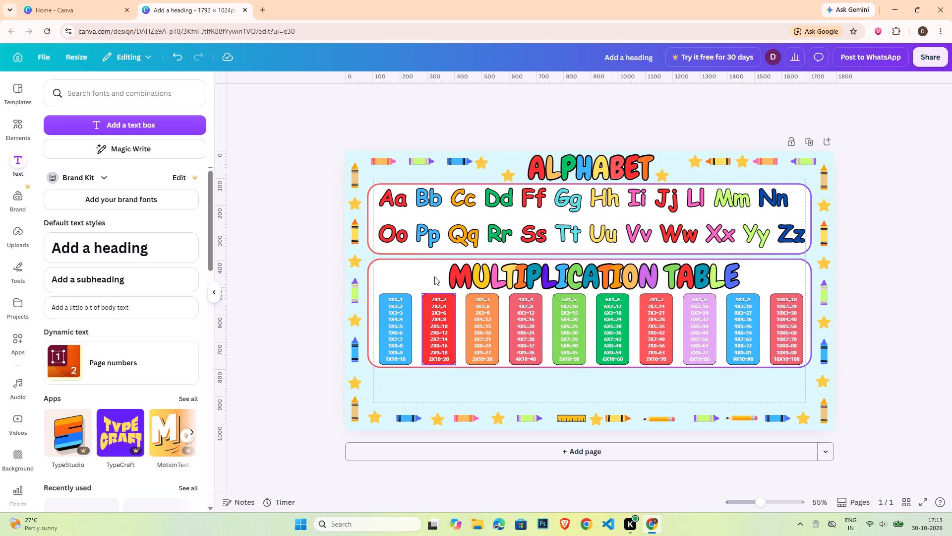
Duplicate the alphabet frame 14 px below the multiplication frame, aligned with it, and shorten it to end above the bottom crayon border.
{"action": "left_click", "coordinate": [413, 254]}
{"action": "key", "text": "ctrl+c"}
{"action": "key", "text": "ctrl+v"}
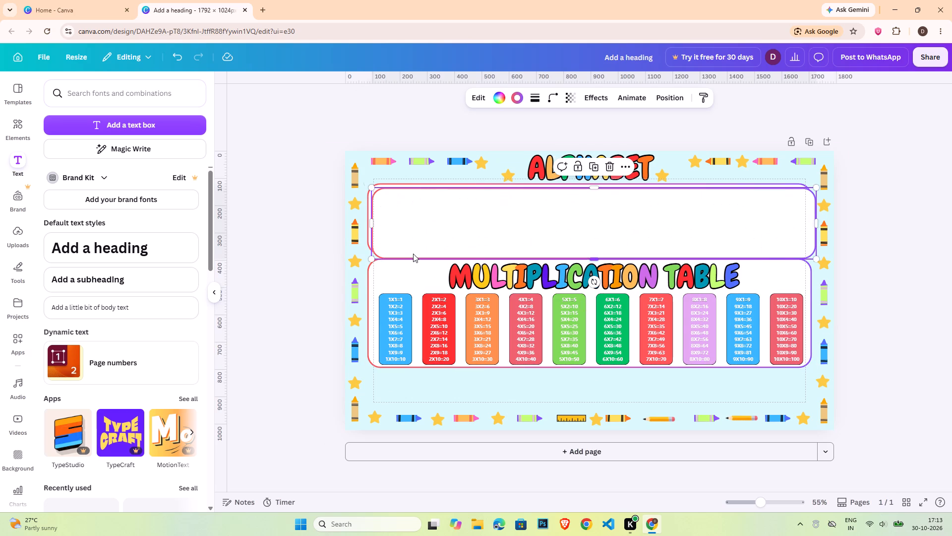
{"action": "left_click_drag", "start_coordinate": [423, 248], "coordinate": [421, 432]}
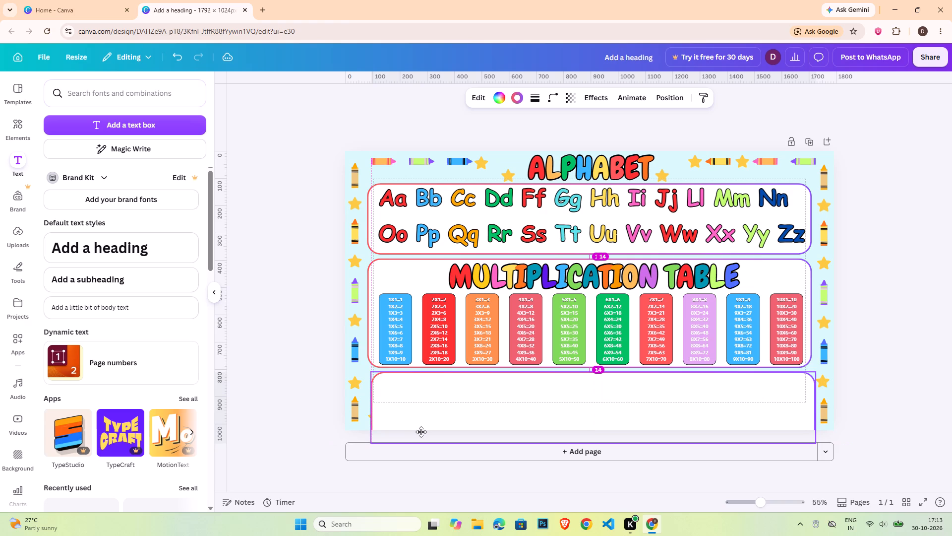
{"action": "left_click_drag", "start_coordinate": [421, 432], "coordinate": [422, 429]}
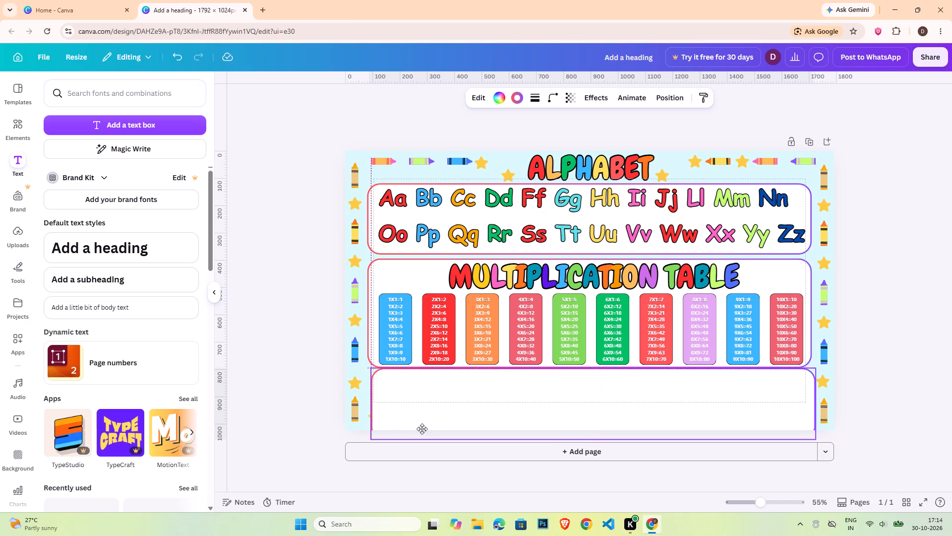
{"action": "left_click_drag", "start_coordinate": [422, 429], "coordinate": [419, 430]}
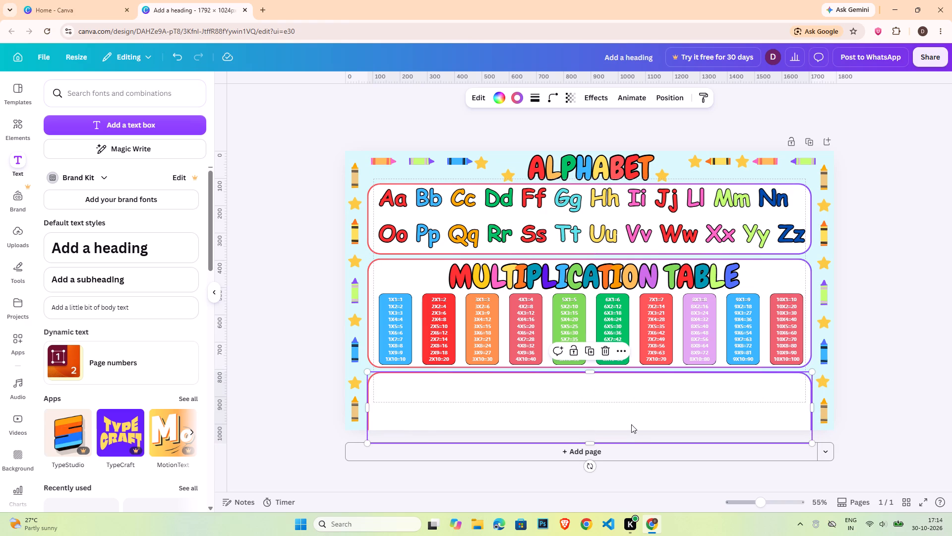
{"action": "left_click_drag", "start_coordinate": [597, 446], "coordinate": [588, 411]}
{"action": "left_click", "coordinate": [879, 333]}
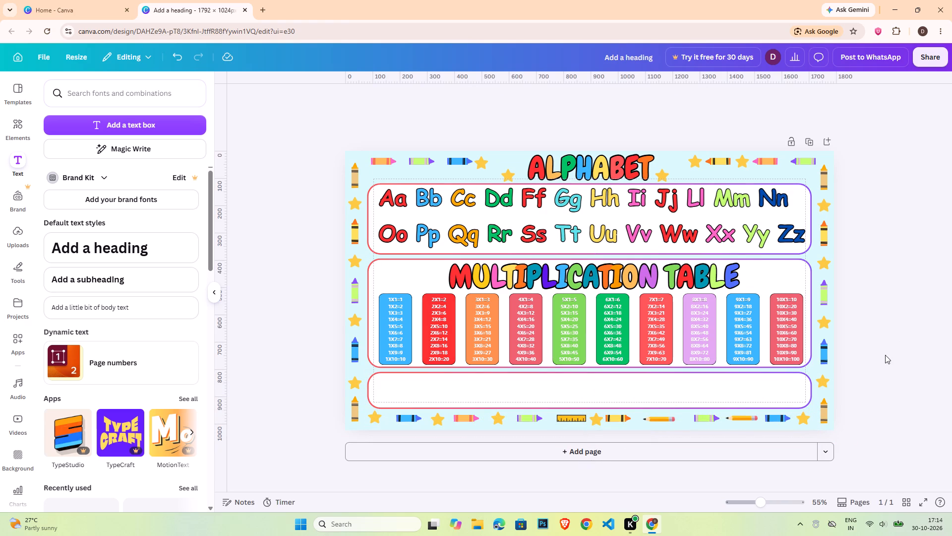
{"action": "left_click", "coordinate": [885, 355]}
Duplicate the "MULTIPLICATION TABLE" title and place the copy in the empty bottom frame, starting near its left end.
{"action": "left_click", "coordinate": [620, 288]}
{"action": "key", "text": "ctrl+c"}
{"action": "key", "text": "ctrl+v"}
{"action": "left_click_drag", "start_coordinate": [611, 274], "coordinate": [544, 373]}
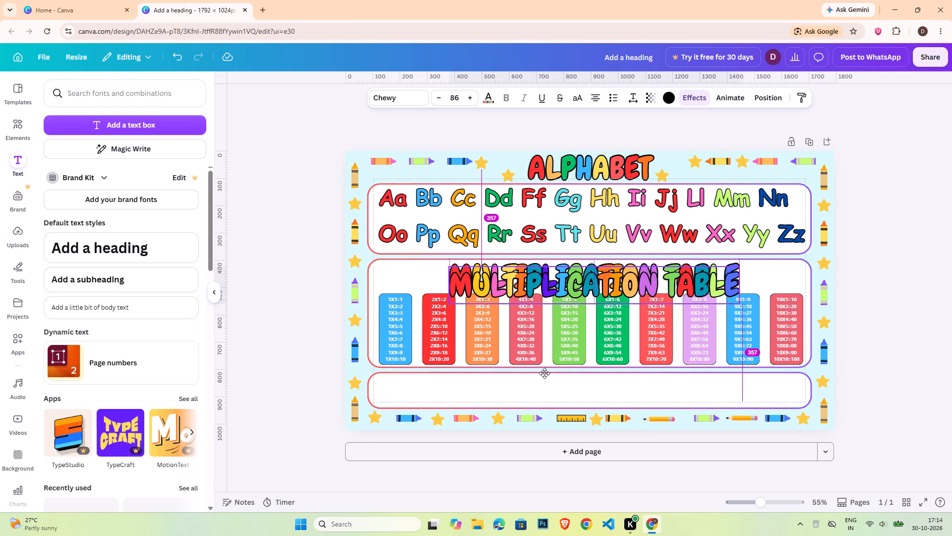
{"action": "left_click_drag", "start_coordinate": [544, 373], "coordinate": [536, 392]}
{"action": "left_click_drag", "start_coordinate": [536, 392], "coordinate": [535, 384]}
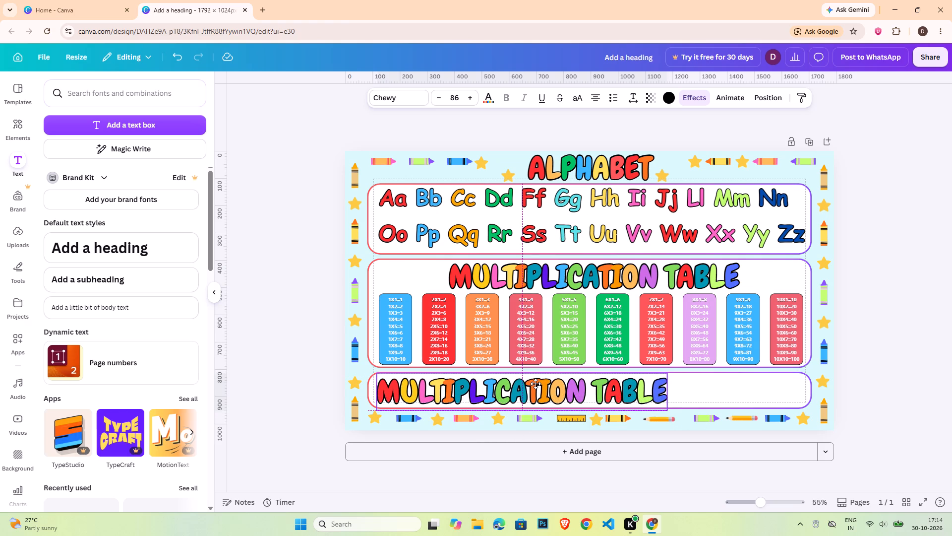
{"action": "left_click_drag", "start_coordinate": [535, 384], "coordinate": [534, 384]}
Replace the copied title's text with "ALWAYS DO YOUR BEST".
{"action": "double_click", "coordinate": [534, 384]}
{"action": "type", "text": "ALWAYS DO Y"}
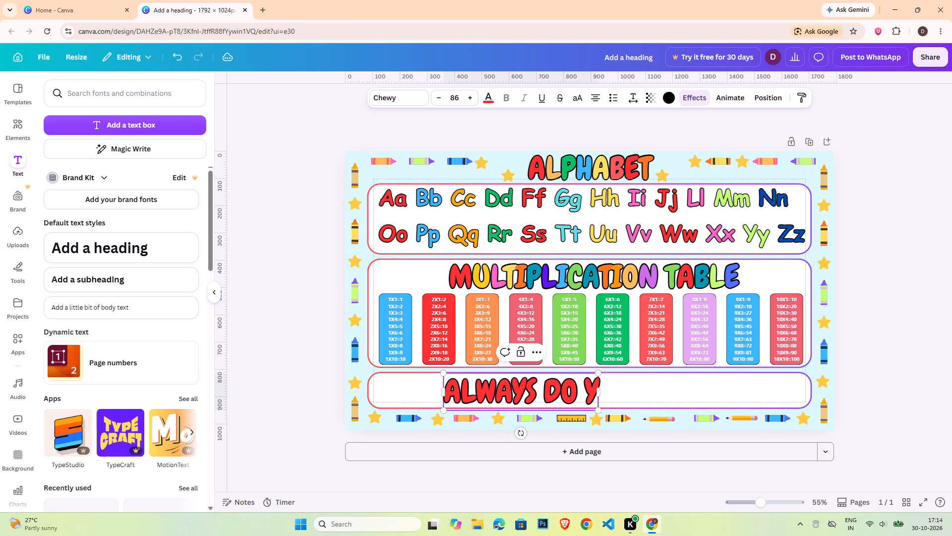
{"action": "type", "text": "OU"}
{"action": "key", "text": "space"}
{"action": "key", "text": "shift+BackSpace"}
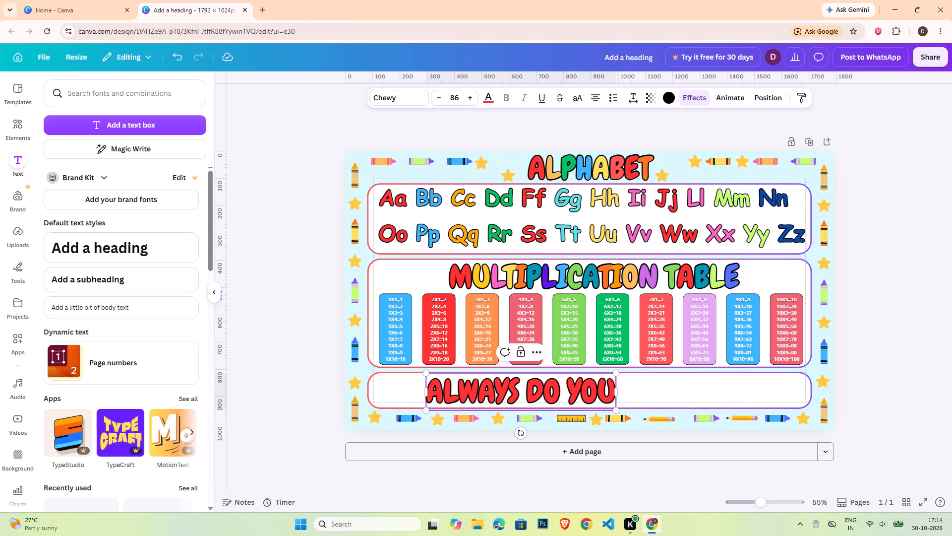
{"action": "type", "text": "R BES"}
{"action": "key", "text": "shift+t"}
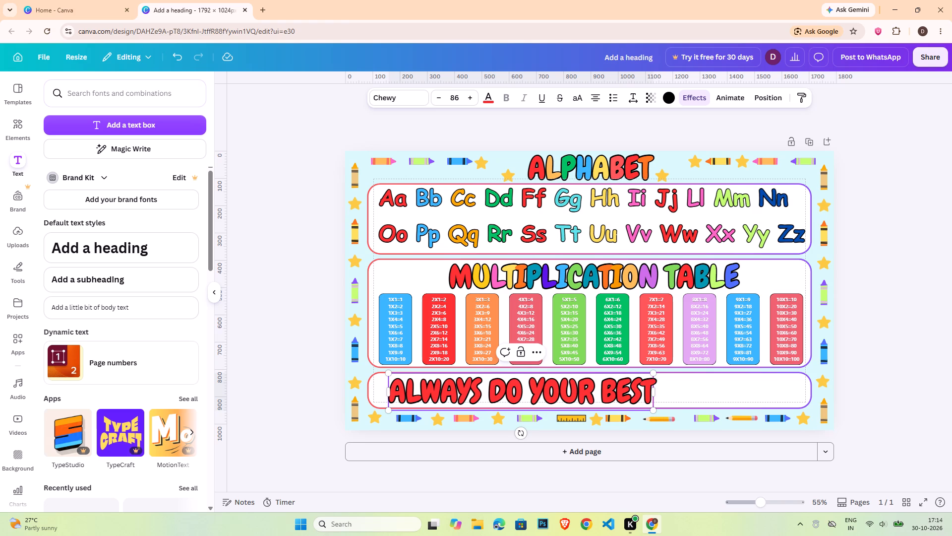
{"action": "left_click", "coordinate": [848, 386]}
Align the "ALWAYS DO YOUR BEST" text to the bottom frame's left end and scale it down to font size 78.9.
{"action": "left_click_drag", "start_coordinate": [553, 389], "coordinate": [540, 385]}
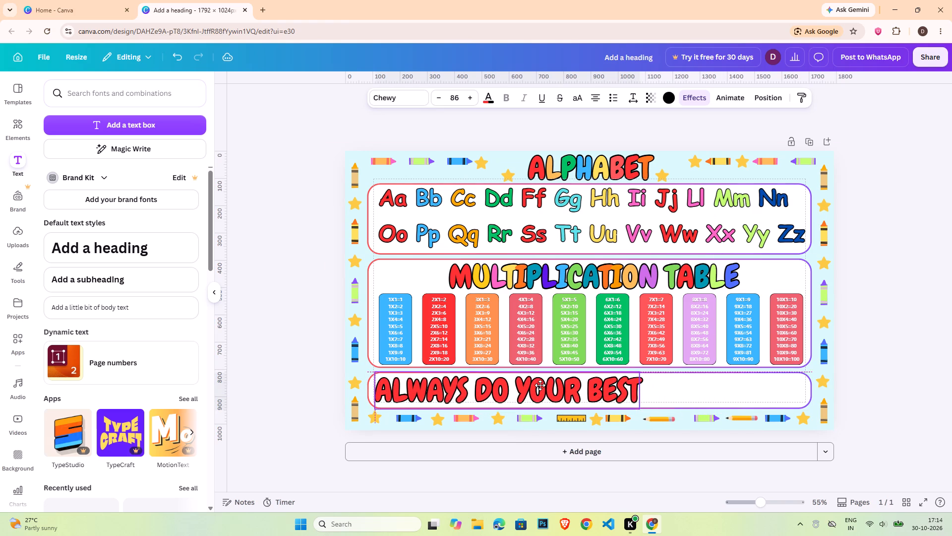
{"action": "left_click_drag", "start_coordinate": [540, 385], "coordinate": [537, 386]}
{"action": "left_click_drag", "start_coordinate": [637, 407], "coordinate": [628, 406]}
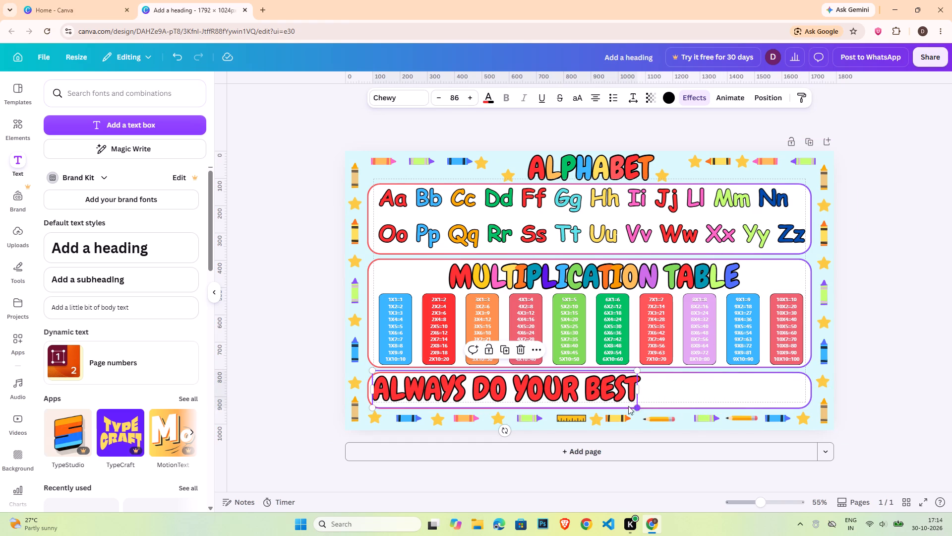
{"action": "left_click_drag", "start_coordinate": [628, 406], "coordinate": [615, 403]}
Duplicate the "ALWAYS DO YOUR BEST" text and place the copy directly to the right of the original.
{"action": "left_click", "coordinate": [566, 389]}
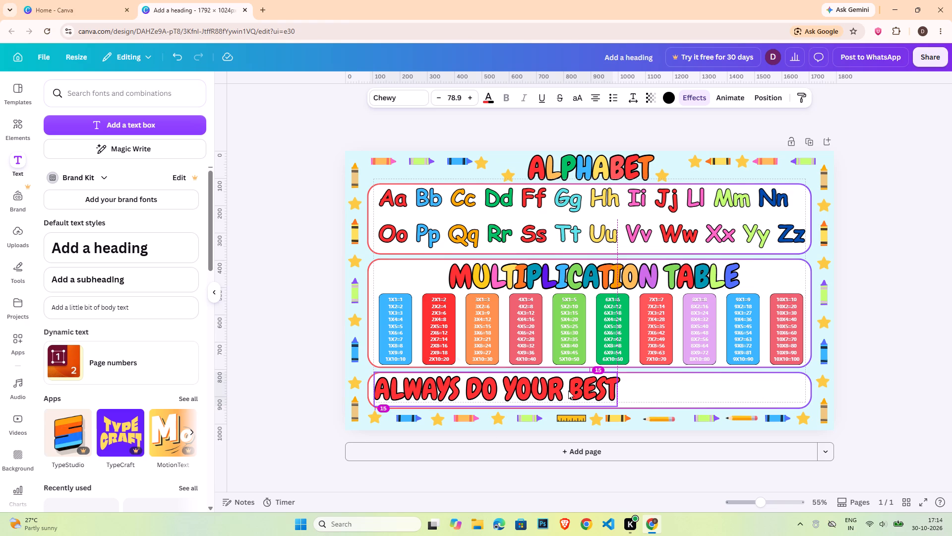
{"action": "key", "text": "ctrl+c"}
{"action": "key", "text": "ctrl+v"}
{"action": "left_click_drag", "start_coordinate": [551, 393], "coordinate": [787, 389]}
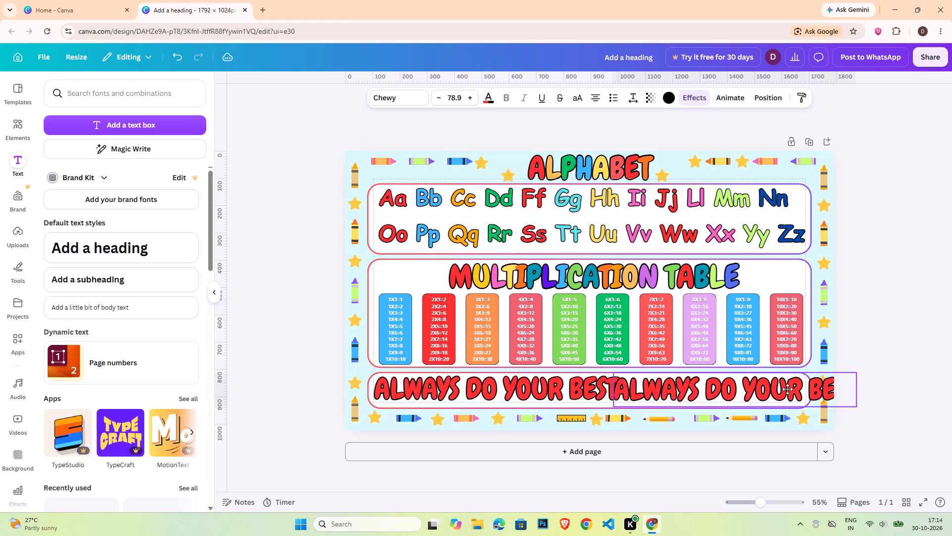
{"action": "left_click_drag", "start_coordinate": [787, 389], "coordinate": [797, 387]}
Replace the copy's text with "LISTEN & LEARN" and widen its text box so it fits on one line.
{"action": "double_click", "coordinate": [797, 387]}
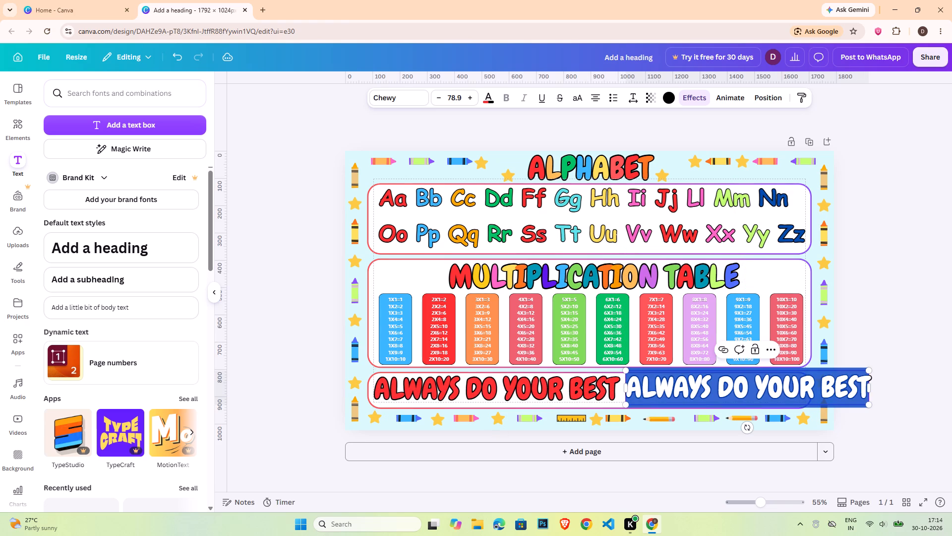
{"action": "type", "text": "LISTEN A"}
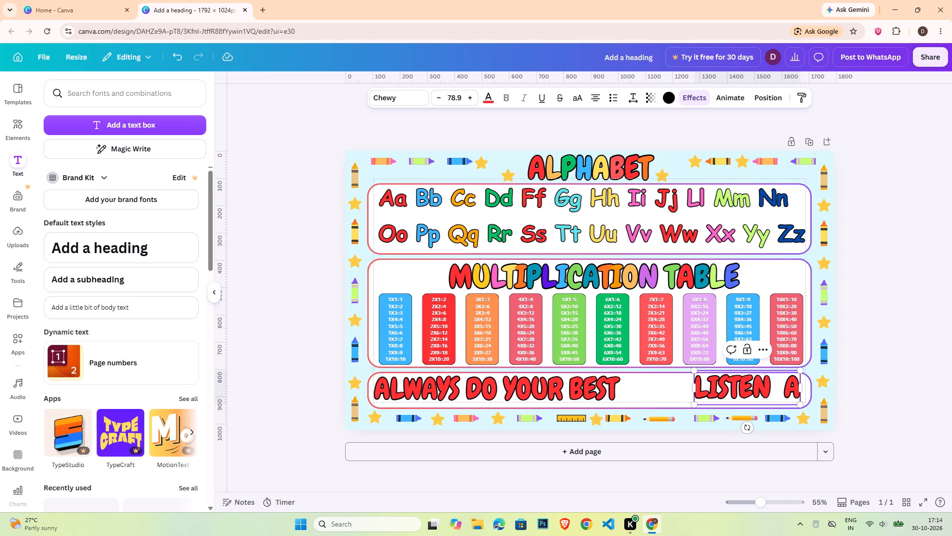
{"action": "key", "text": "shift+BackSpace"}
{"action": "type", "text": "& LEARN"}
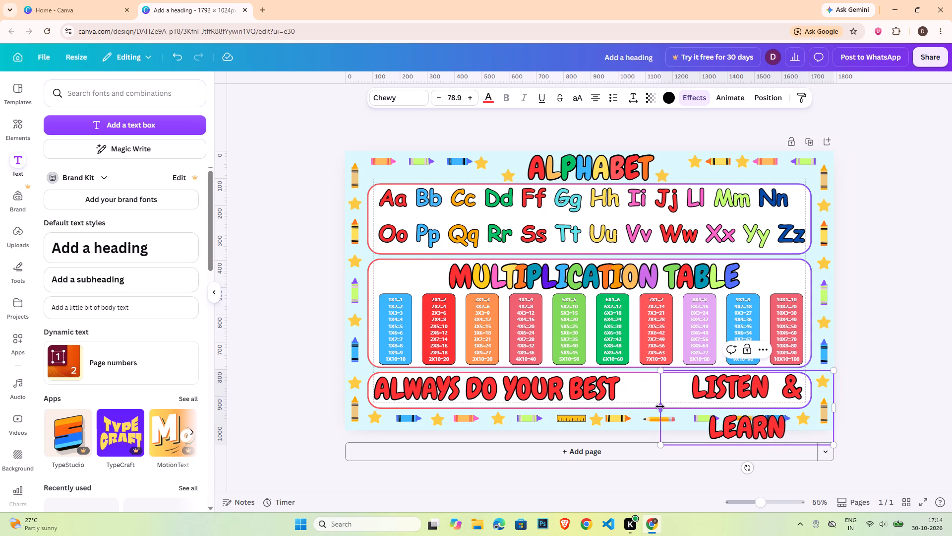
{"action": "left_click_drag", "start_coordinate": [660, 406], "coordinate": [635, 410]}
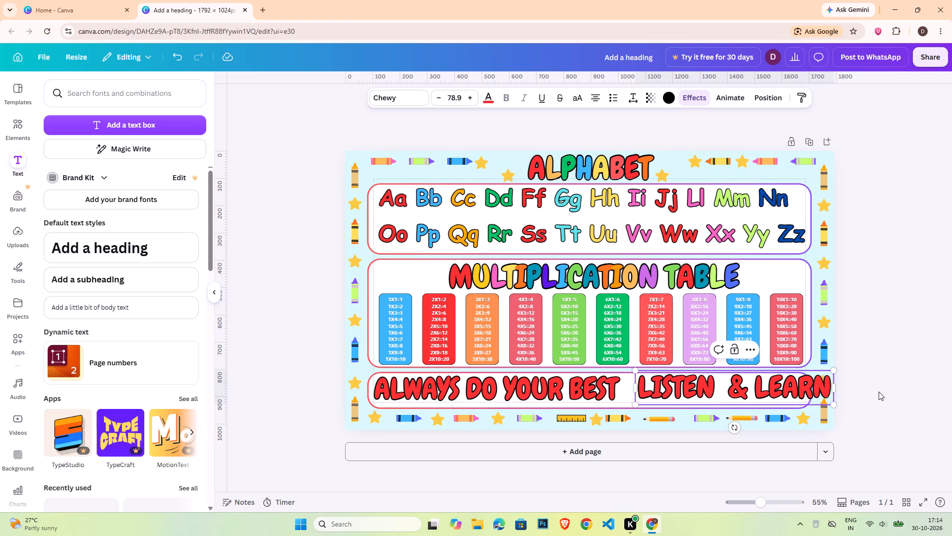
{"action": "left_click", "coordinate": [904, 391]}
Scale the "LISTEN & LEARN" text down to font size 69.2 and fit it inside the bottom frame's right end.
{"action": "left_click_drag", "start_coordinate": [770, 392], "coordinate": [753, 396]}
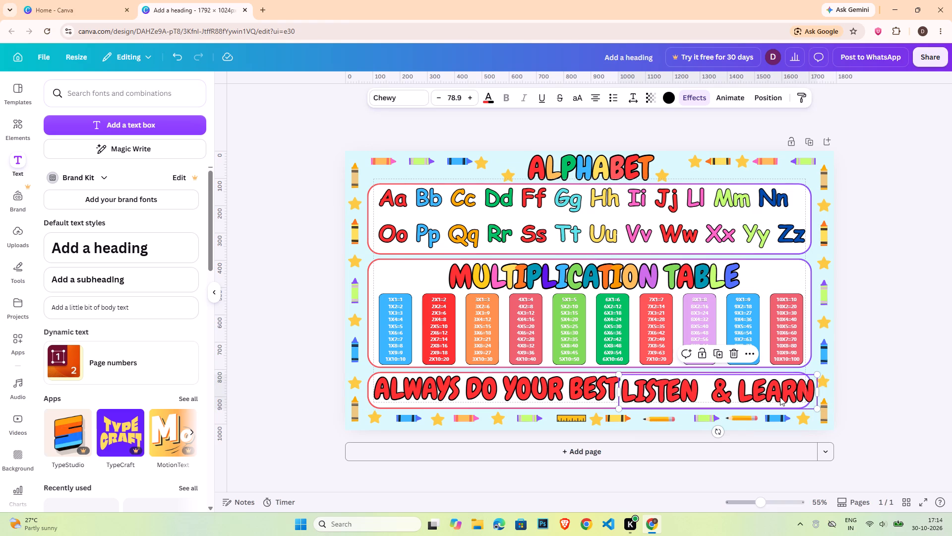
{"action": "left_click_drag", "start_coordinate": [819, 406], "coordinate": [794, 405]}
{"action": "left_click_drag", "start_coordinate": [762, 395], "coordinate": [777, 395]}
{"action": "left_click", "coordinate": [876, 408]}
Set the "ALWAYS DO YOUR BEST" text to font size 69.2 and shift it slightly left within the bottom frame.
{"action": "left_click", "coordinate": [569, 388]}
{"action": "left_click", "coordinate": [680, 395]}
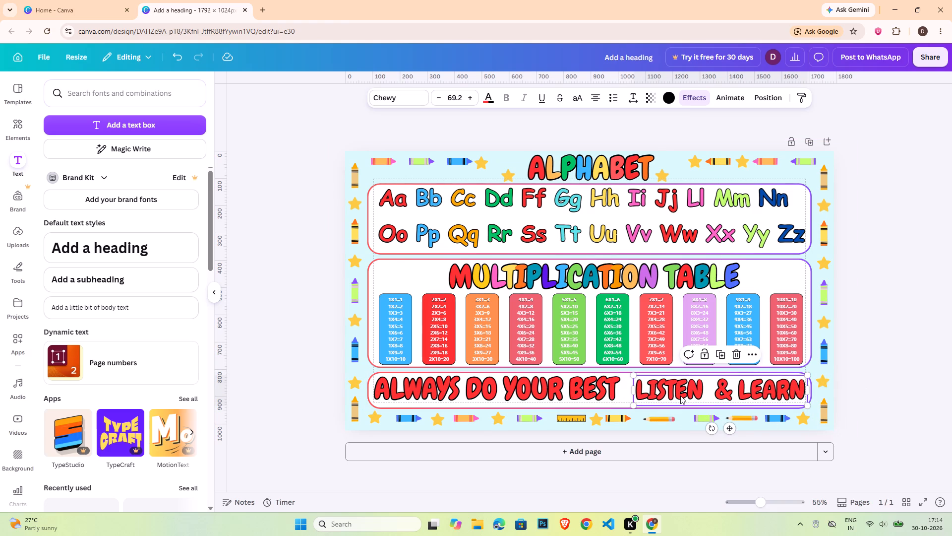
{"action": "left_click", "coordinate": [583, 398]}
{"action": "double_click", "coordinate": [455, 96]}
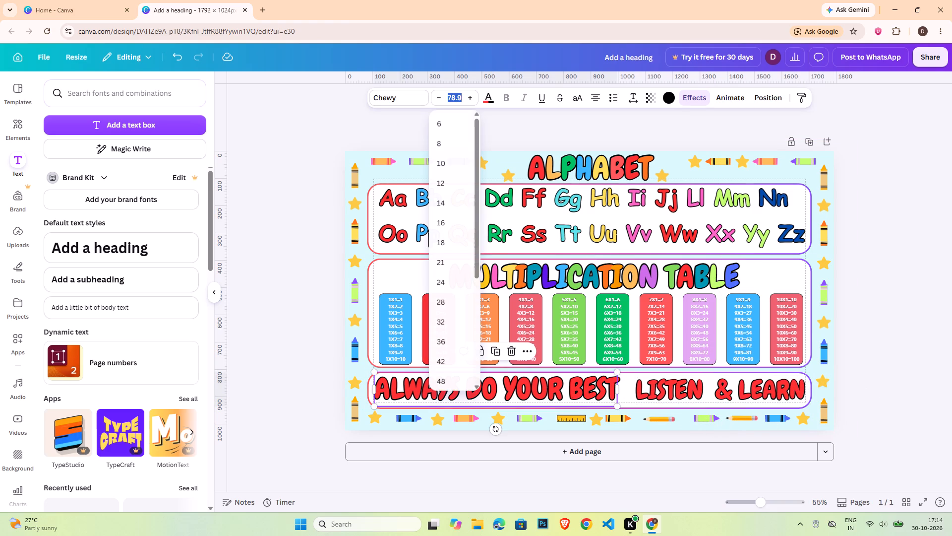
{"action": "type", "text": "69.2"}
{"action": "key", "text": "Return"}
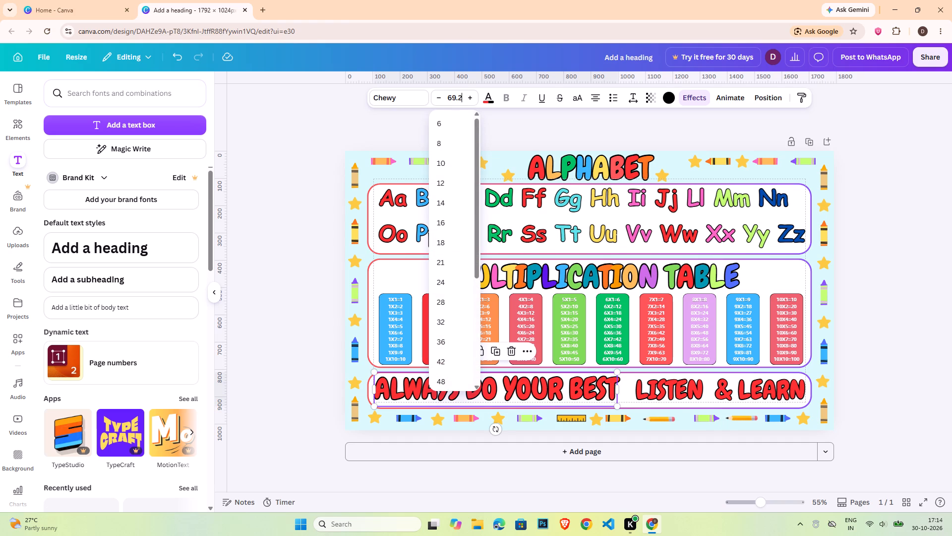
{"action": "left_click", "coordinate": [925, 345]}
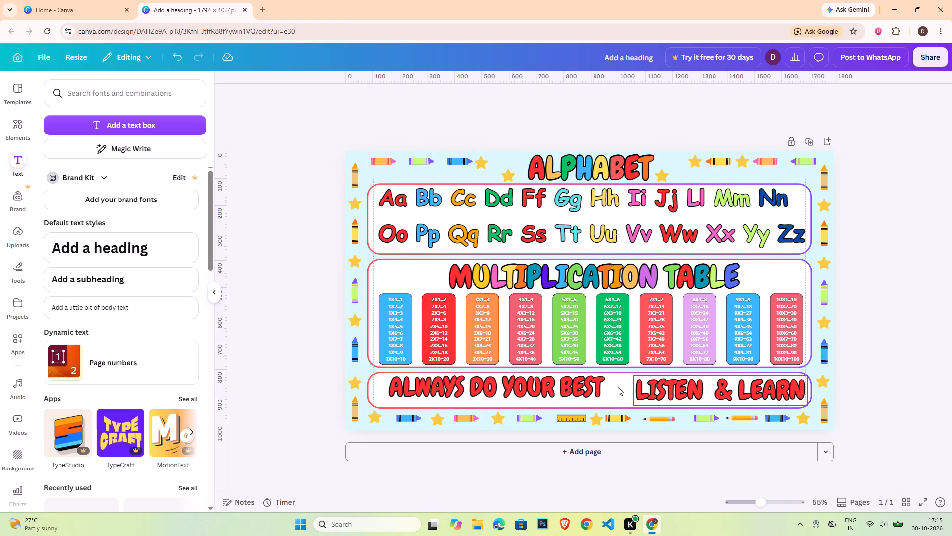
{"action": "left_click_drag", "start_coordinate": [587, 386], "coordinate": [579, 387]}
{"action": "left_click", "coordinate": [747, 388]}
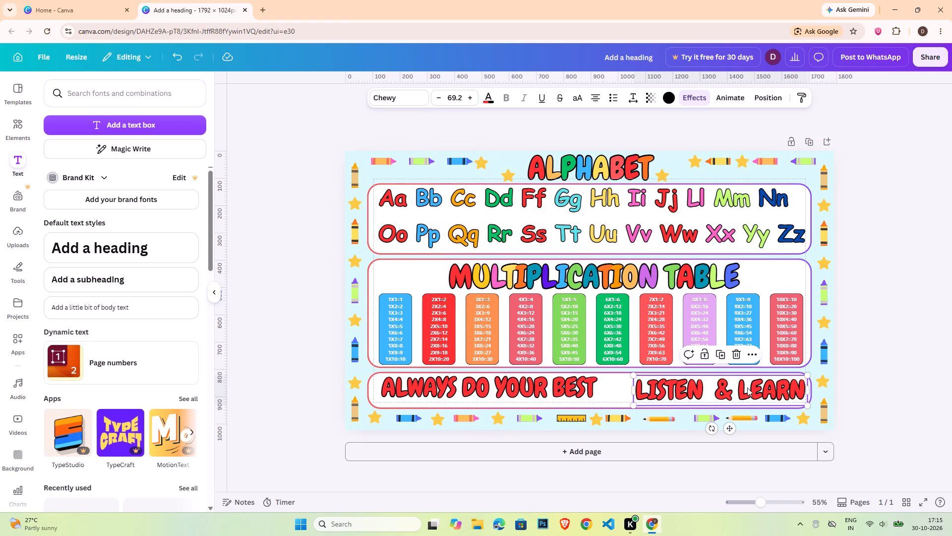
{"action": "left_click", "coordinate": [931, 371]}
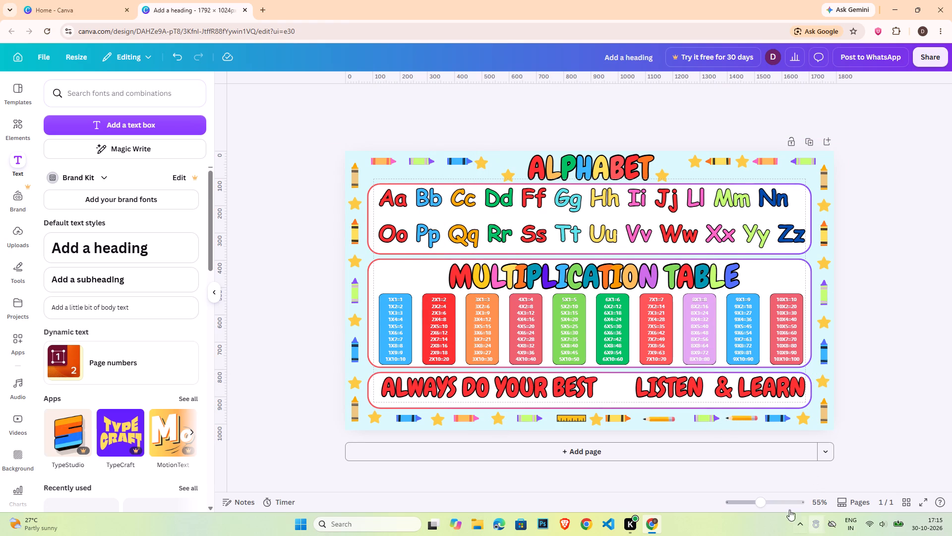
Download the finished design as a PNG at 1,792 × 1,024 px with High quality.
{"action": "left_click", "coordinate": [759, 503]}
{"action": "left_click", "coordinate": [837, 372]}
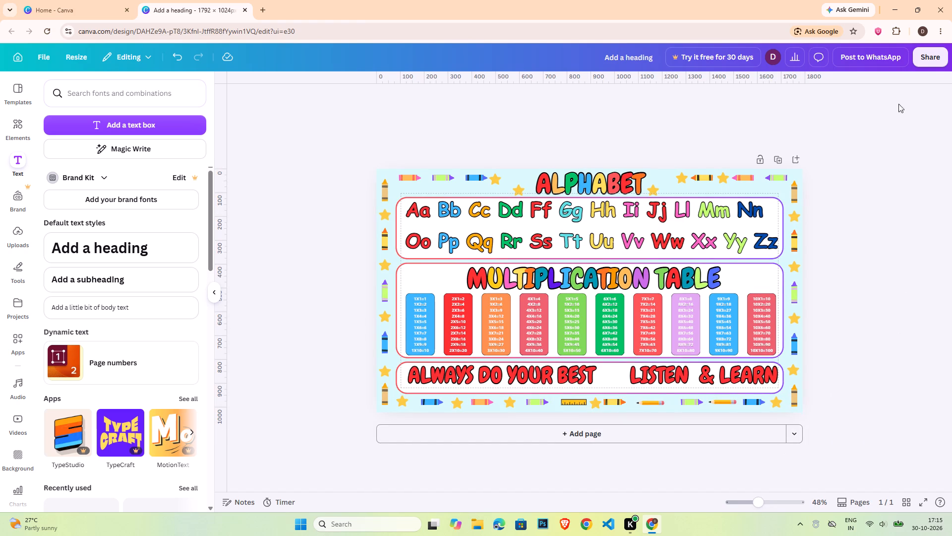
{"action": "left_click", "coordinate": [923, 70]}
{"action": "left_click", "coordinate": [923, 65]}
{"action": "left_click", "coordinate": [769, 288]}
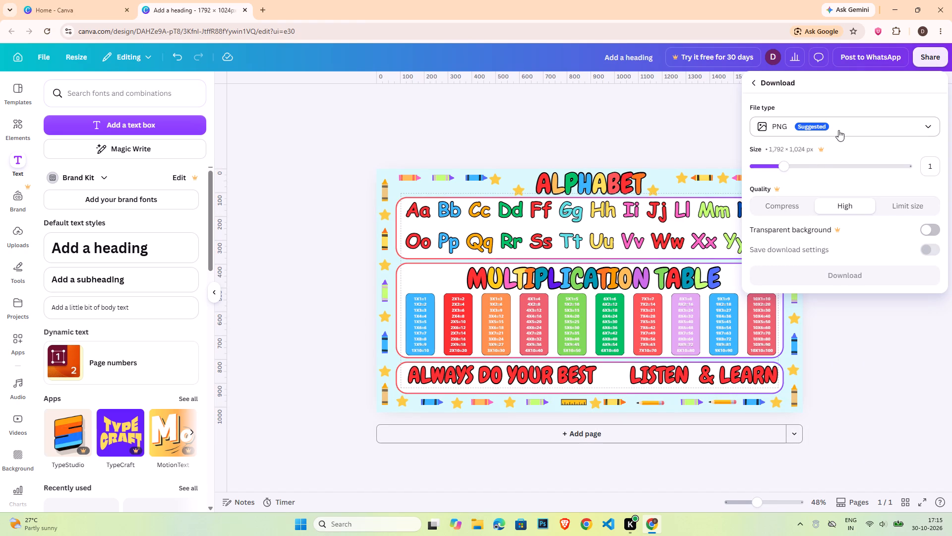
{"action": "left_click", "coordinate": [830, 130]}
{"action": "left_click", "coordinate": [830, 130]}
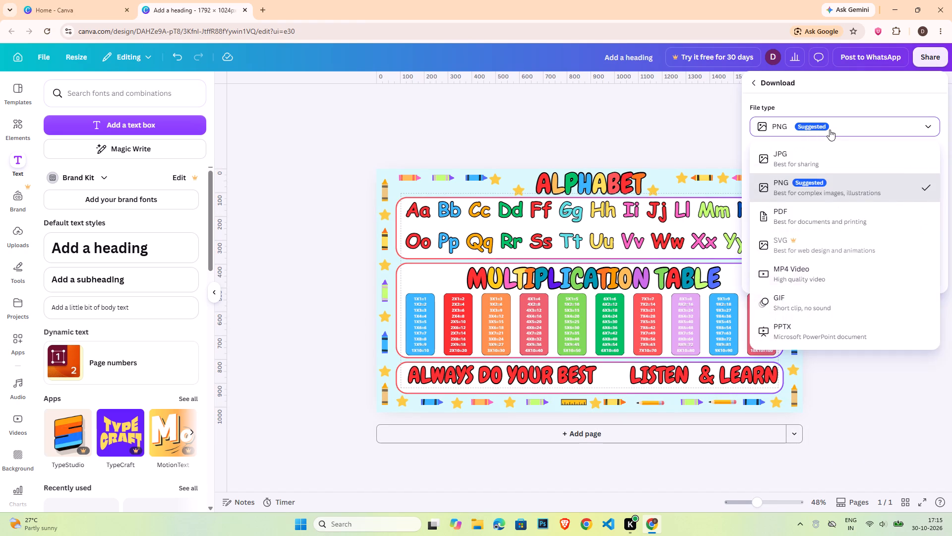
{"action": "left_click", "coordinate": [834, 277]}
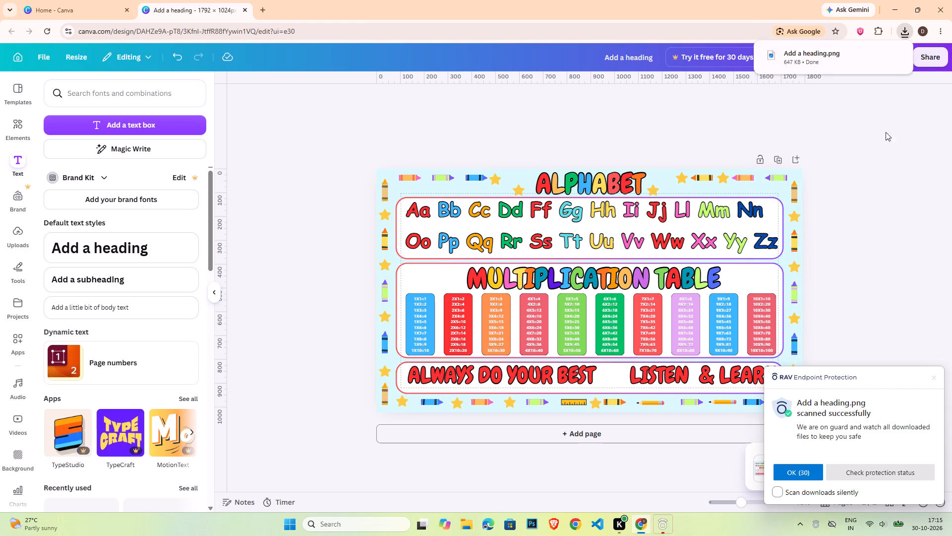
Open the downloaded PNG file to view the exported design.
{"action": "left_click", "coordinate": [809, 58]}
{"action": "left_click", "coordinate": [893, 56]}
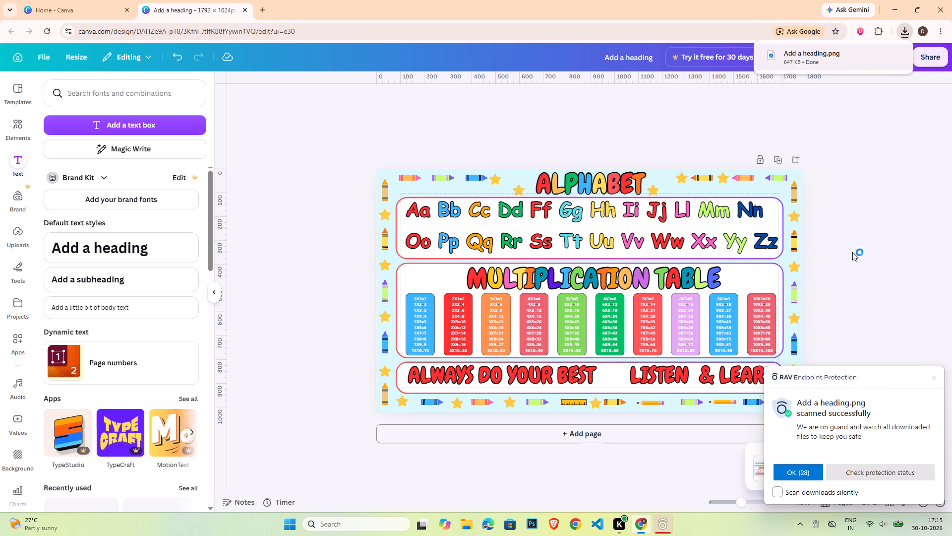